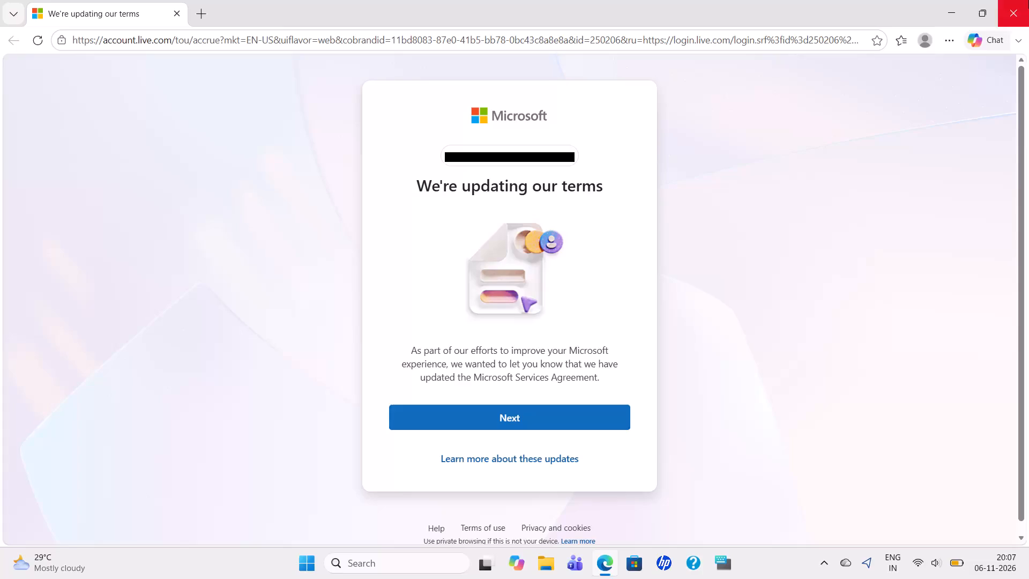
# Close the Microsoft Edge window showing the updated Microsoft terms page.
pyautogui.click(1028, 1)
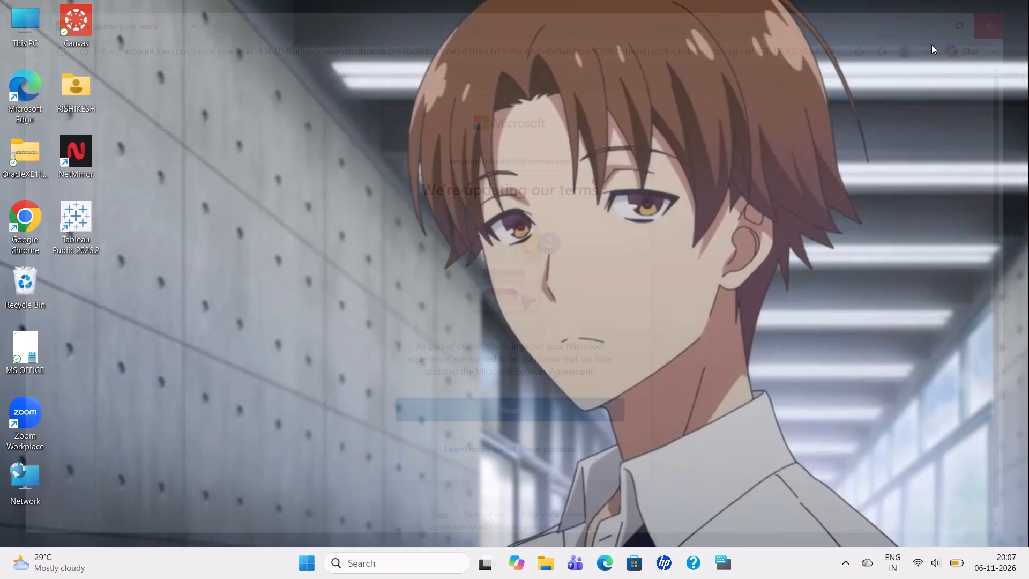
# Search the computer for "clip", launch Microsoft Clipchamp and maximize its window.
pyautogui.press('c')
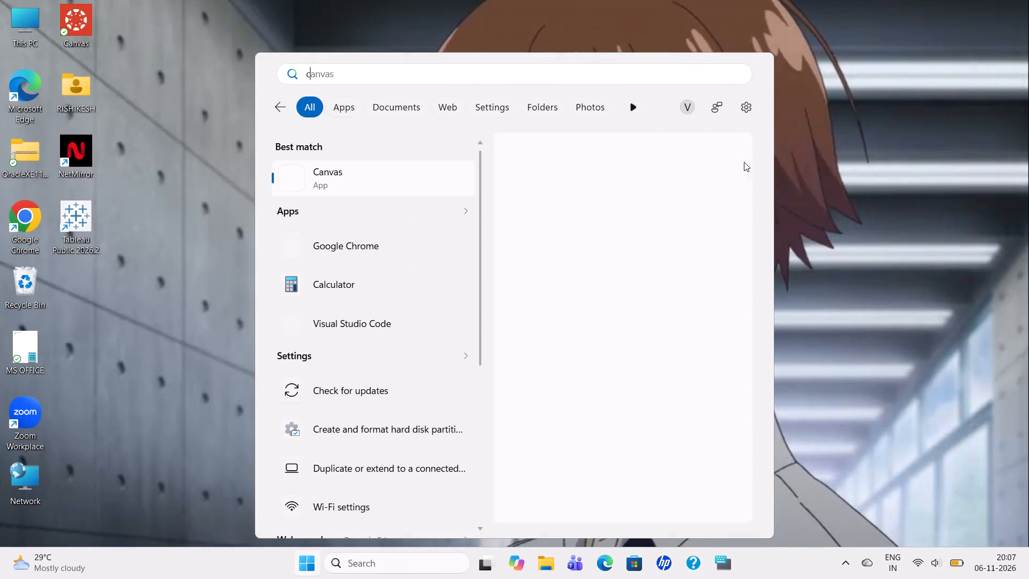
pyautogui.write('lip')
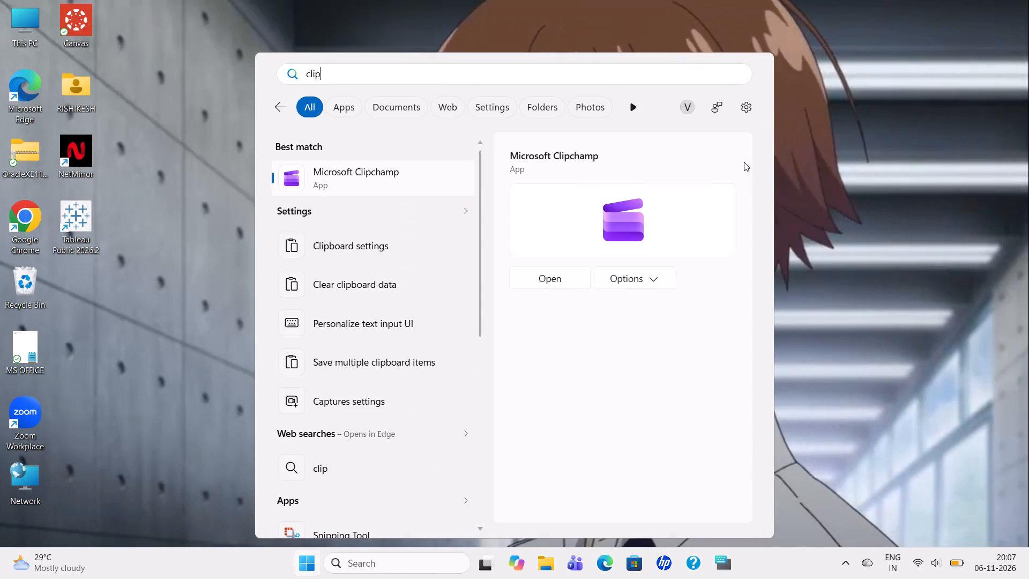
pyautogui.press('Return')
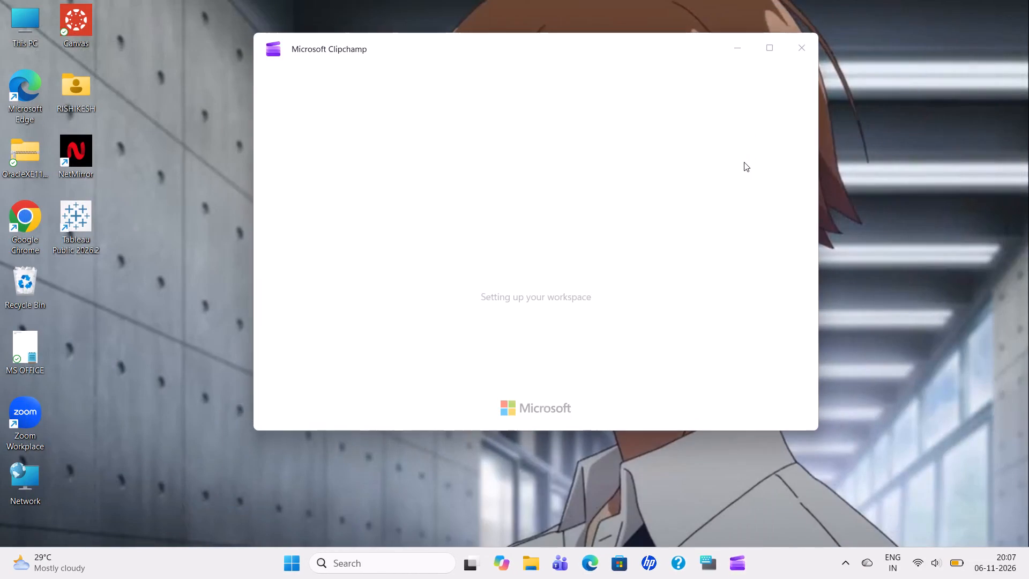
pyautogui.click(772, 40)
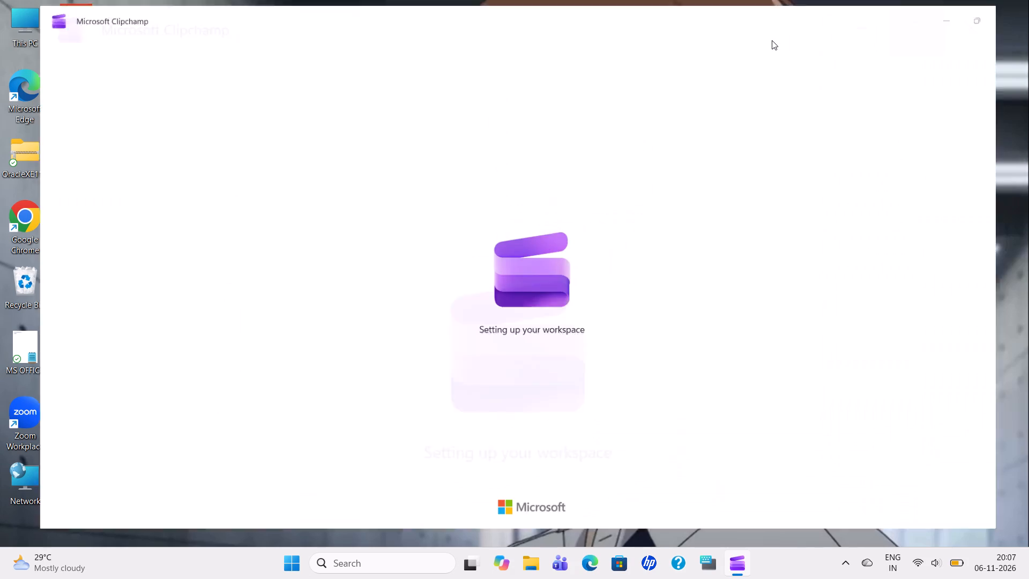
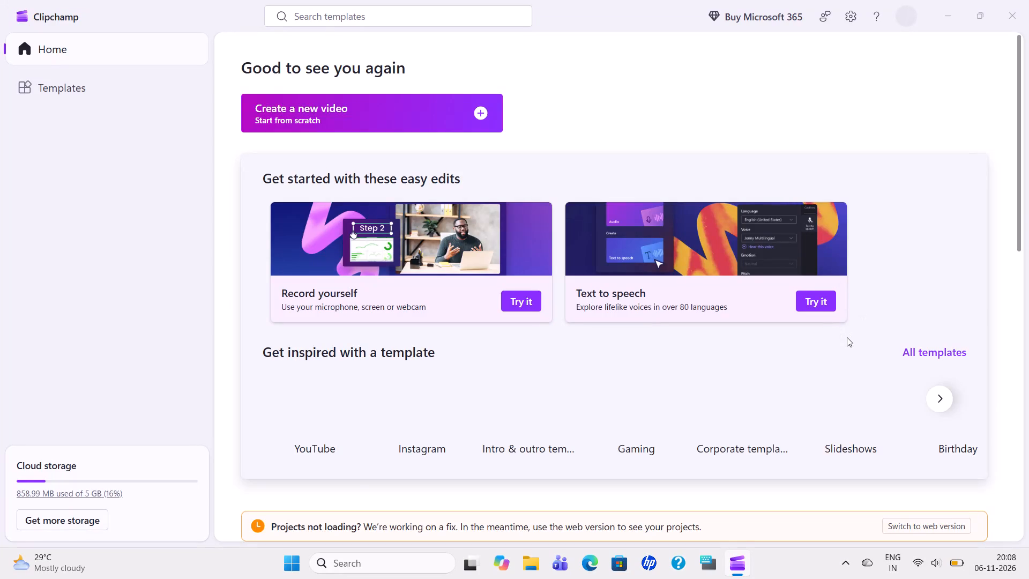
# Look through the home page down to the list of existing videos.
pyautogui.scroll(-1, 847, 337)
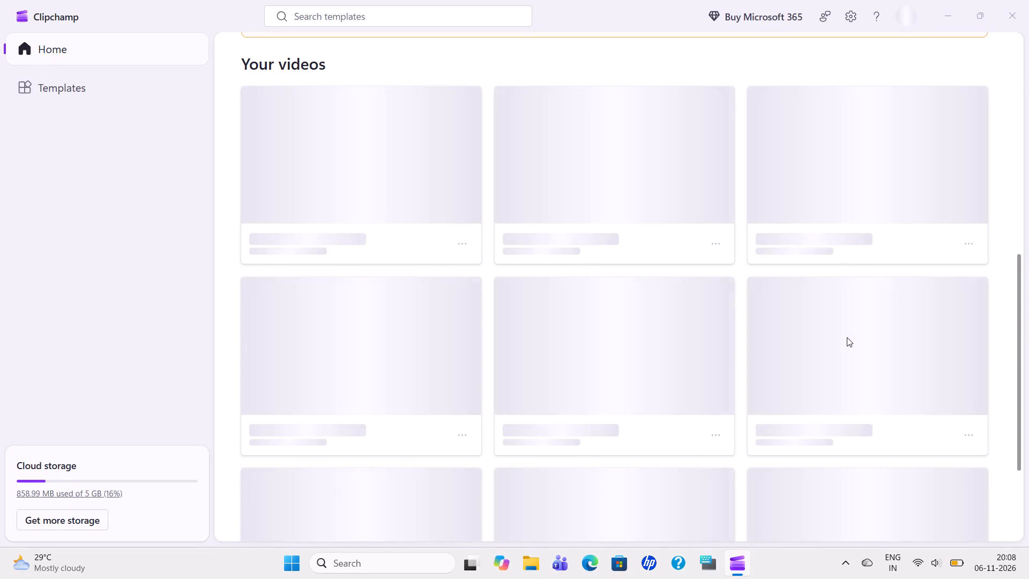
pyautogui.scroll(-1, 852, 325)
pyautogui.scroll(3, 852, 325)
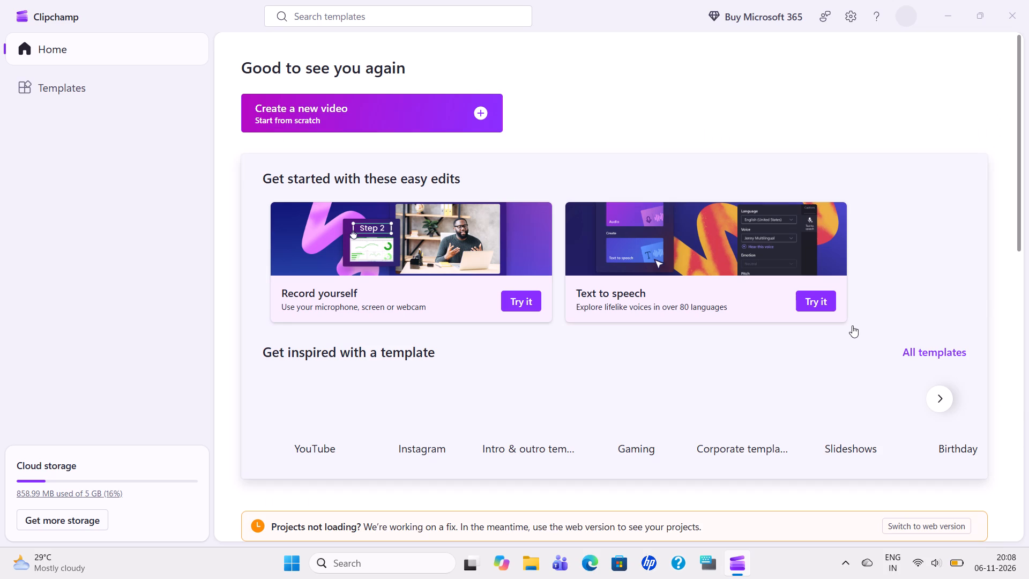
pyautogui.scroll(-2, 816, 205)
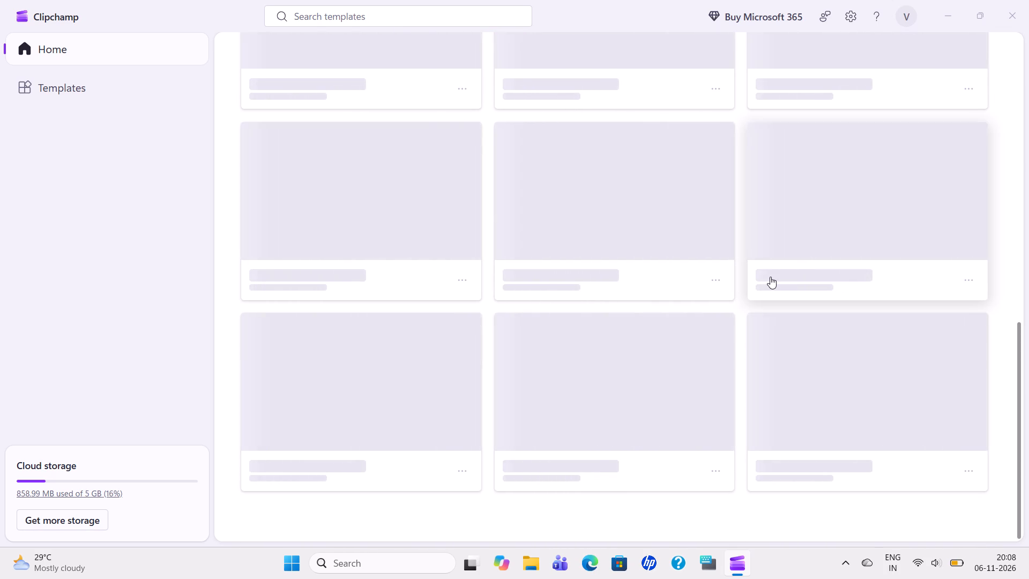
pyautogui.scroll(-3, 770, 277)
pyautogui.scroll(7, 770, 277)
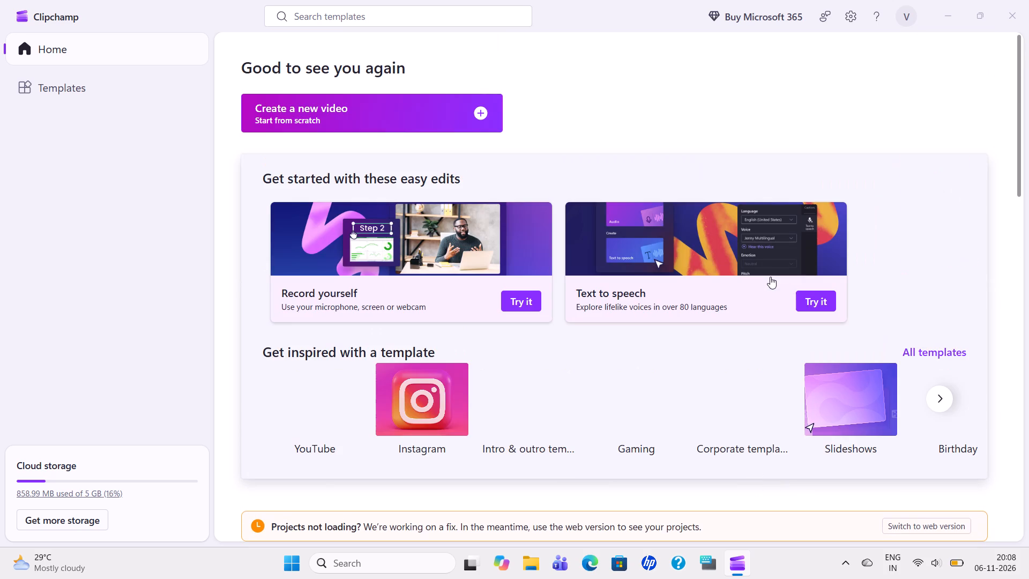
pyautogui.scroll(-2, 784, 109)
pyautogui.scroll(2, 784, 109)
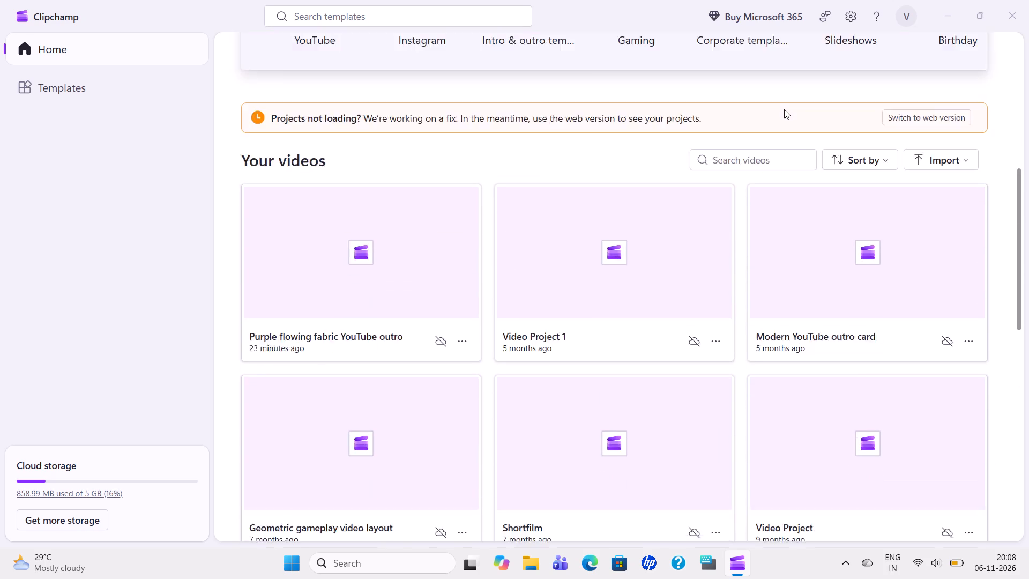
pyautogui.scroll(-1, 531, 343)
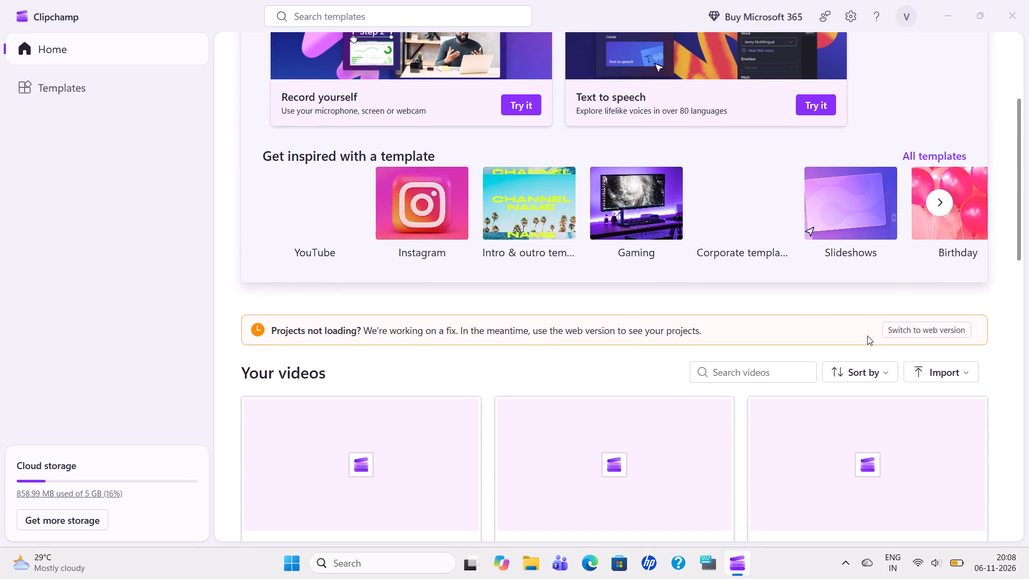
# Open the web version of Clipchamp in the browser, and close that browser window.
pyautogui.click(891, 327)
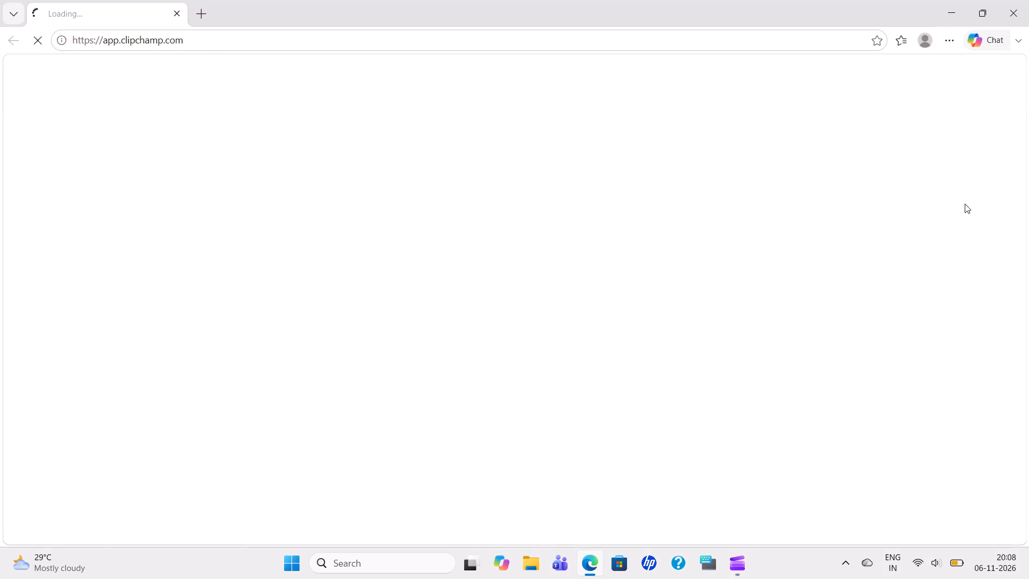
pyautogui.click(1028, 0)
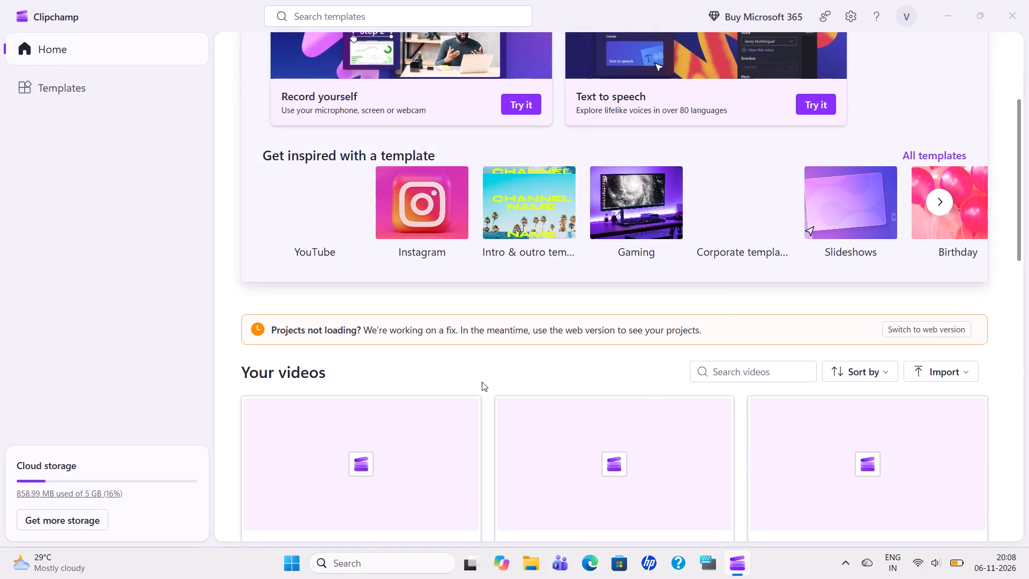
# Open the existing video project "Purple flowing fabric YouTube outro" for editing.
pyautogui.scroll(-1, 586, 392)
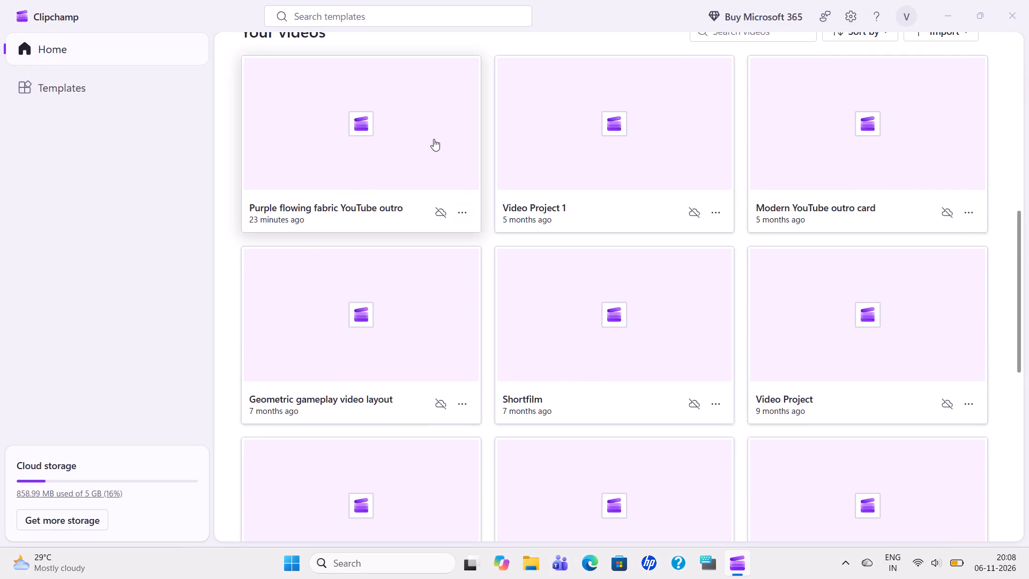
pyautogui.click(434, 139)
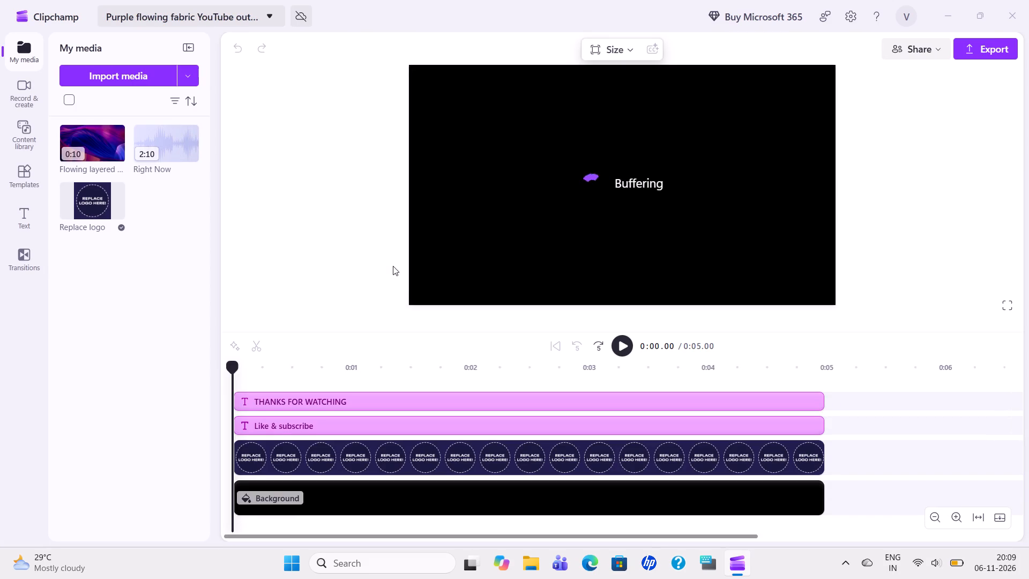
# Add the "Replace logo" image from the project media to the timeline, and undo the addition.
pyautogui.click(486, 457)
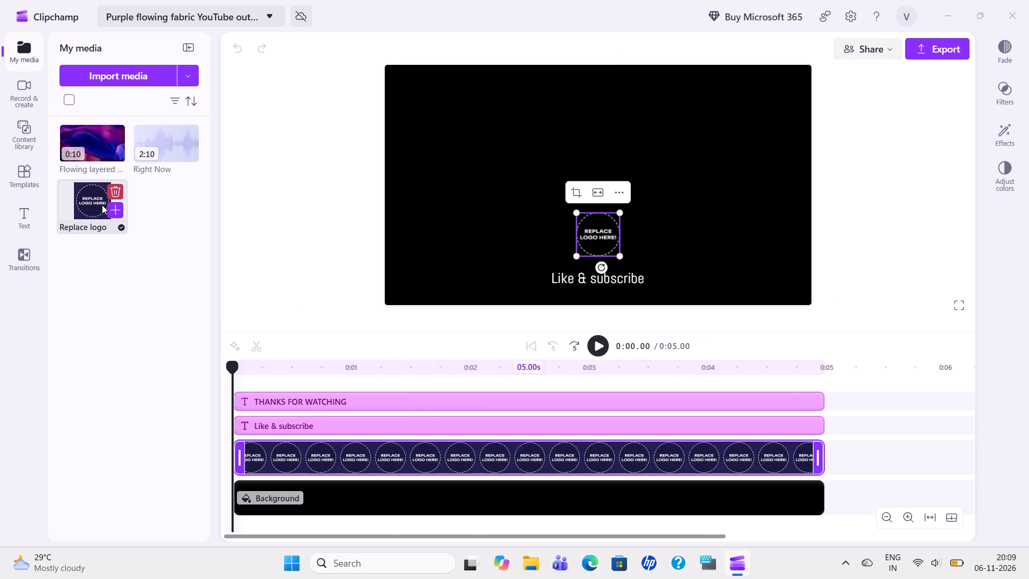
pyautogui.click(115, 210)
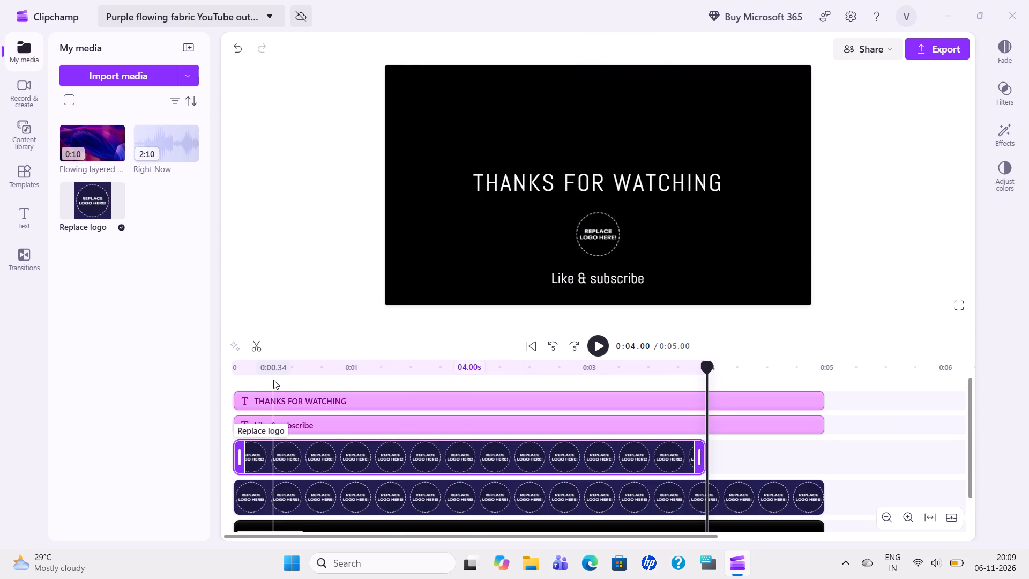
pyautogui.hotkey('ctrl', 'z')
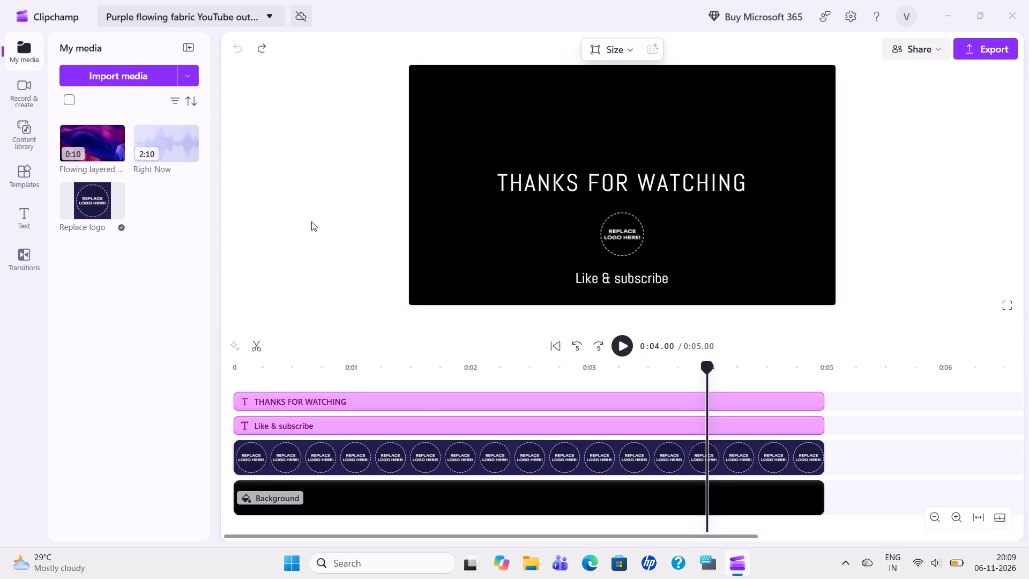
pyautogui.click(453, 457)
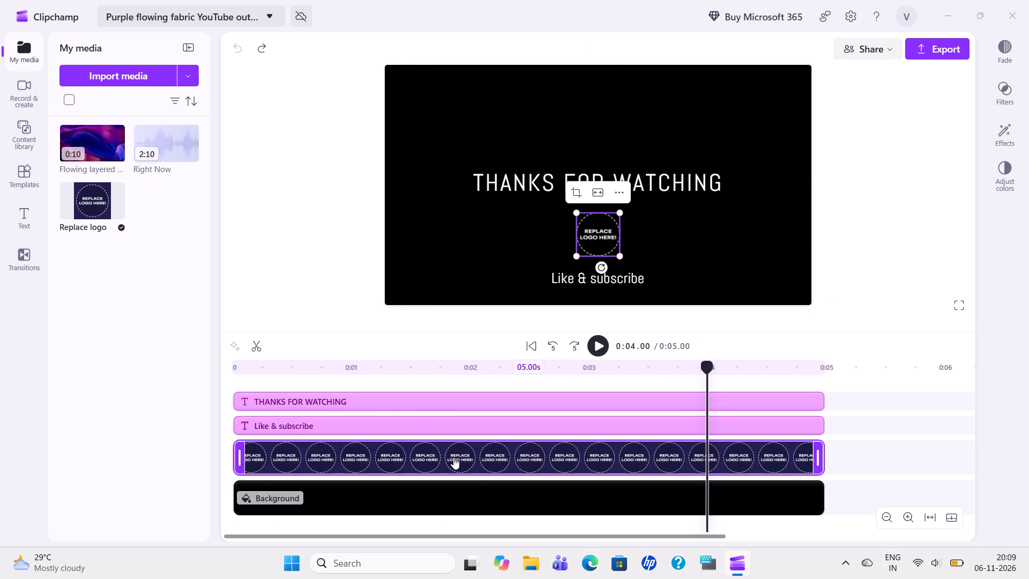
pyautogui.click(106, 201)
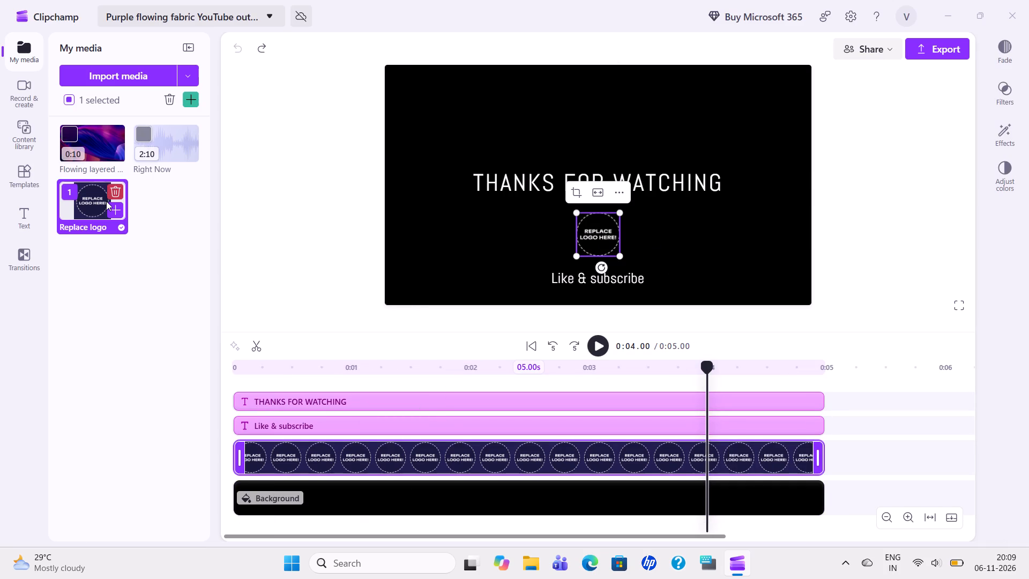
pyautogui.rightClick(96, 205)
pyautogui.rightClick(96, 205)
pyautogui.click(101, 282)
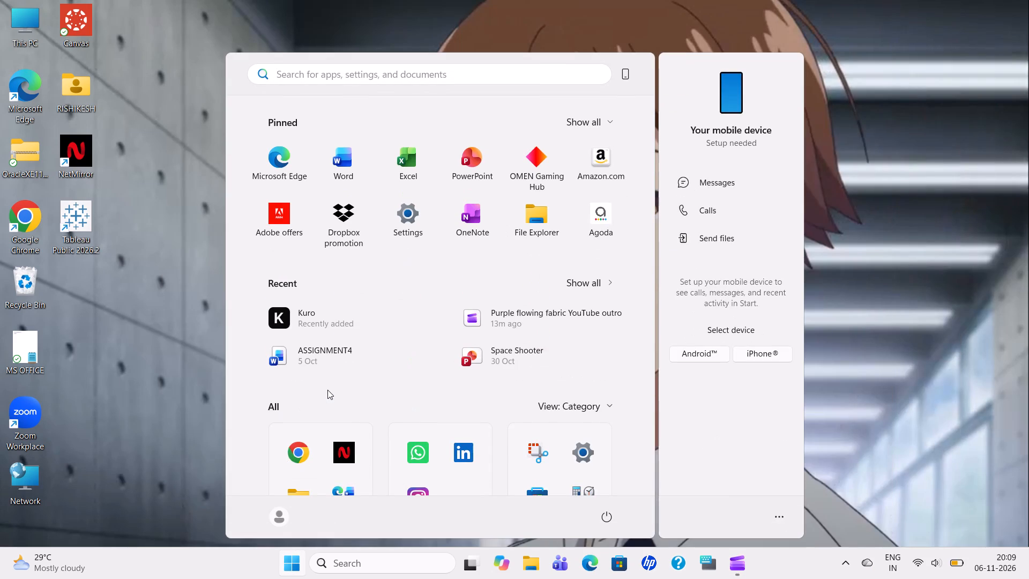
# Switch to Instagram, go to the account's own profile and copy its profile picture.
pyautogui.scroll(-1, 381, 457)
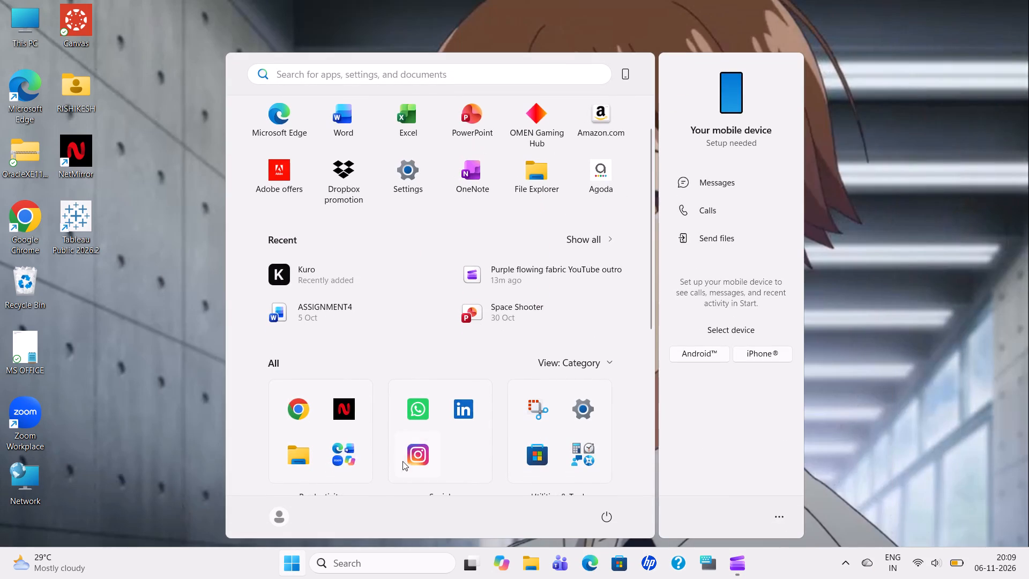
pyautogui.click(413, 456)
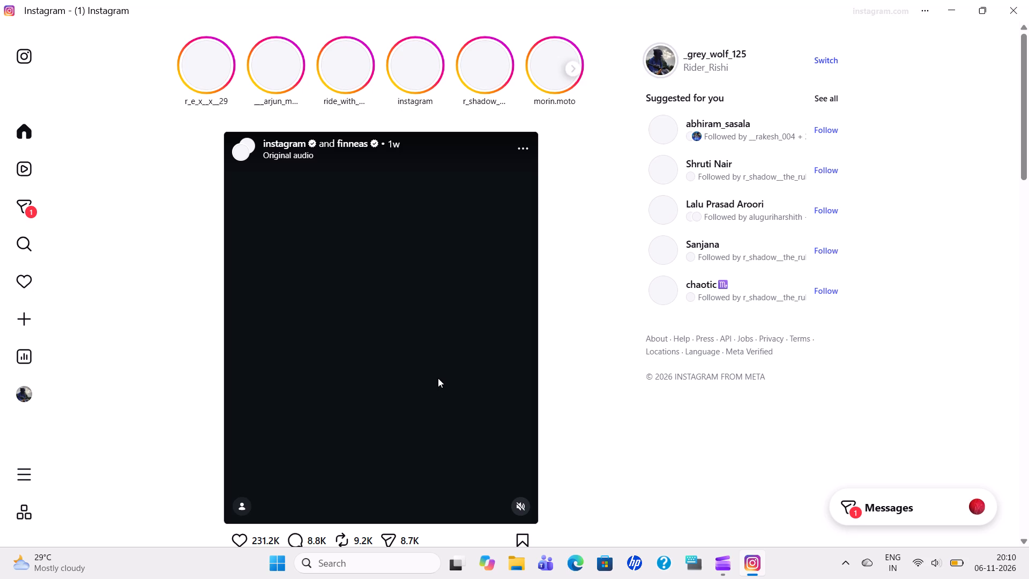
pyautogui.click(26, 392)
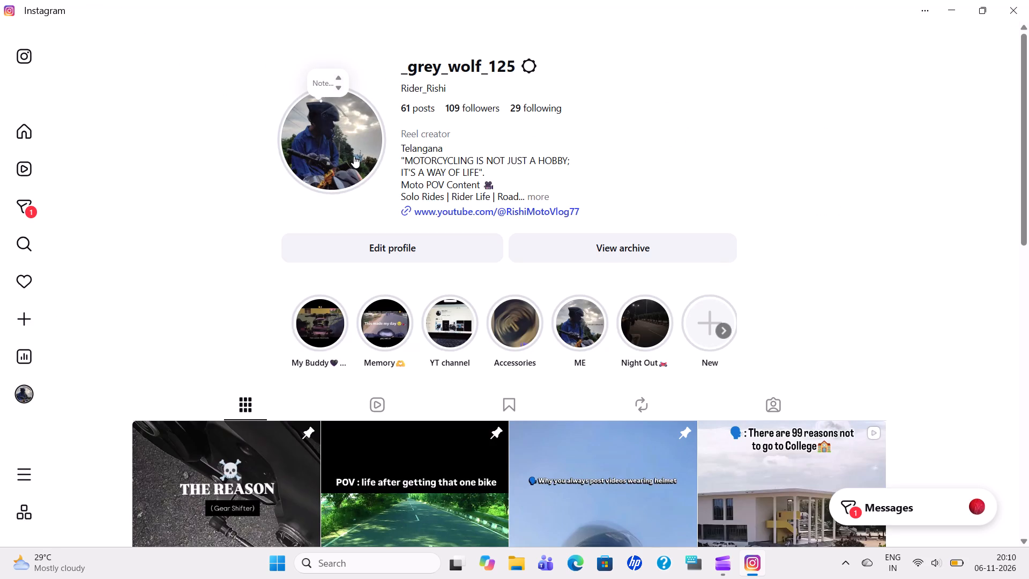
pyautogui.rightClick(354, 156)
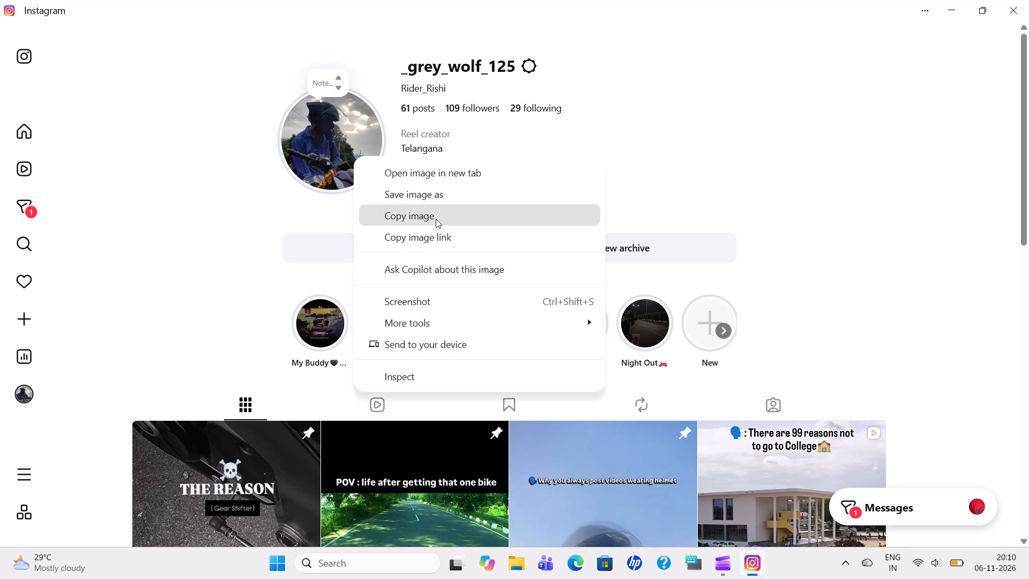
pyautogui.click(436, 219)
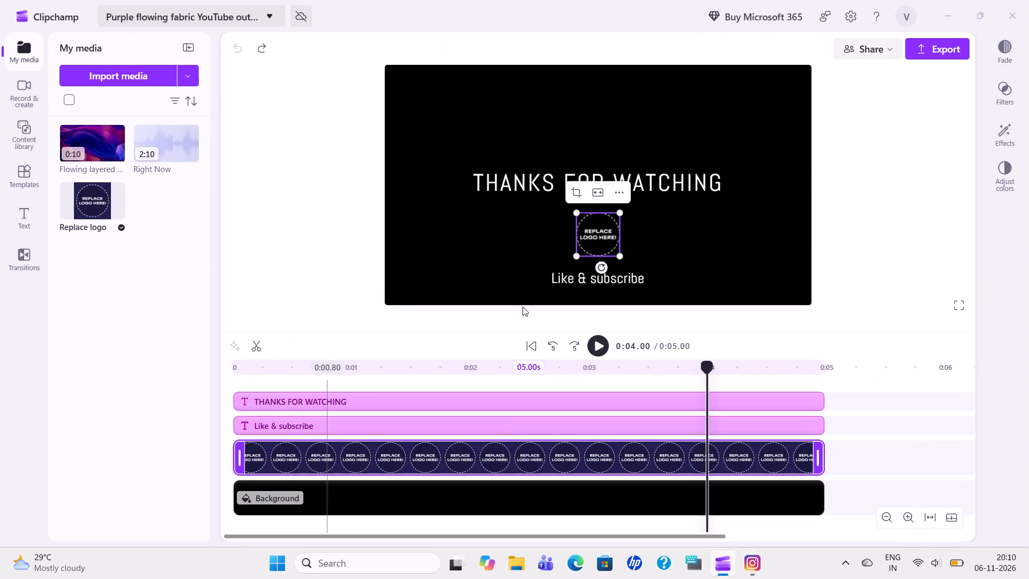
# Back in Clipchamp, examine the paste, picture-in-picture and other options for the placeholder logo to find a way to replace it.
pyautogui.click(598, 231)
pyautogui.rightClick(598, 231)
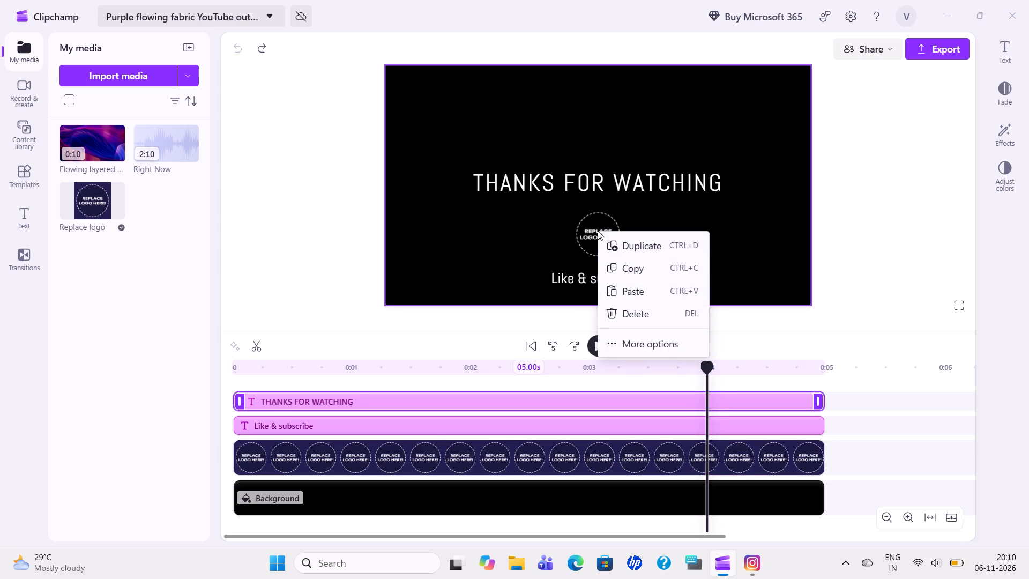
pyautogui.click(580, 454)
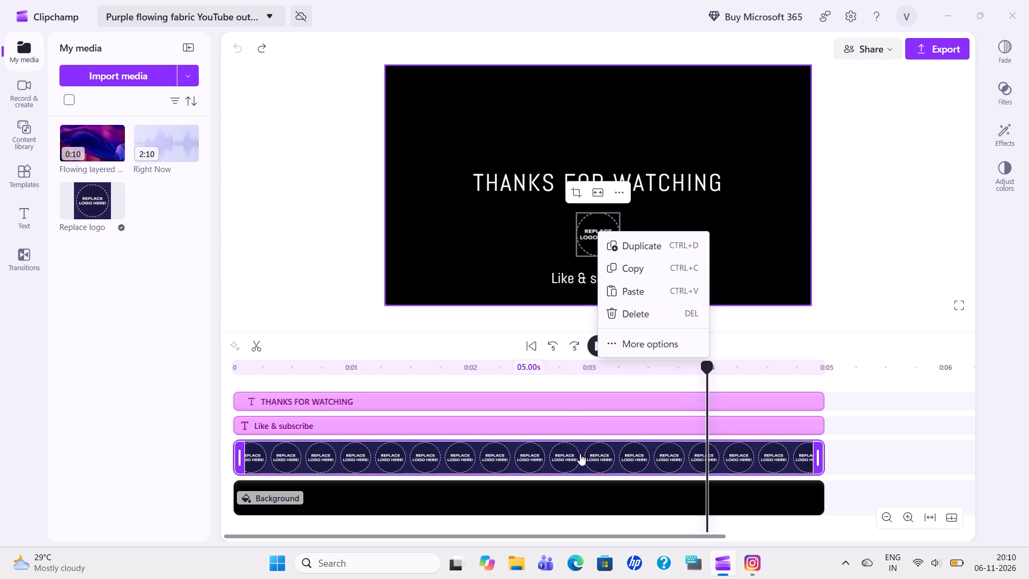
pyautogui.click(616, 191)
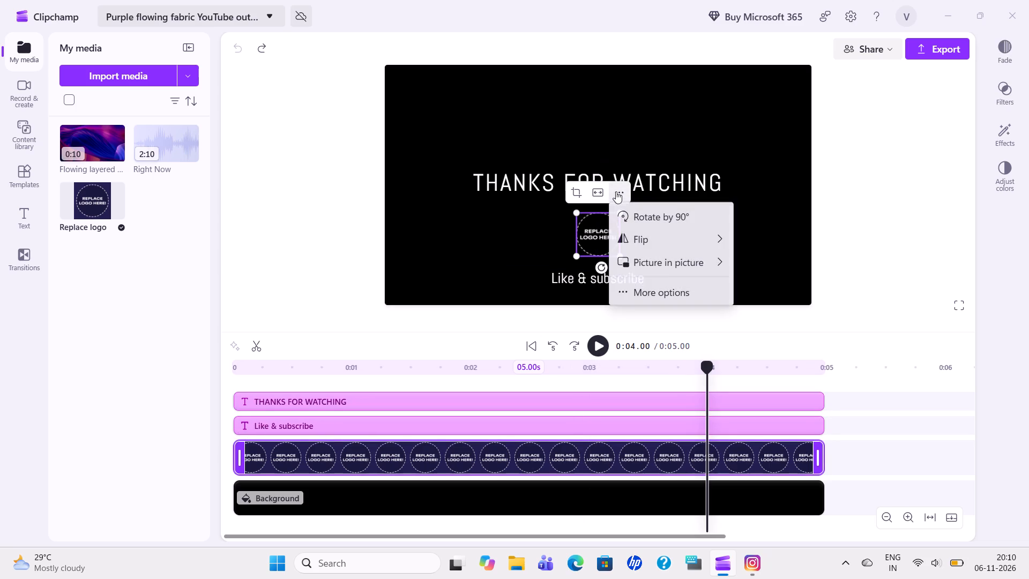
pyautogui.click(644, 264)
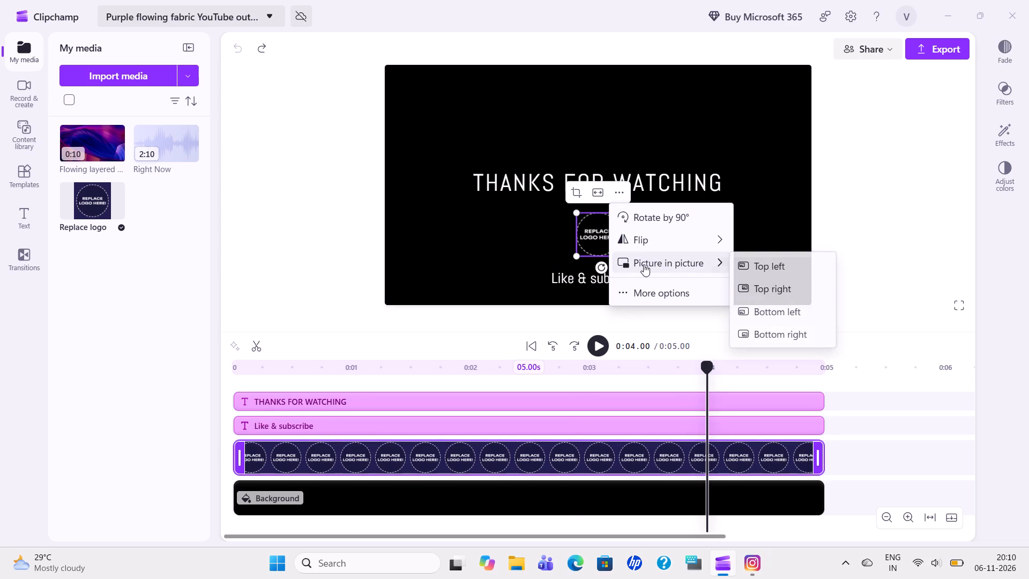
pyautogui.click(644, 264)
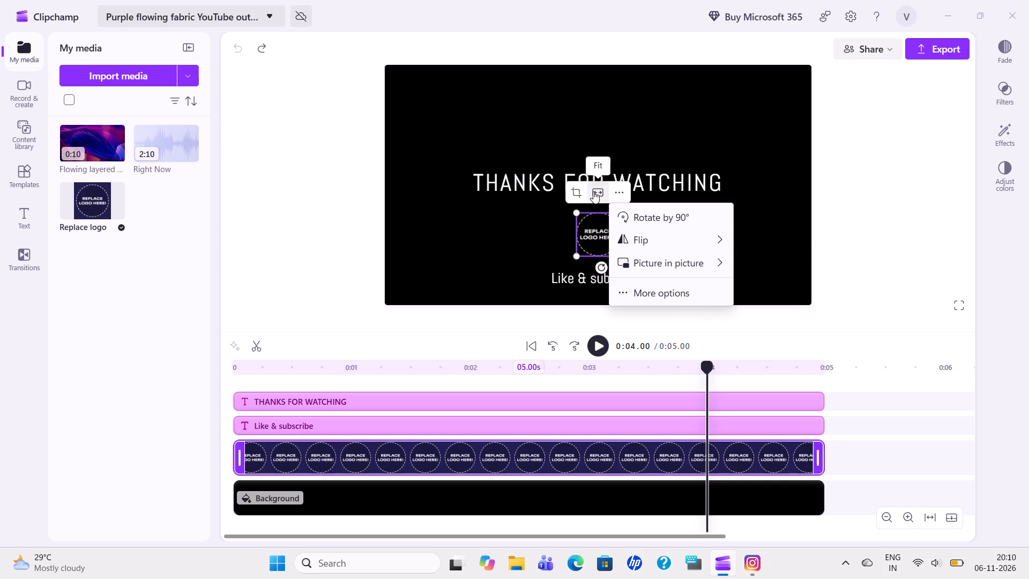
pyautogui.click(596, 224)
pyautogui.click(596, 224)
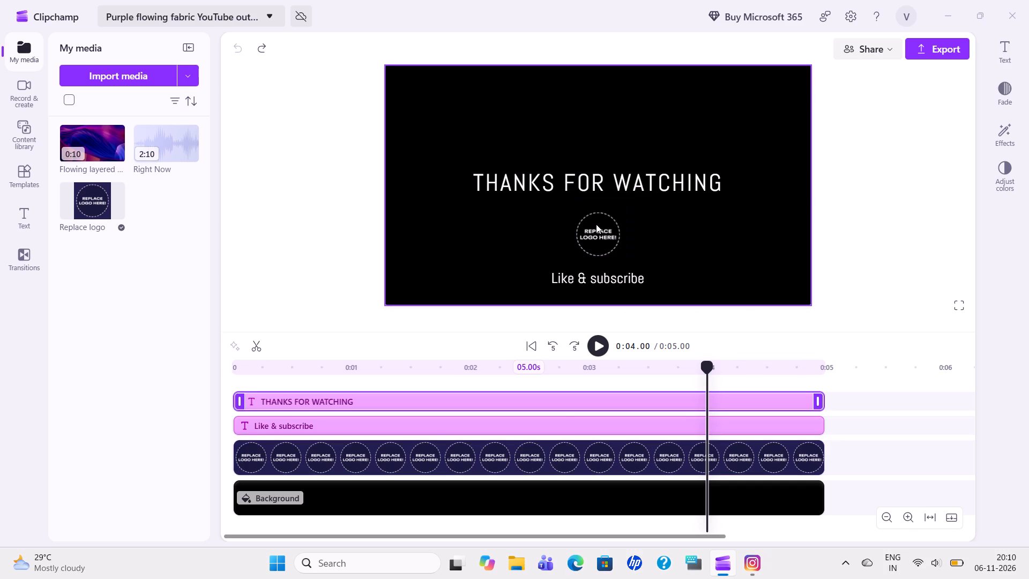
# Paste the copied image into the project with the logo placeholder clip selected on the timeline.
pyautogui.click(560, 449)
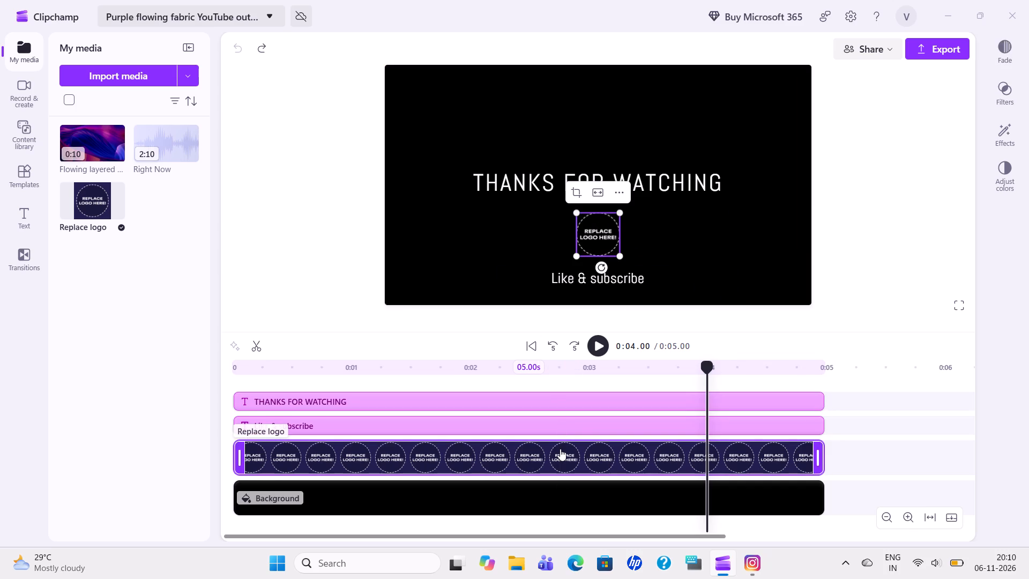
pyautogui.hotkey('ctrl', 'v')
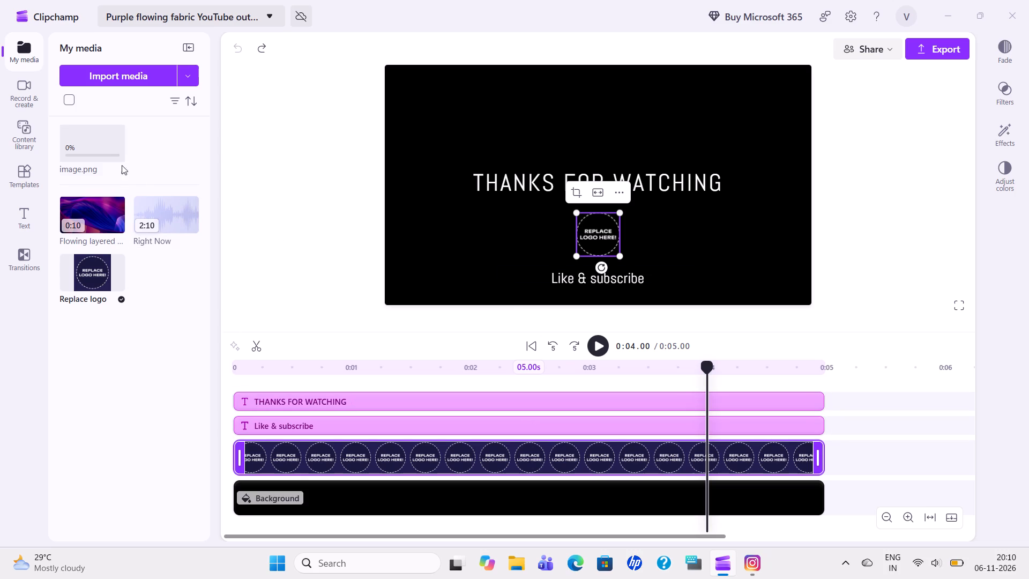
pyautogui.moveTo(104, 146); pyautogui.dragTo(150, 302)
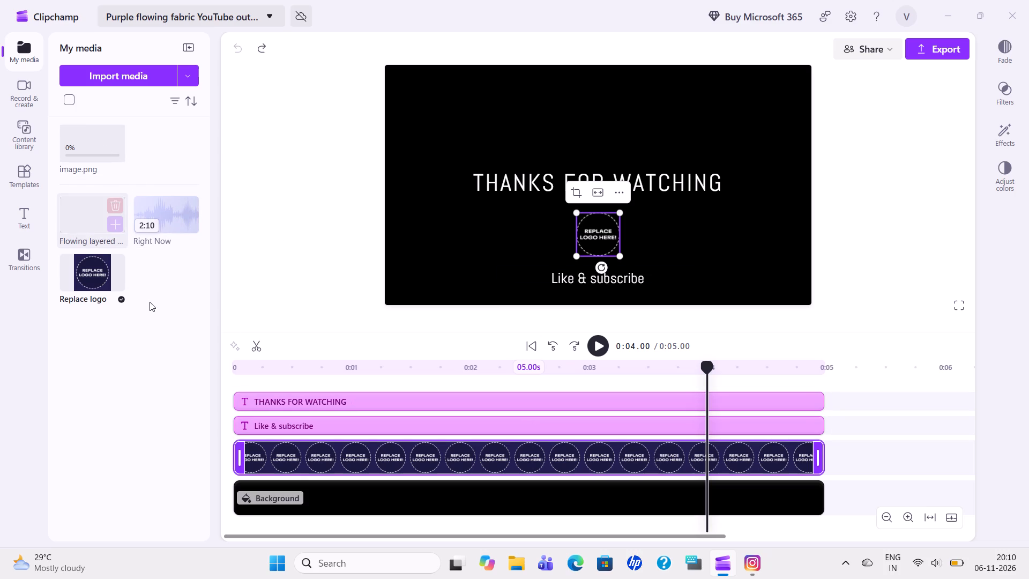
pyautogui.click(96, 143)
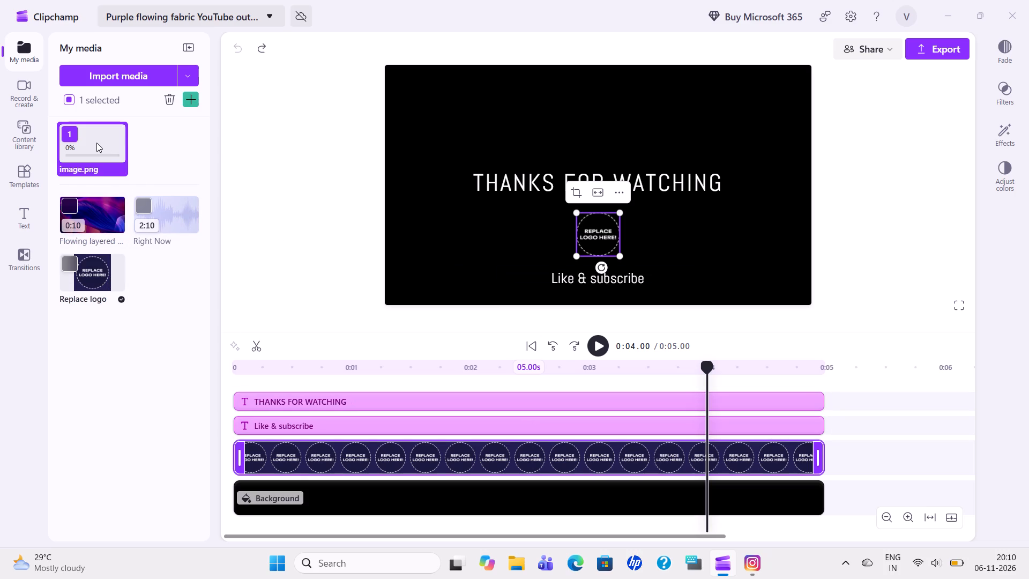
pyautogui.click(178, 150)
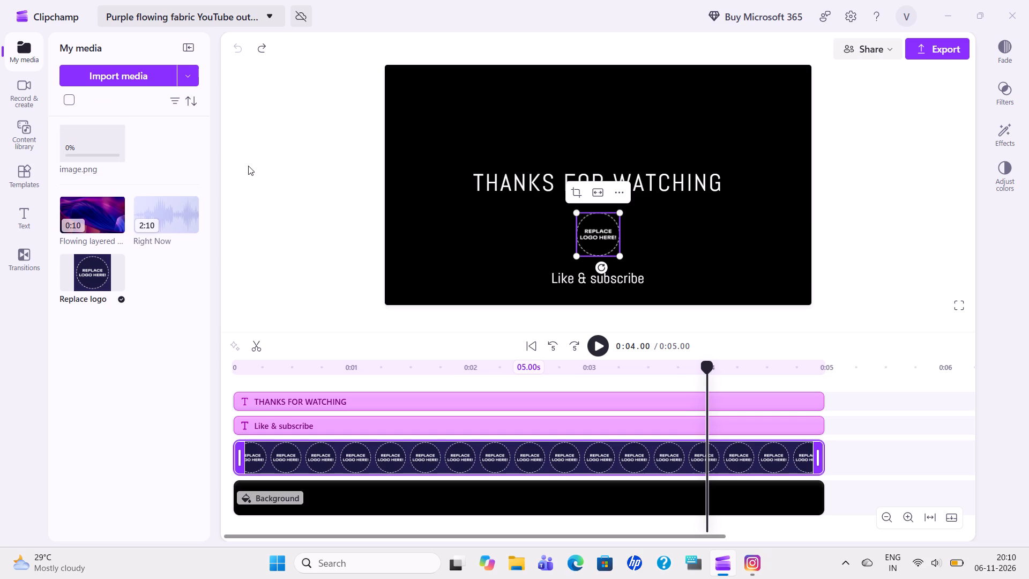
pyautogui.scroll(-2, 248, 166)
pyautogui.scroll(-3, 443, 413)
pyautogui.click(927, 217)
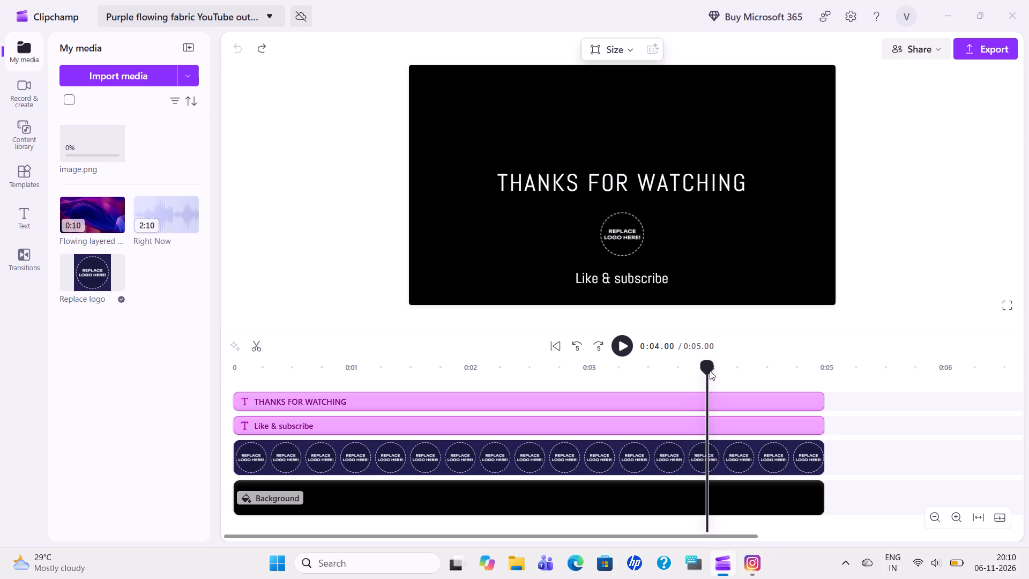
# Move the playhead to the end of the outro and play the video back to preview it.
pyautogui.moveTo(710, 370); pyautogui.dragTo(909, 370)
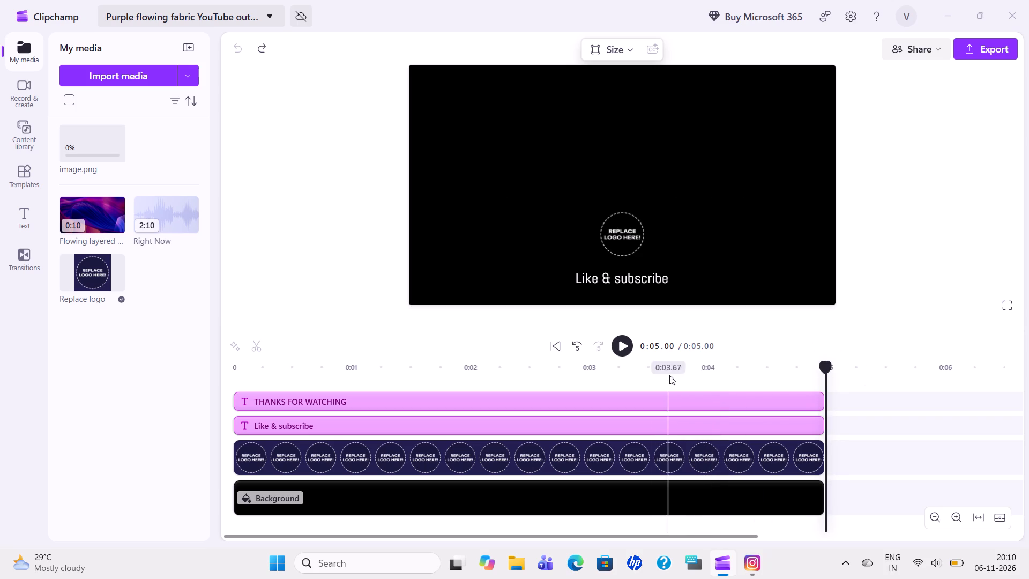
pyautogui.click(627, 348)
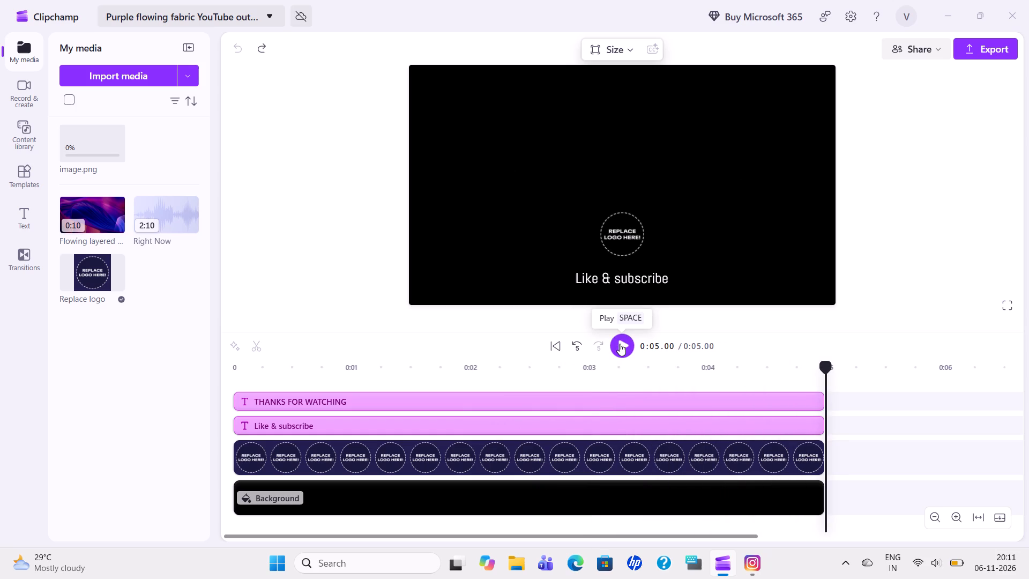
pyautogui.click(620, 344)
pyautogui.click(613, 227)
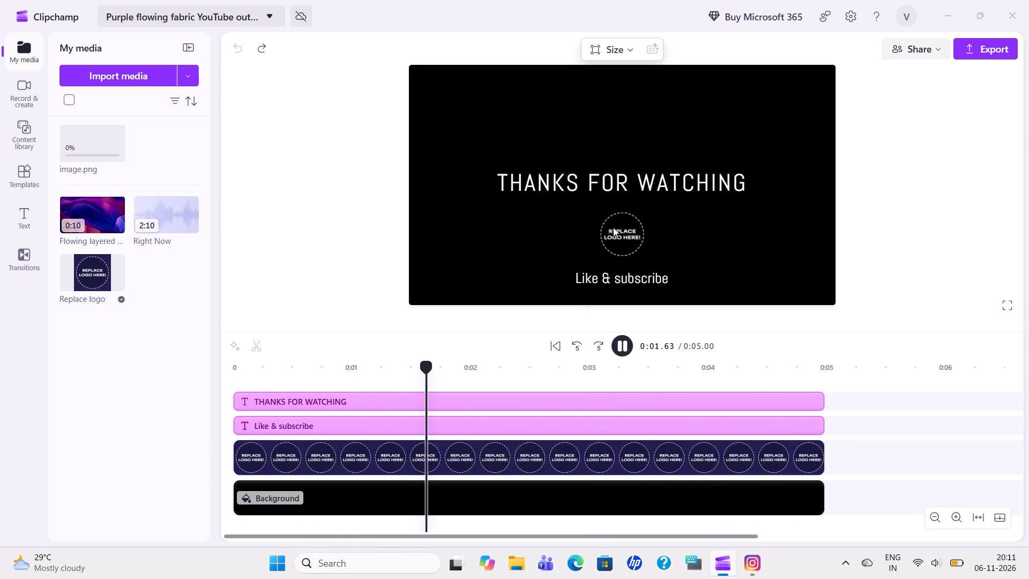
pyautogui.click(590, 468)
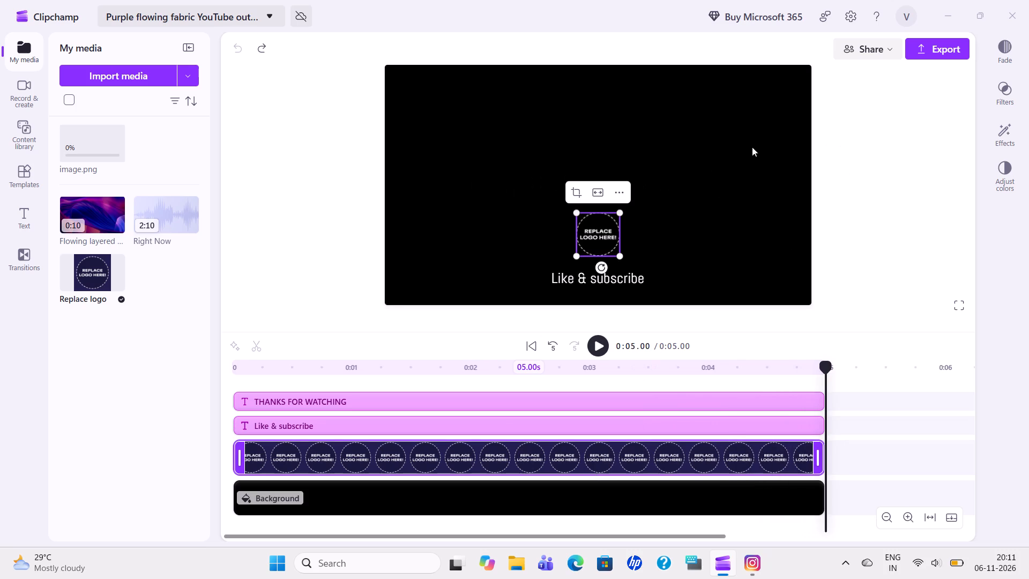
pyautogui.click(348, 229)
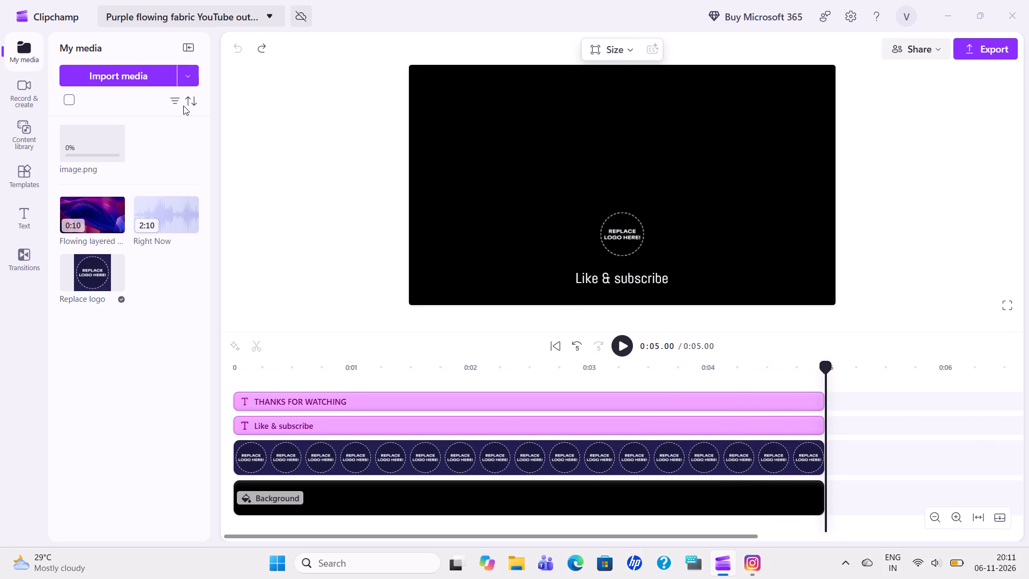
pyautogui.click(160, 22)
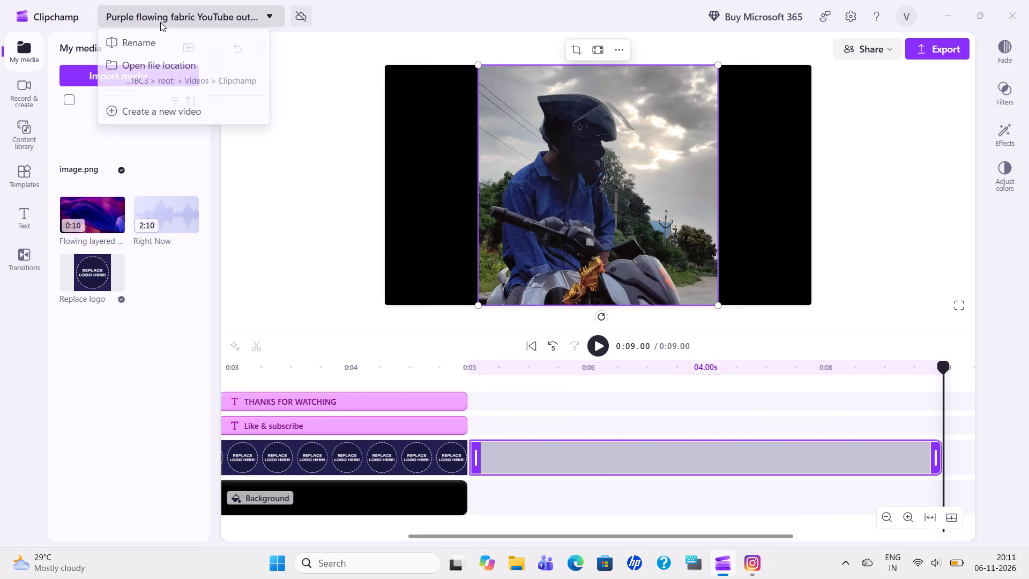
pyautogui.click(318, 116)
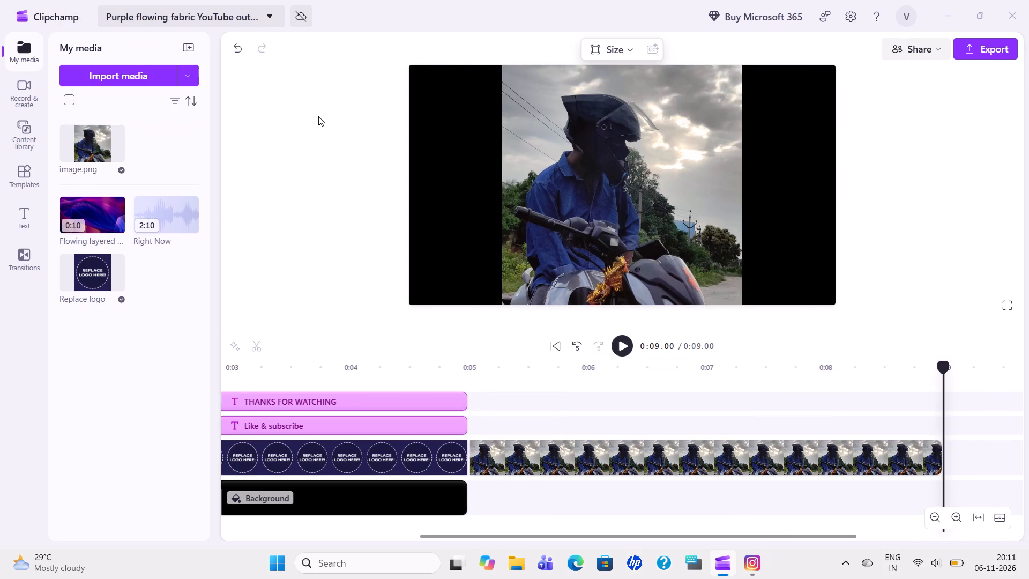
# Reposition the pasted motorcycle photo slightly within the video frame.
pyautogui.moveTo(581, 176); pyautogui.dragTo(583, 183)
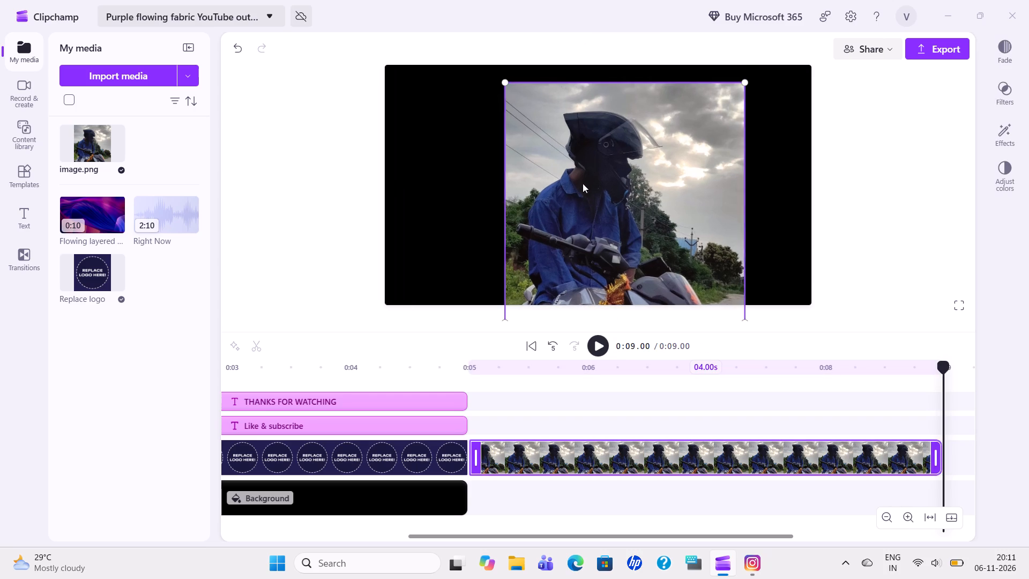
pyautogui.moveTo(583, 183); pyautogui.dragTo(579, 170)
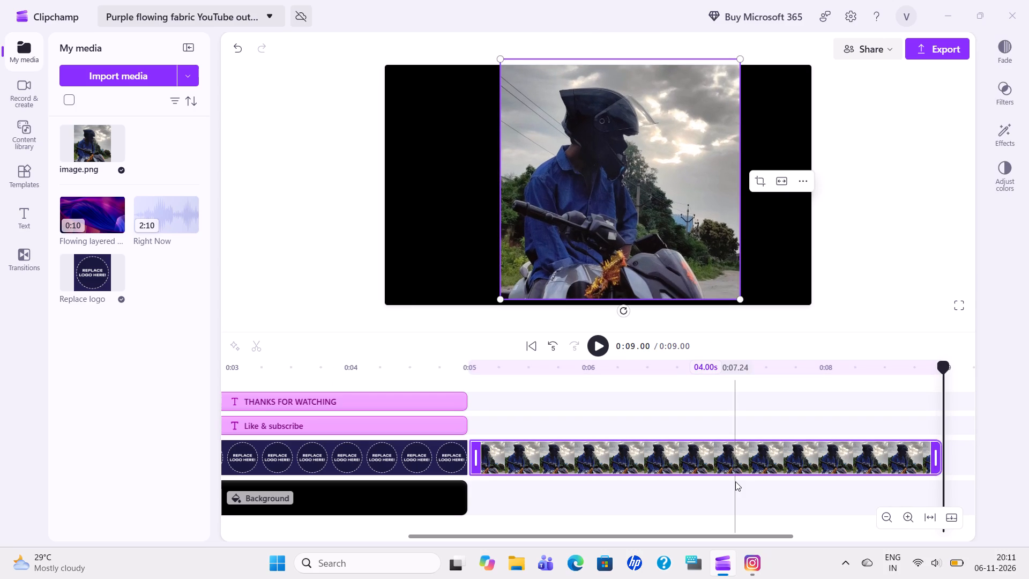
# Delete the repositioned motorcycle photo clip from the end of the timeline.
pyautogui.press('Delete')
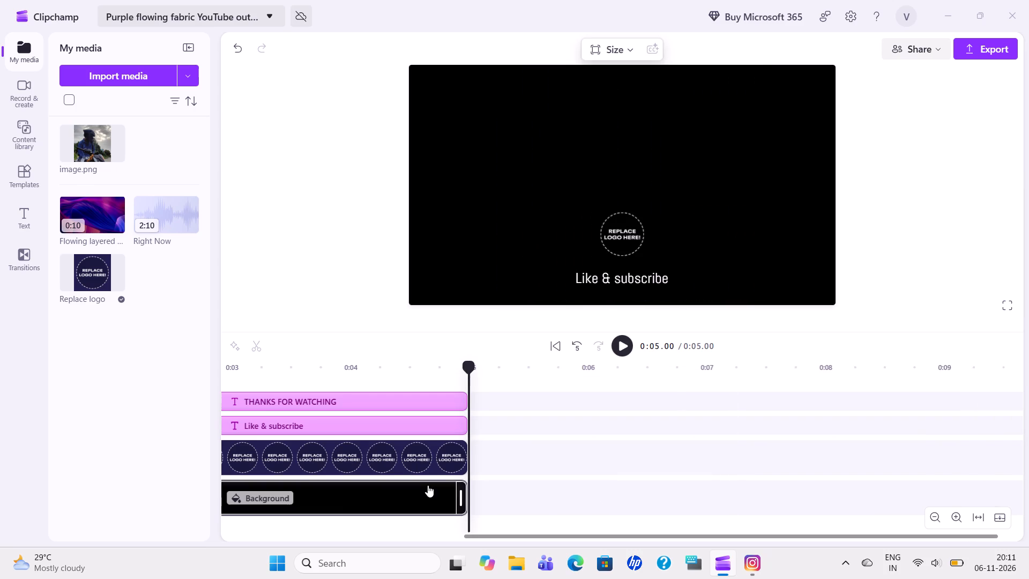
# Add image.png from the project's media to the timeline, directly after the logo placeholder clip.
pyautogui.hscroll(3, 428, 485)
pyautogui.click(371, 455)
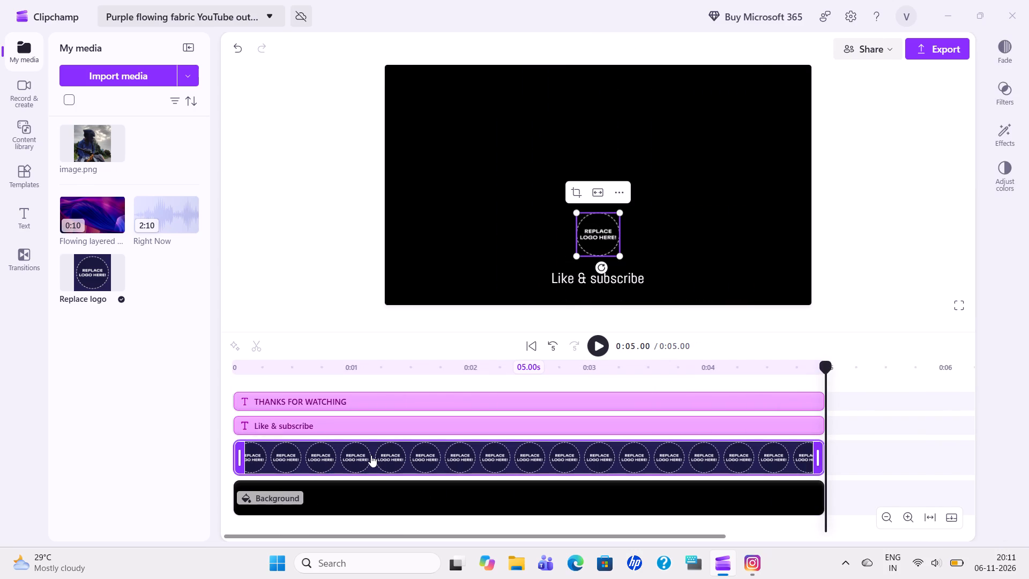
pyautogui.rightClick(371, 455)
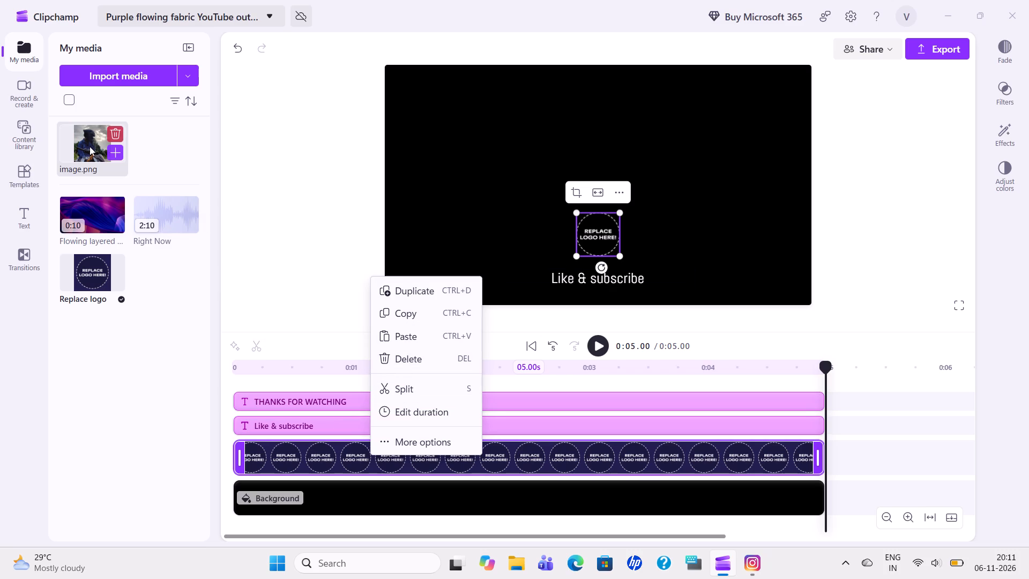
pyautogui.click(109, 153)
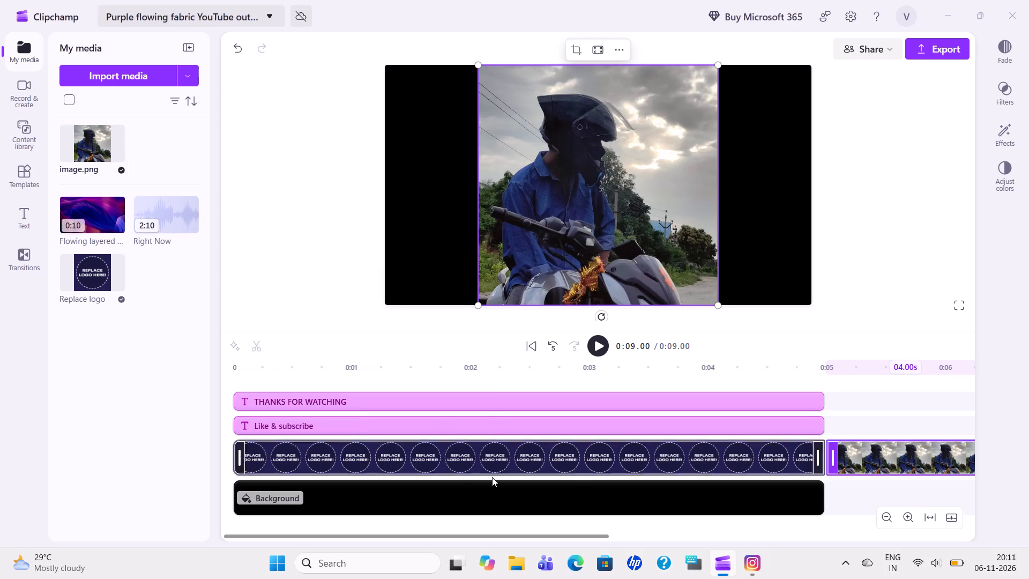
# Delete the logo placeholder clip from the timeline.
pyautogui.click(605, 463)
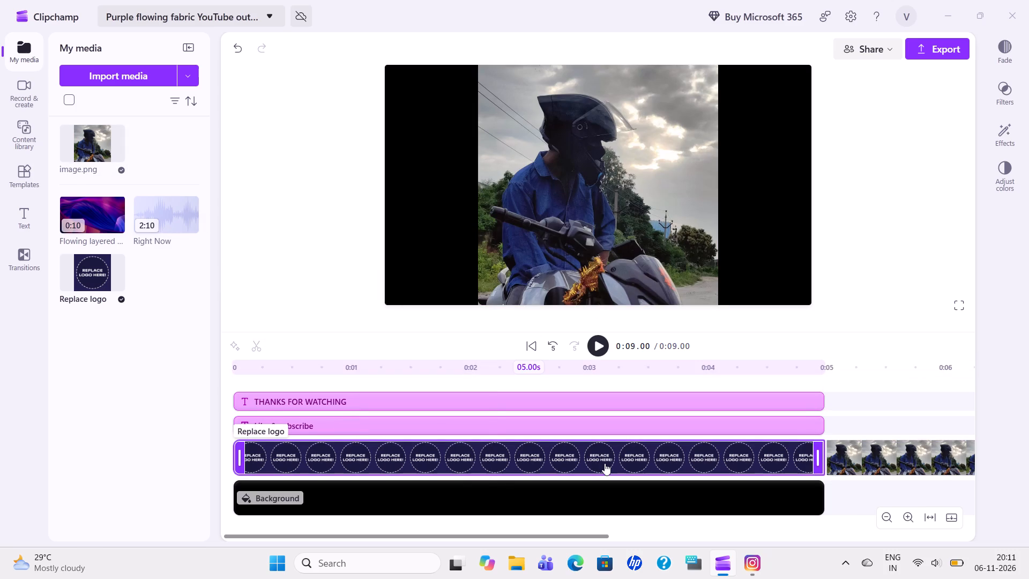
pyautogui.press('Delete')
# Move the photo clip to the start of the emptied track and extend its duration to 5.00 s.
pyautogui.moveTo(904, 462); pyautogui.dragTo(336, 450)
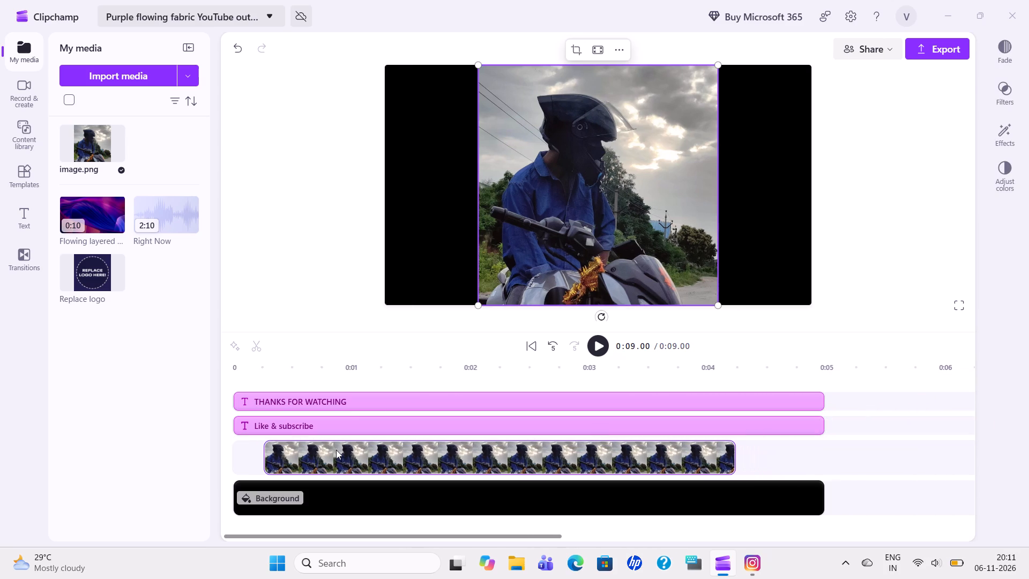
pyautogui.moveTo(336, 450); pyautogui.dragTo(267, 449)
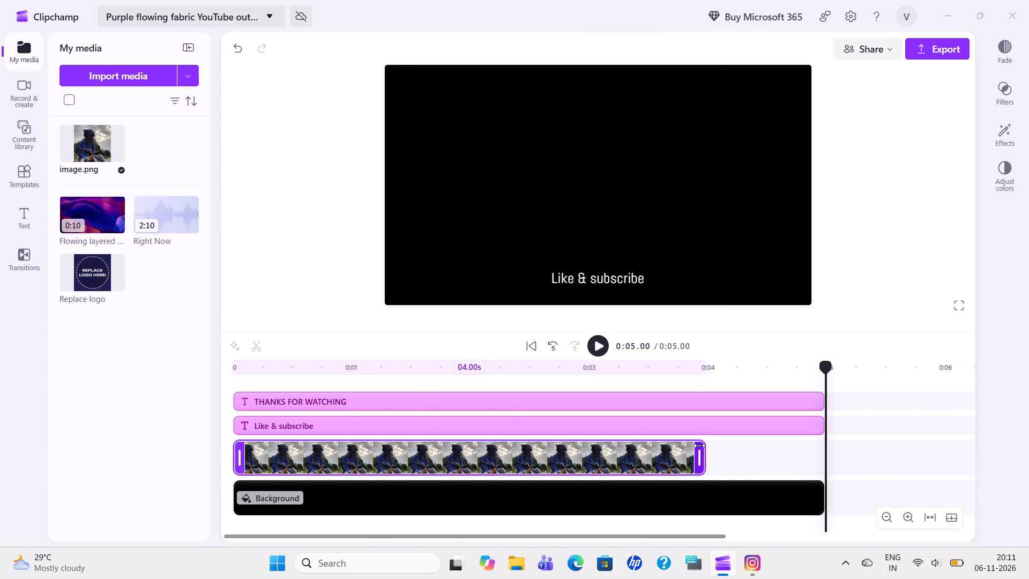
pyautogui.click(704, 450)
pyautogui.moveTo(698, 452); pyautogui.dragTo(810, 446)
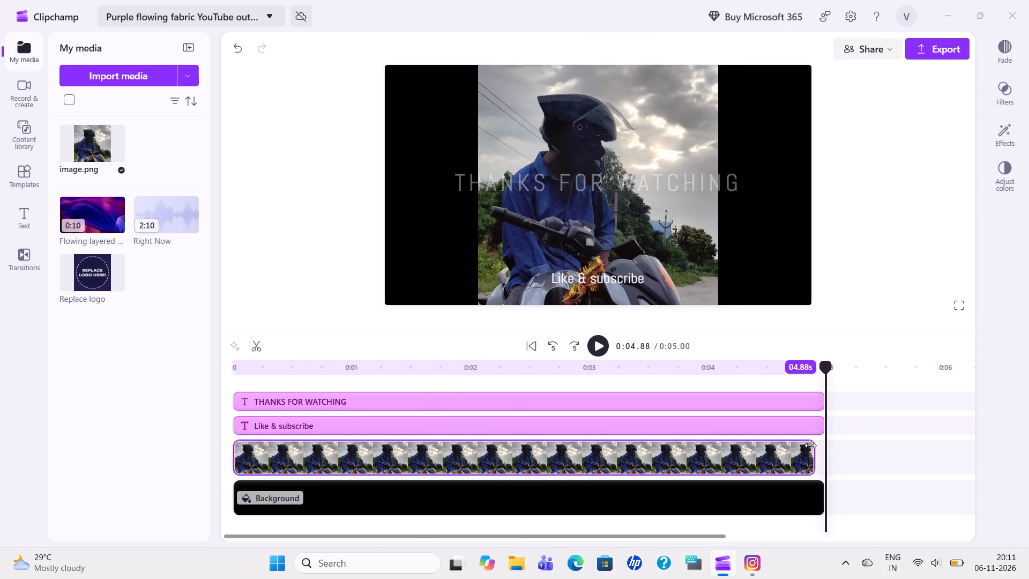
pyautogui.moveTo(810, 446); pyautogui.dragTo(816, 446)
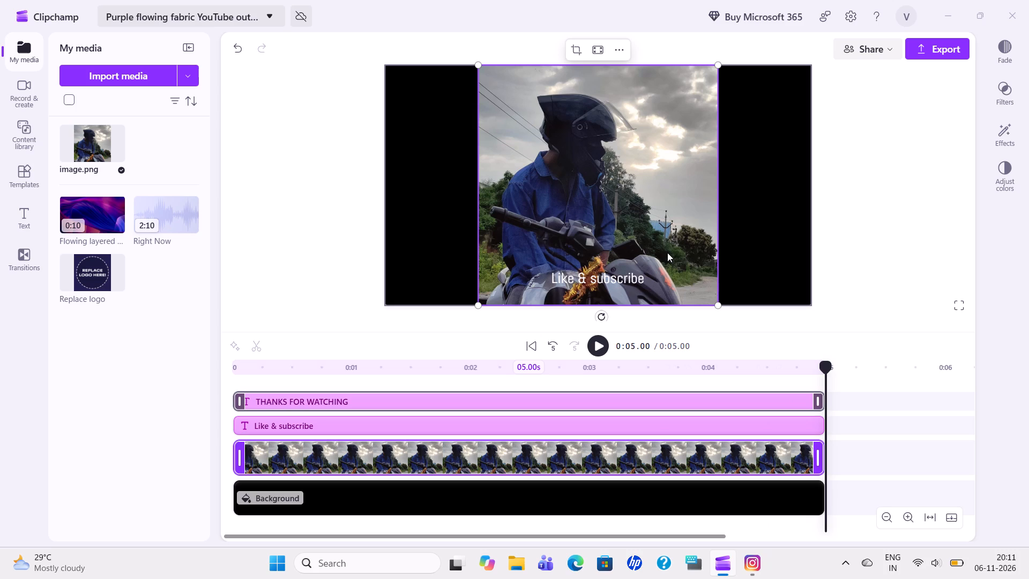
# Examine the THANKS FOR WATCHING title's available options, including its fade and text settings.
pyautogui.rightClick(658, 235)
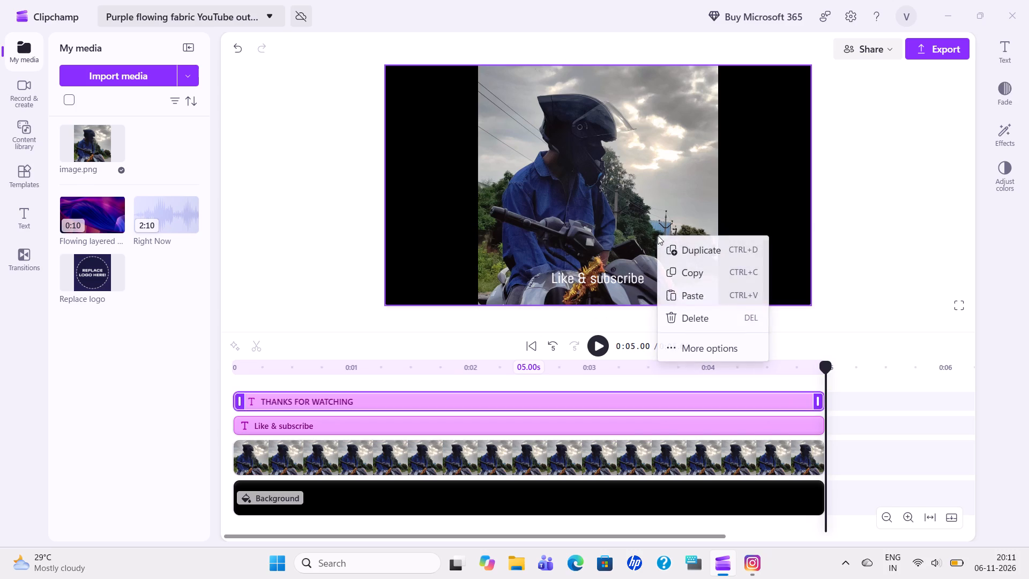
pyautogui.click(707, 345)
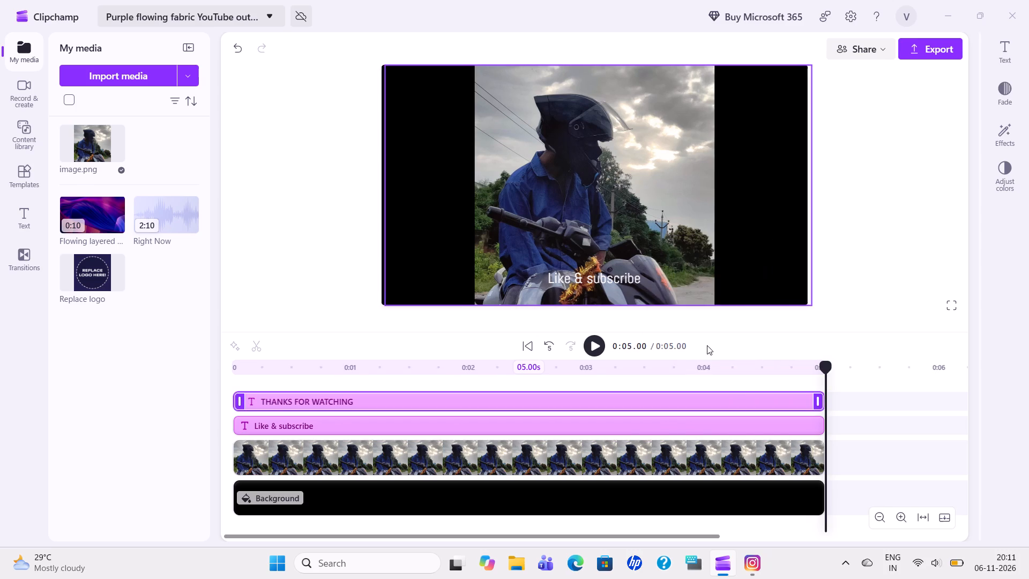
pyautogui.scroll(1, 583, 244)
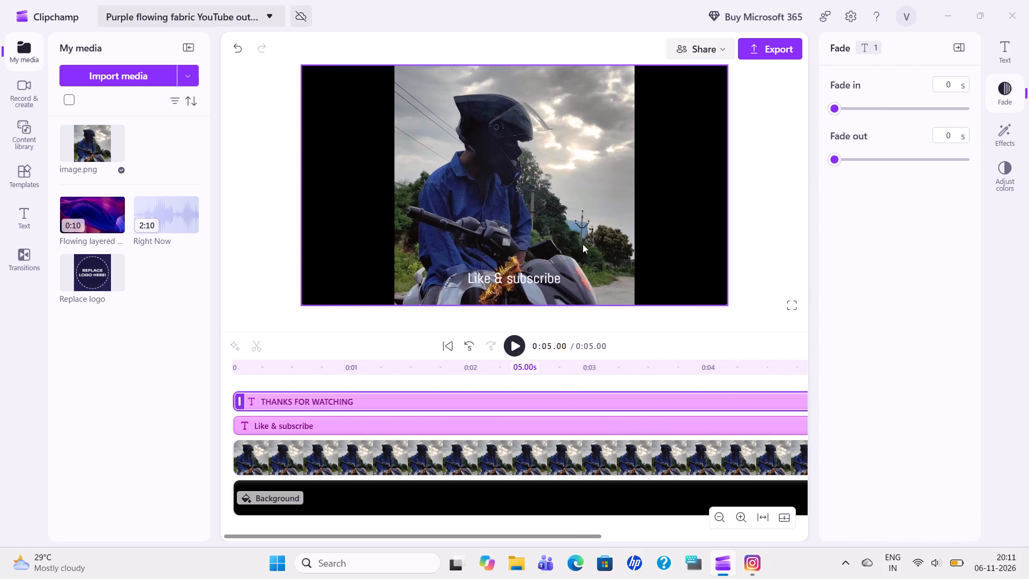
pyautogui.click(1011, 59)
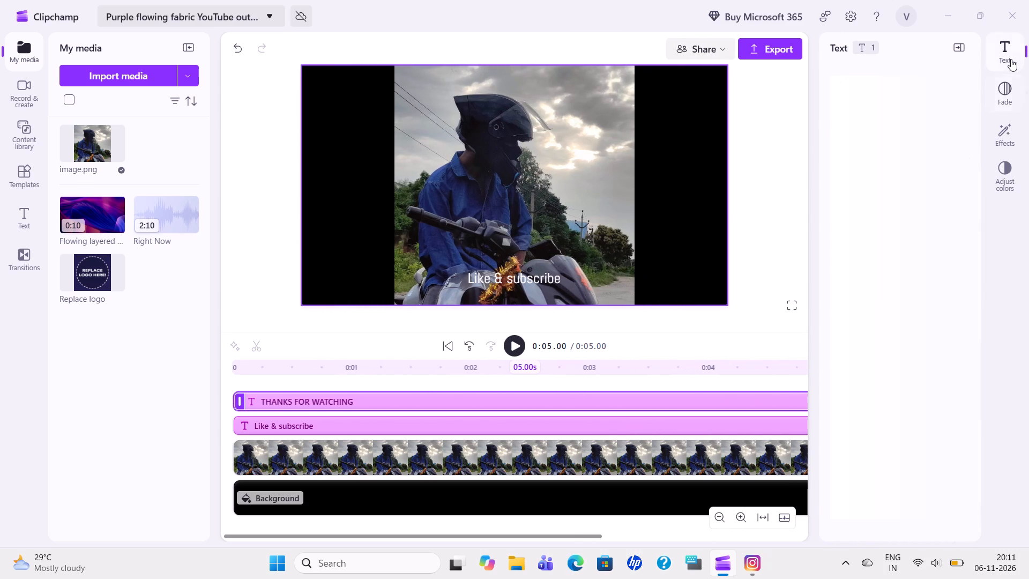
pyautogui.click(1013, 167)
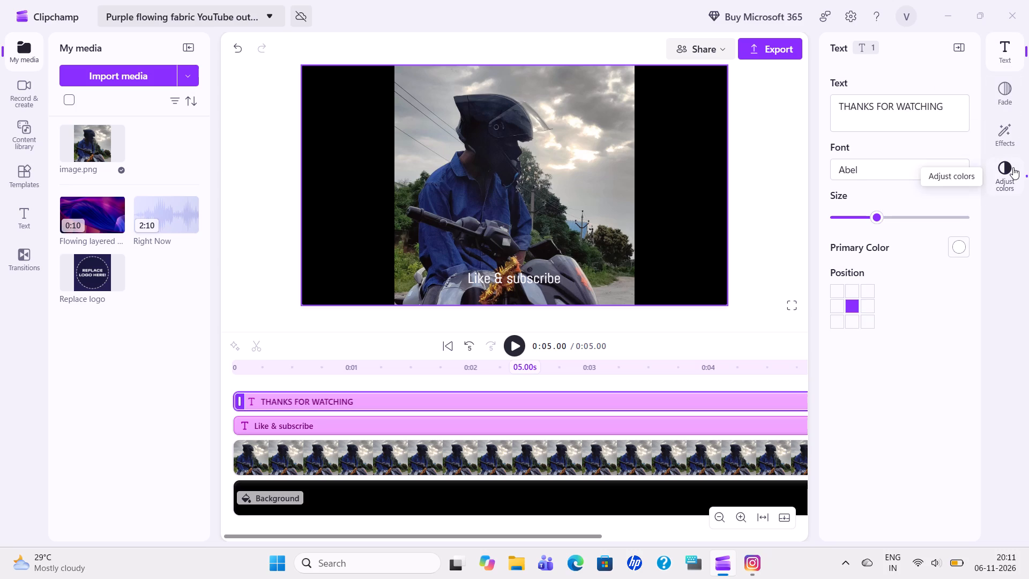
pyautogui.click(1004, 53)
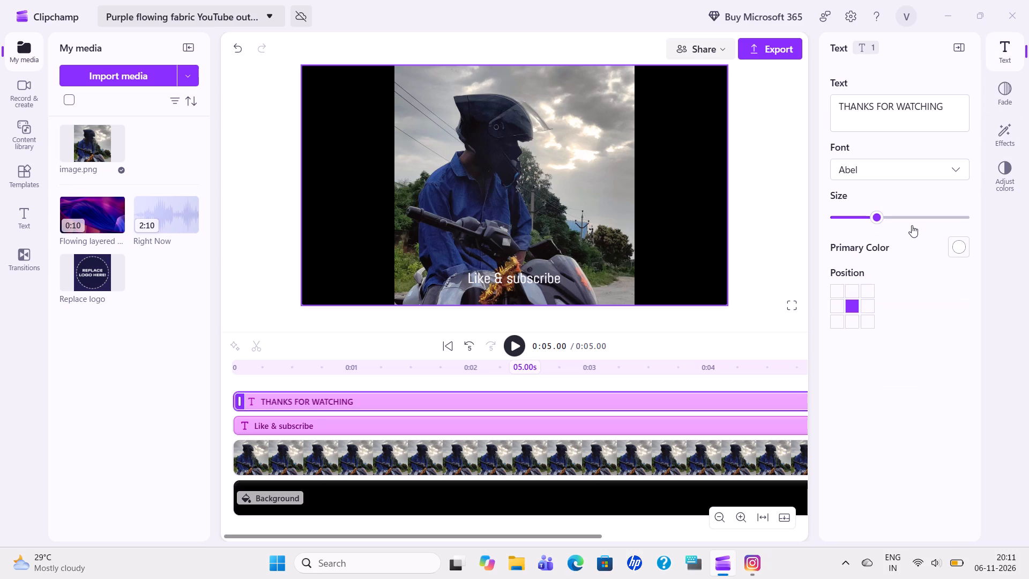
pyautogui.click(756, 230)
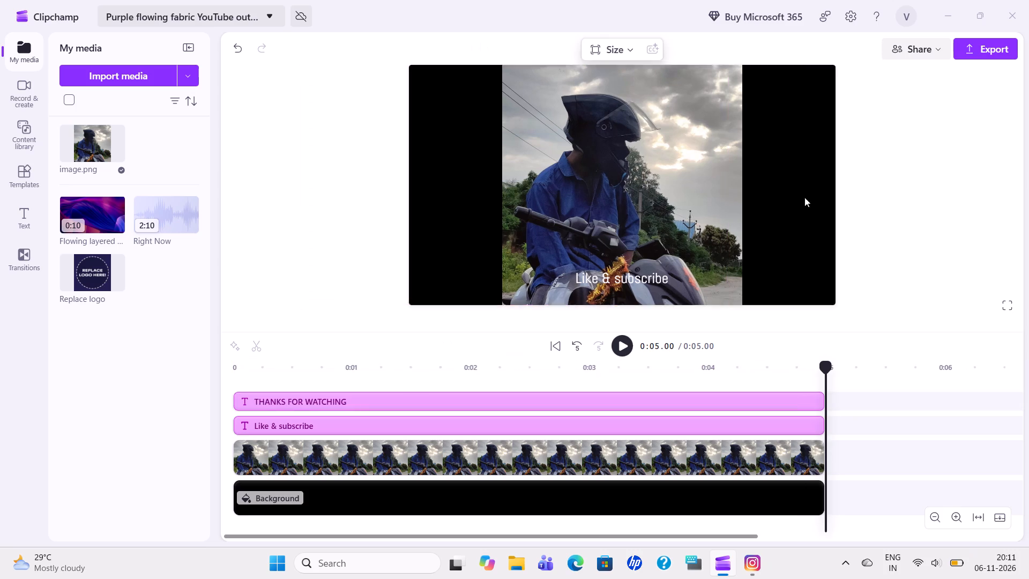
# Check the available actions for the photo clip and the THANKS FOR WATCHING title overlapping it in the frame.
pyautogui.click(680, 453)
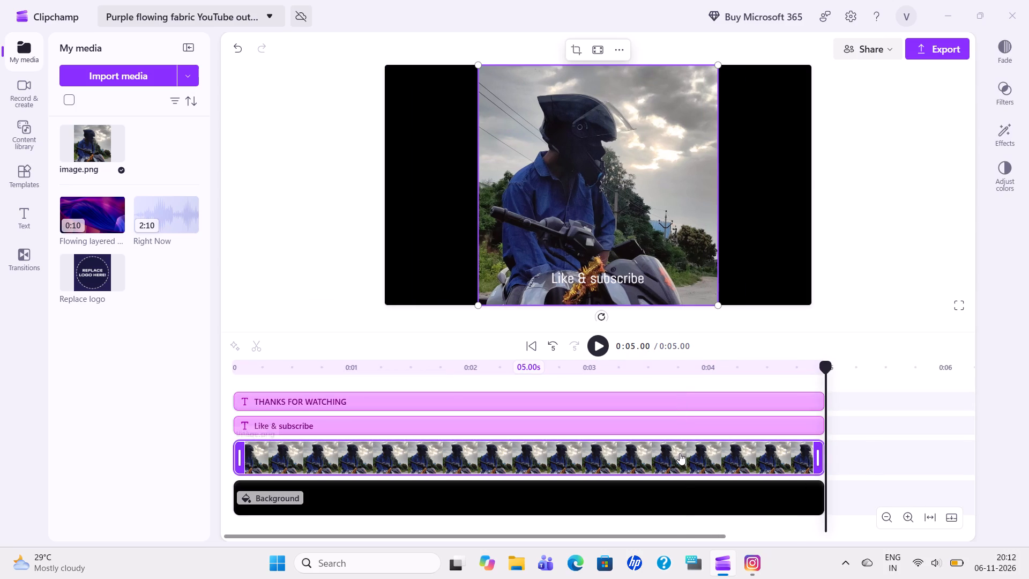
pyautogui.rightClick(680, 453)
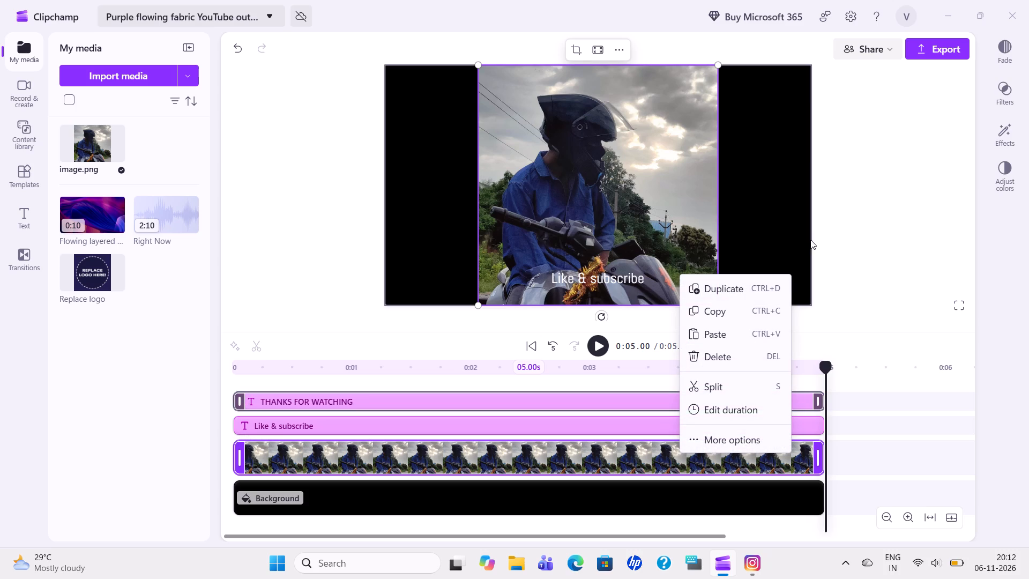
pyautogui.click(661, 218)
pyautogui.click(661, 218)
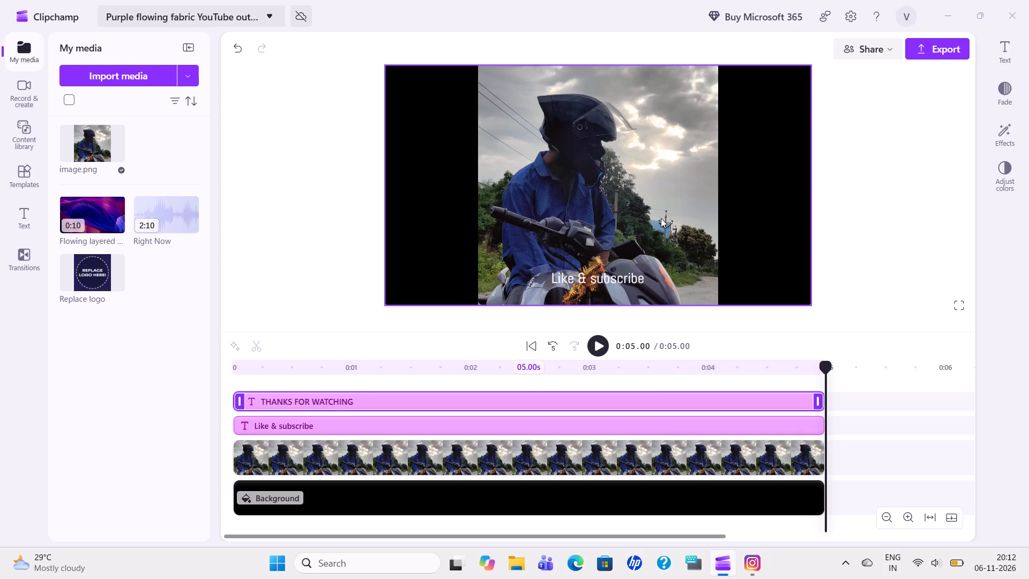
pyautogui.click(710, 290)
pyautogui.rightClick(637, 202)
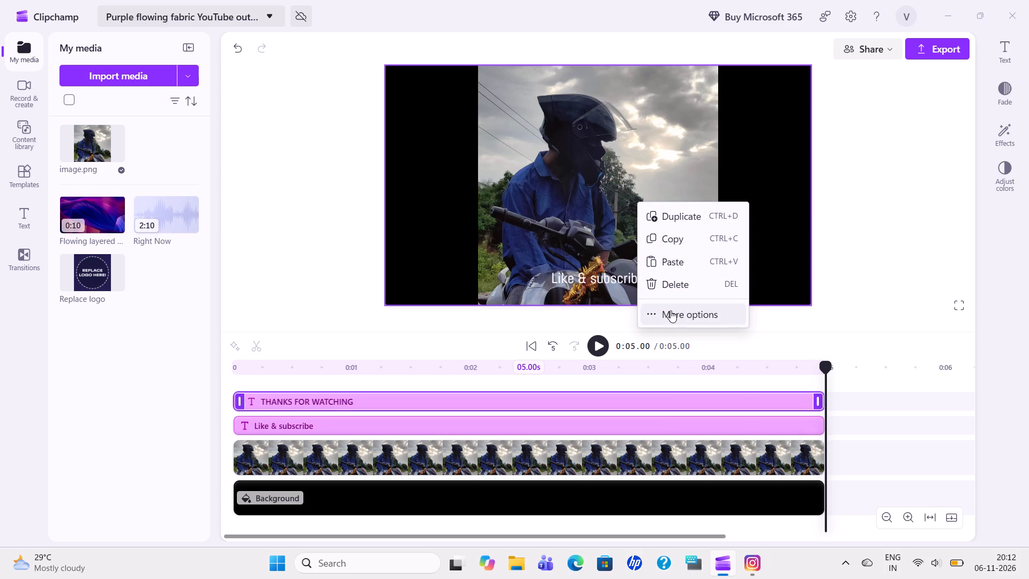
pyautogui.click(587, 205)
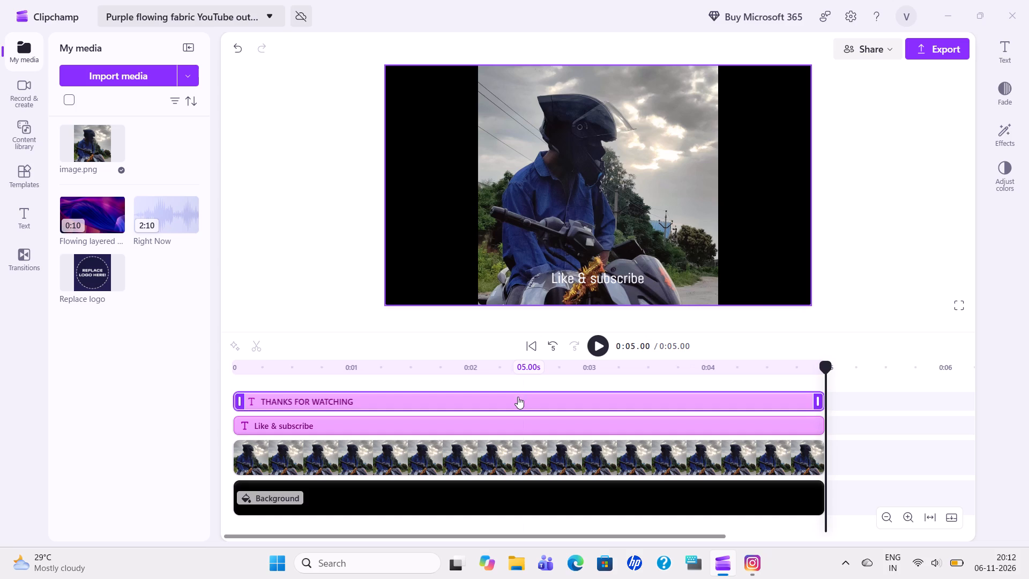
pyautogui.click(522, 459)
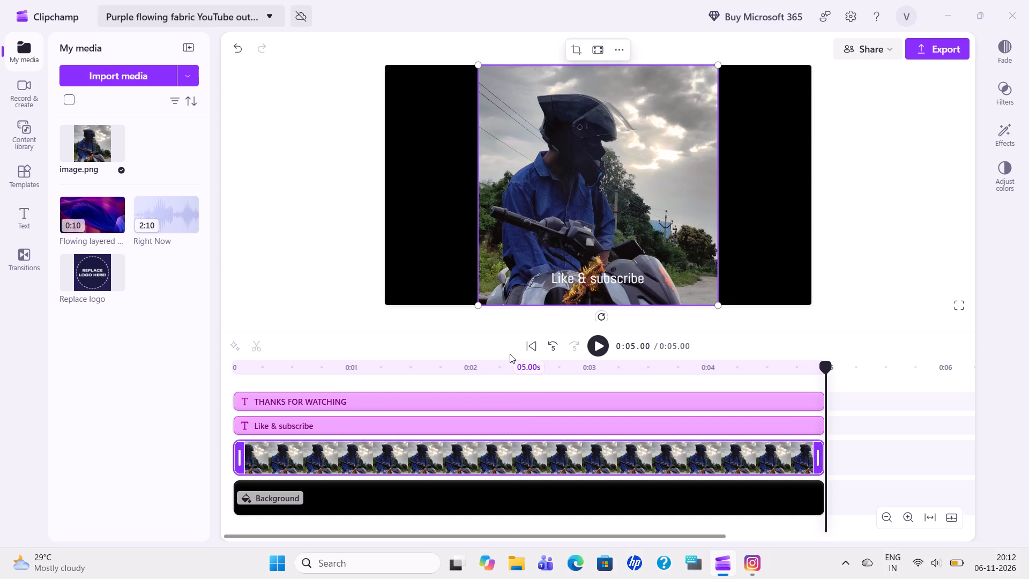
pyautogui.rightClick(559, 122)
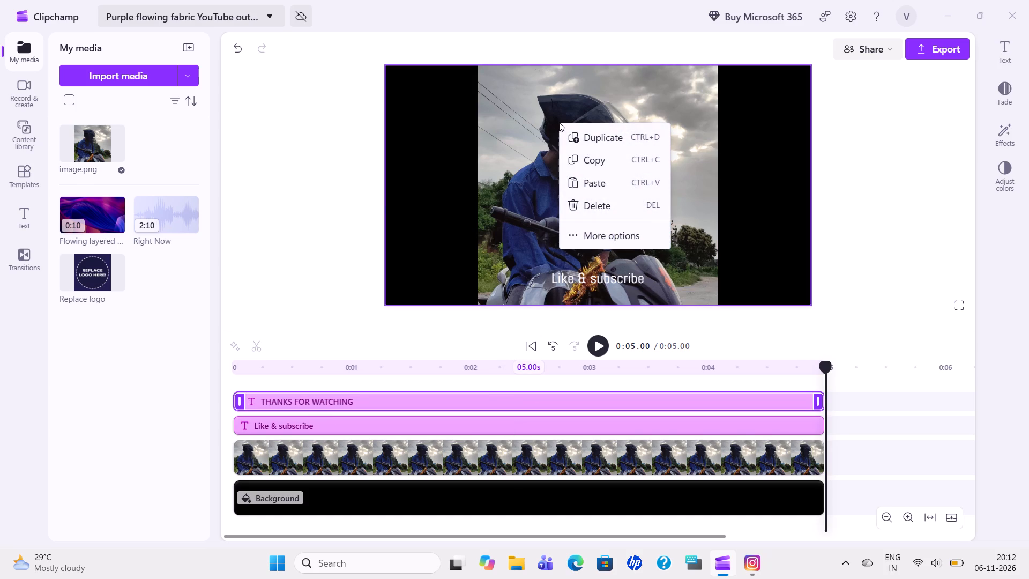
pyautogui.rightClick(462, 448)
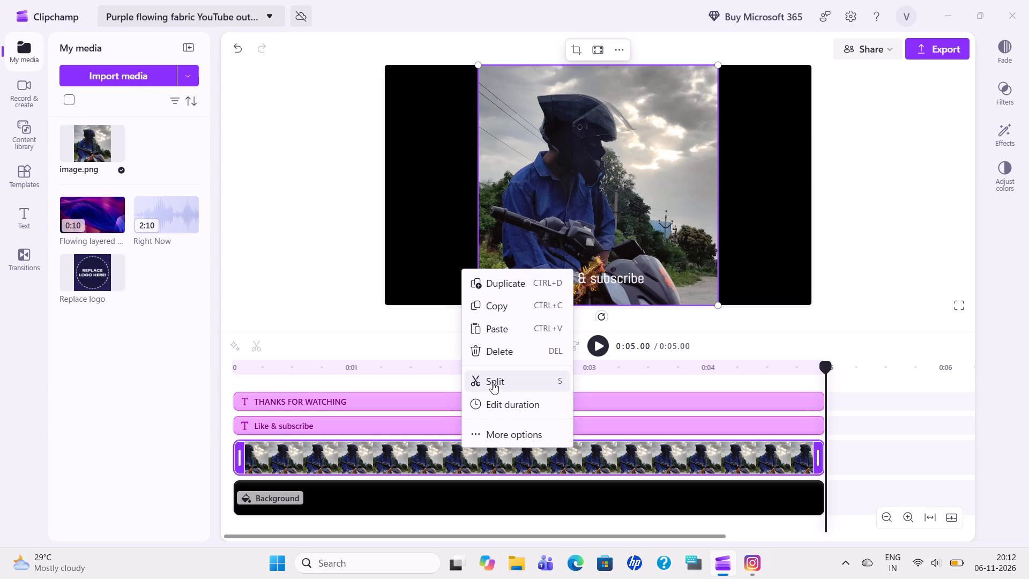
pyautogui.click(435, 465)
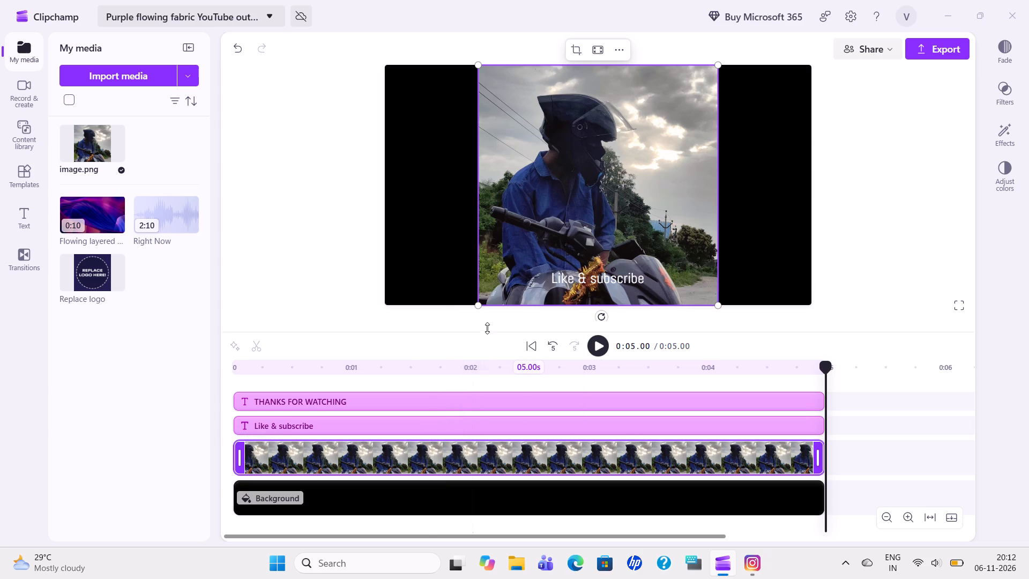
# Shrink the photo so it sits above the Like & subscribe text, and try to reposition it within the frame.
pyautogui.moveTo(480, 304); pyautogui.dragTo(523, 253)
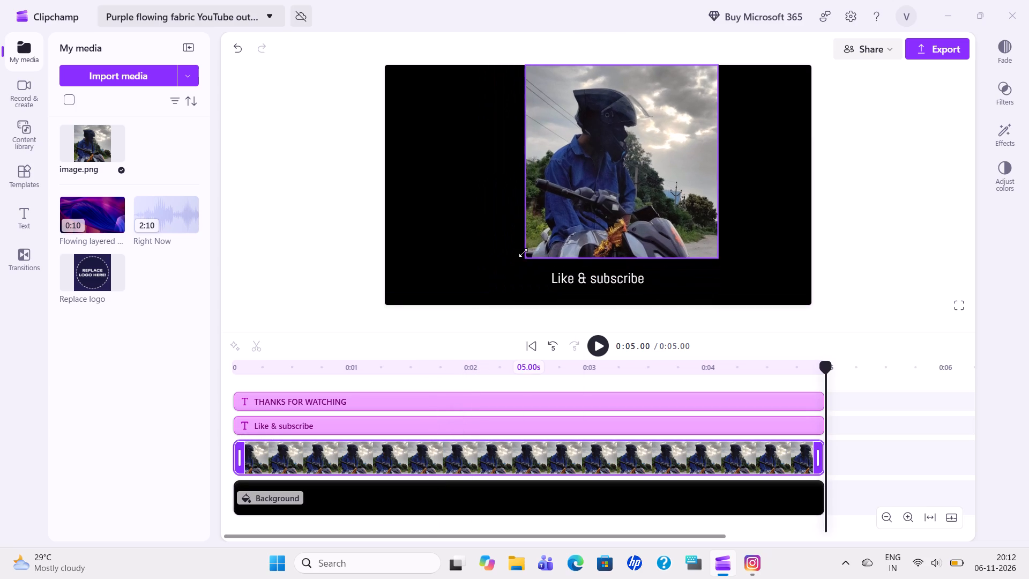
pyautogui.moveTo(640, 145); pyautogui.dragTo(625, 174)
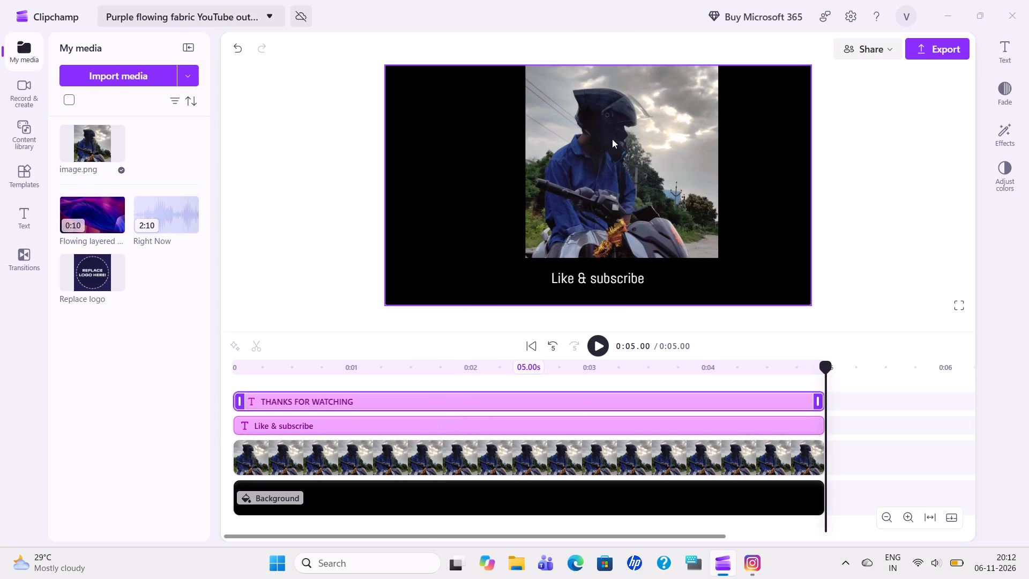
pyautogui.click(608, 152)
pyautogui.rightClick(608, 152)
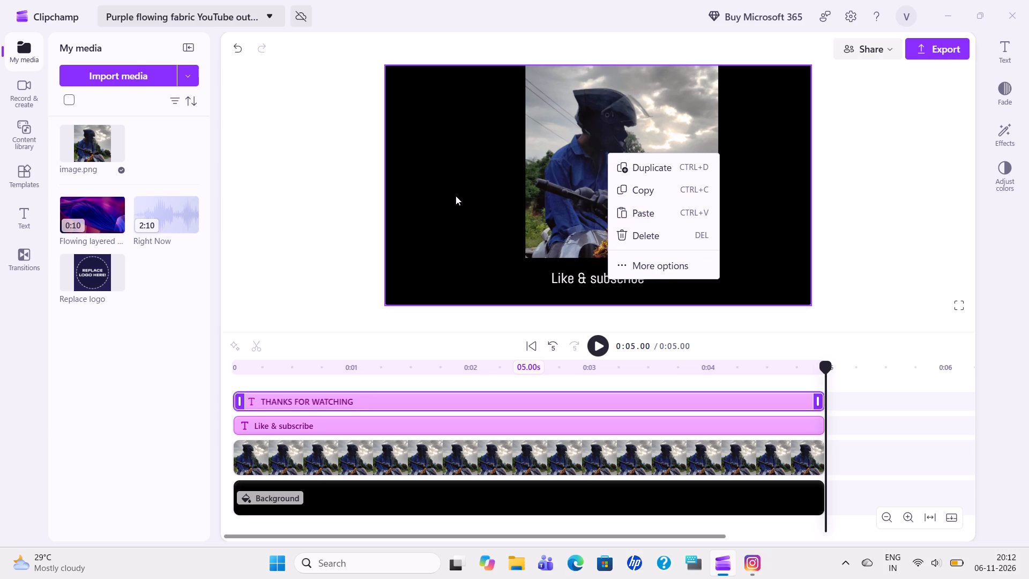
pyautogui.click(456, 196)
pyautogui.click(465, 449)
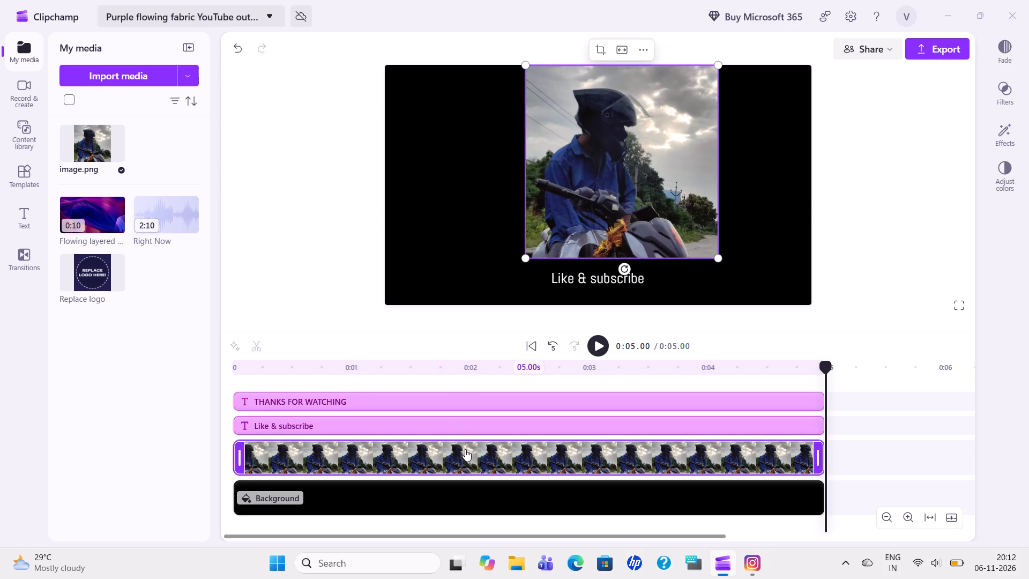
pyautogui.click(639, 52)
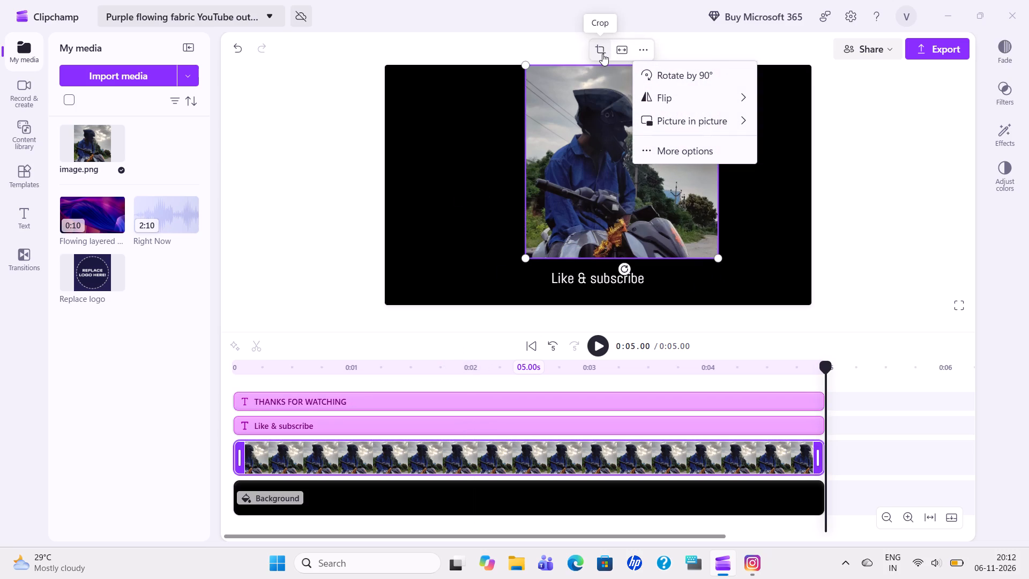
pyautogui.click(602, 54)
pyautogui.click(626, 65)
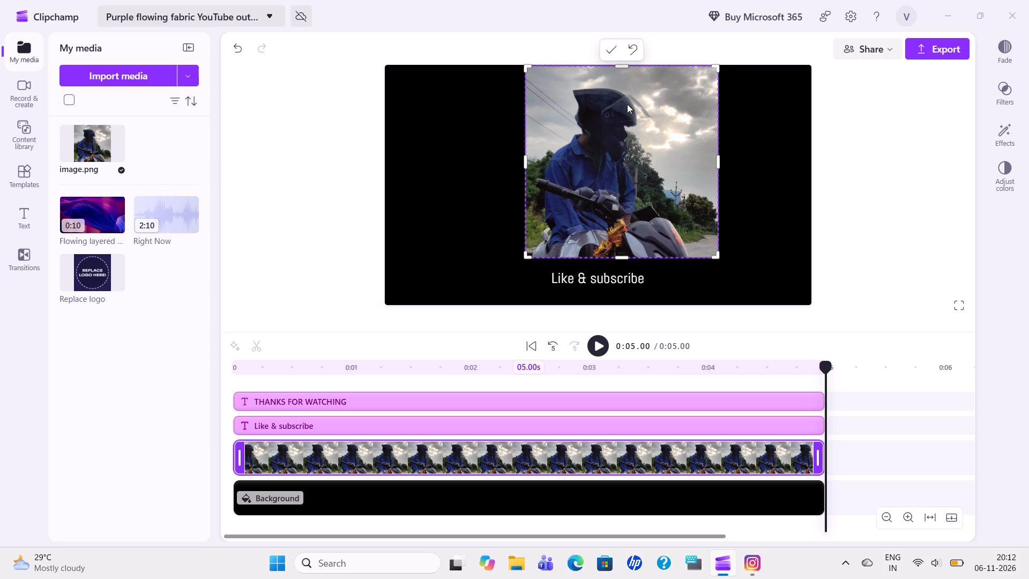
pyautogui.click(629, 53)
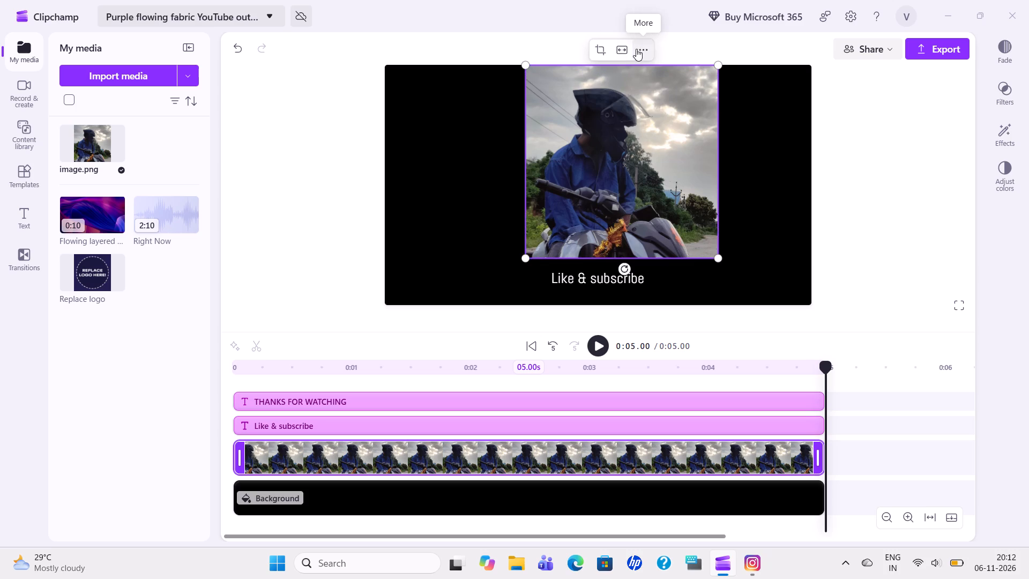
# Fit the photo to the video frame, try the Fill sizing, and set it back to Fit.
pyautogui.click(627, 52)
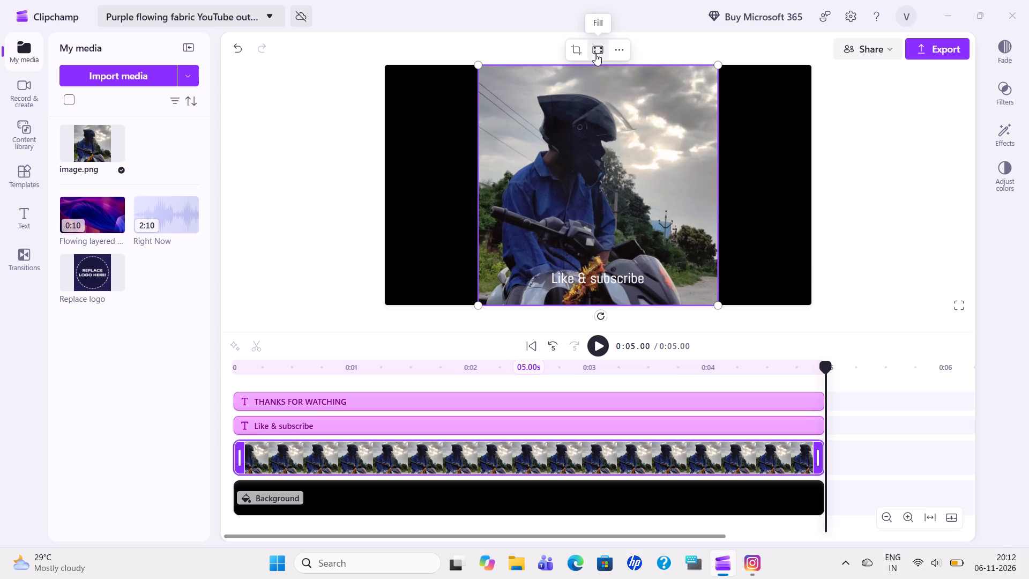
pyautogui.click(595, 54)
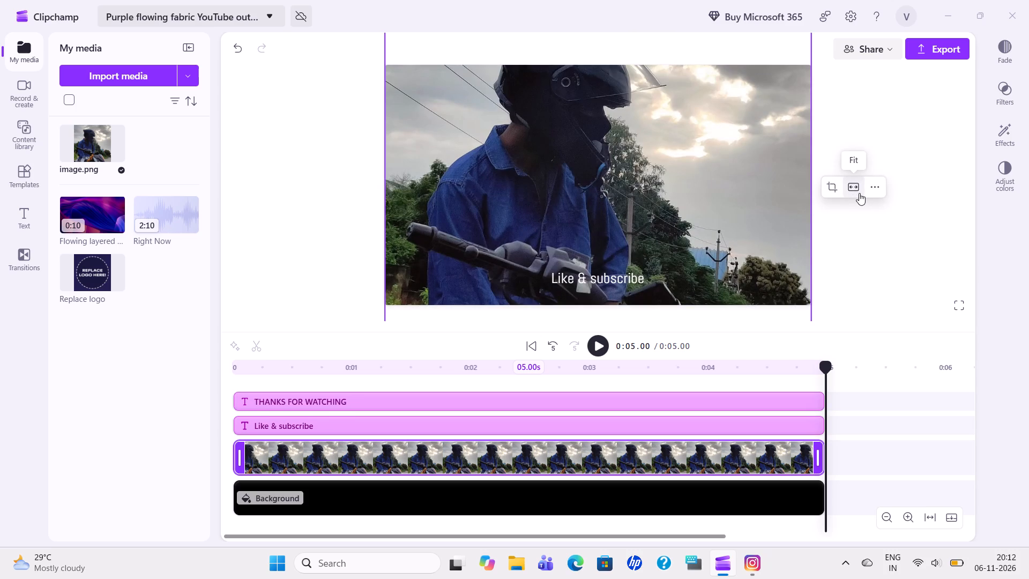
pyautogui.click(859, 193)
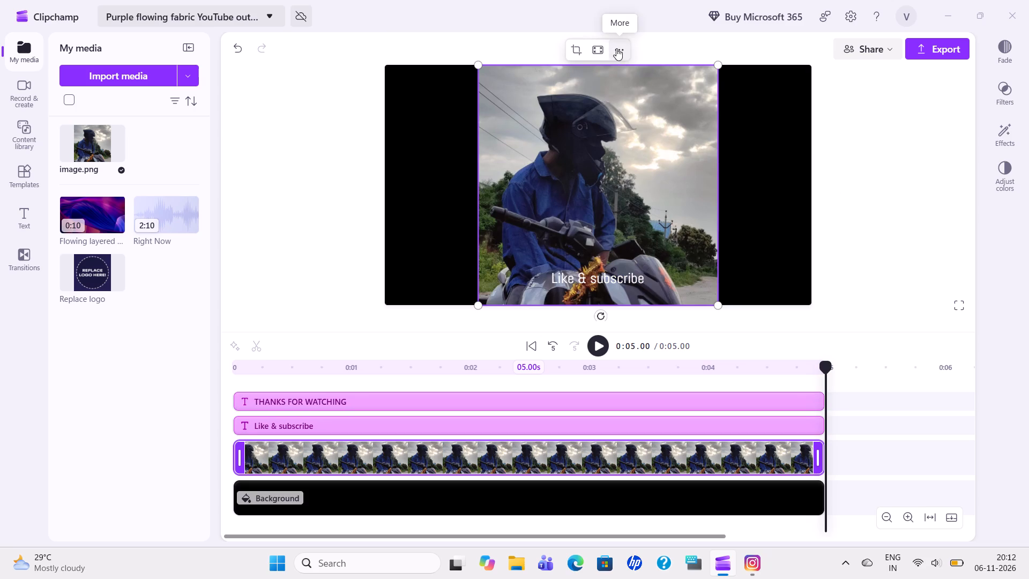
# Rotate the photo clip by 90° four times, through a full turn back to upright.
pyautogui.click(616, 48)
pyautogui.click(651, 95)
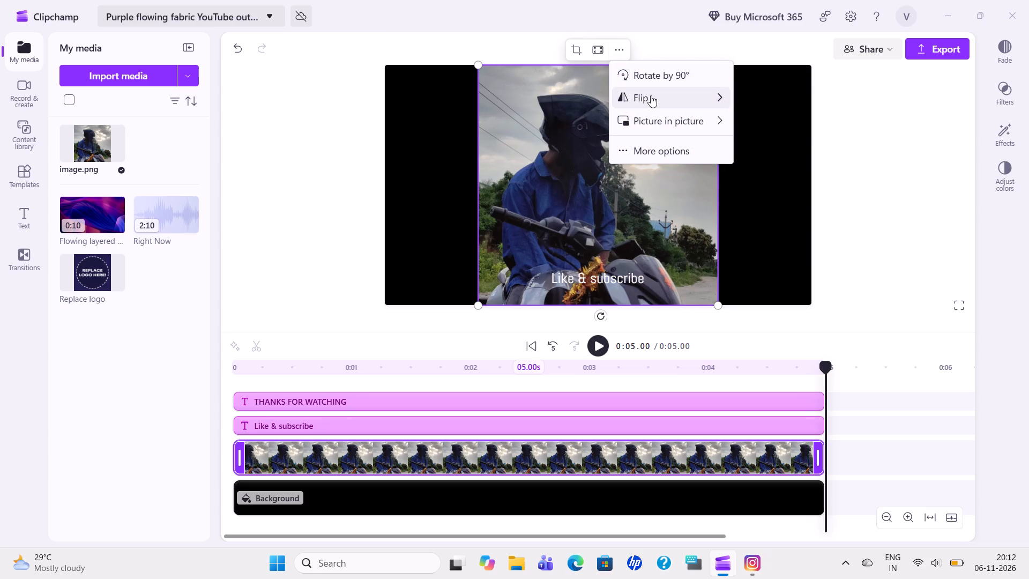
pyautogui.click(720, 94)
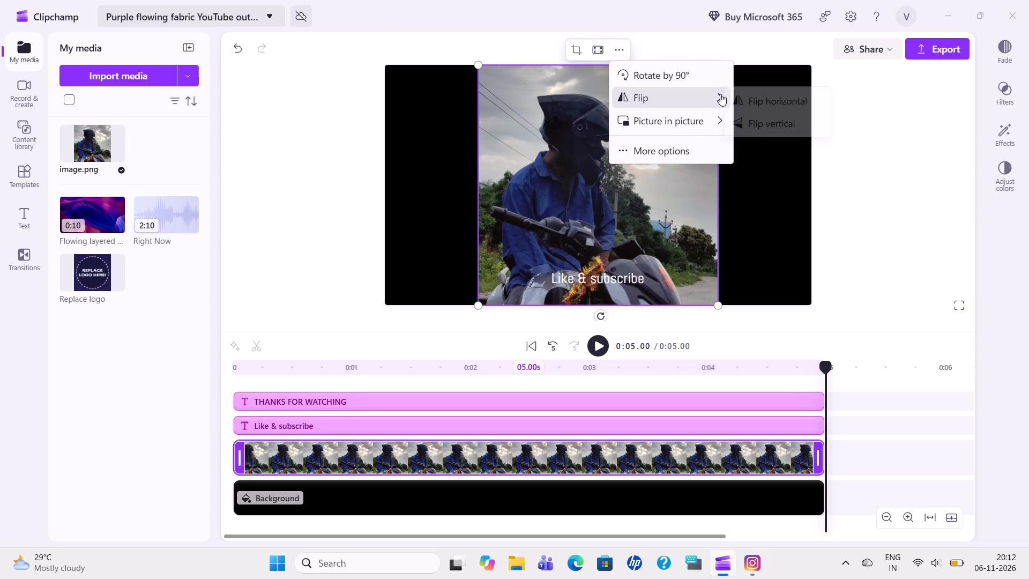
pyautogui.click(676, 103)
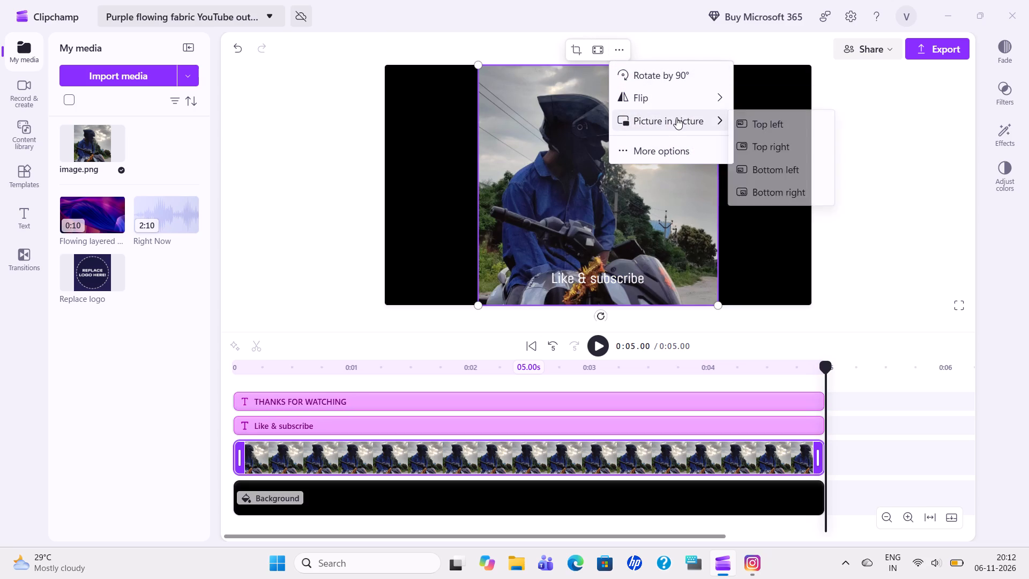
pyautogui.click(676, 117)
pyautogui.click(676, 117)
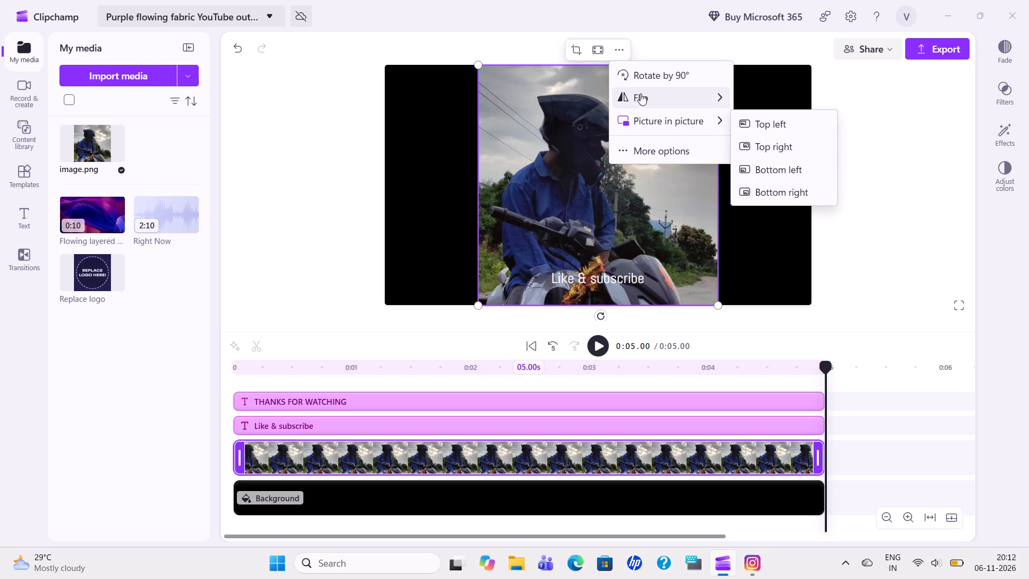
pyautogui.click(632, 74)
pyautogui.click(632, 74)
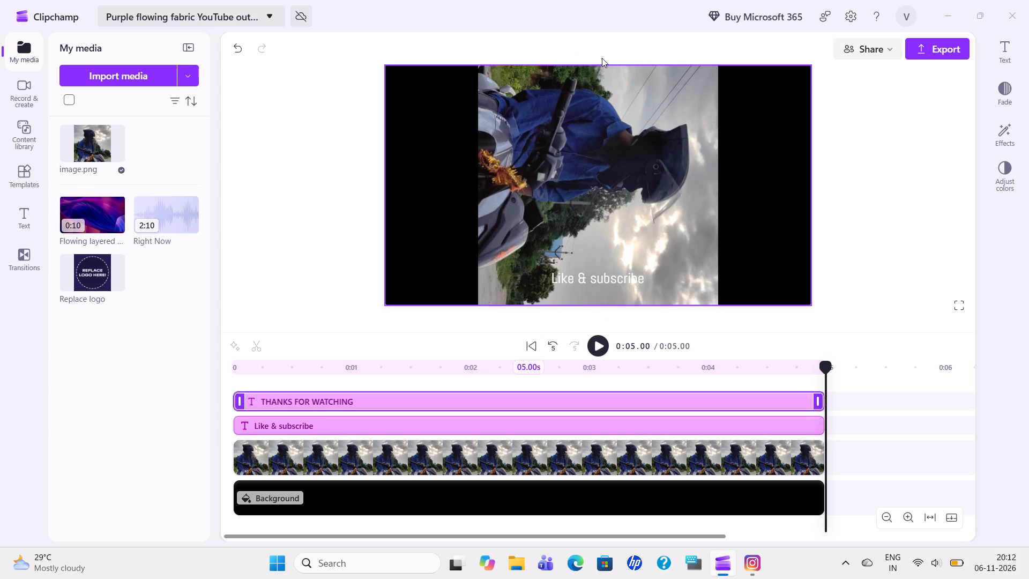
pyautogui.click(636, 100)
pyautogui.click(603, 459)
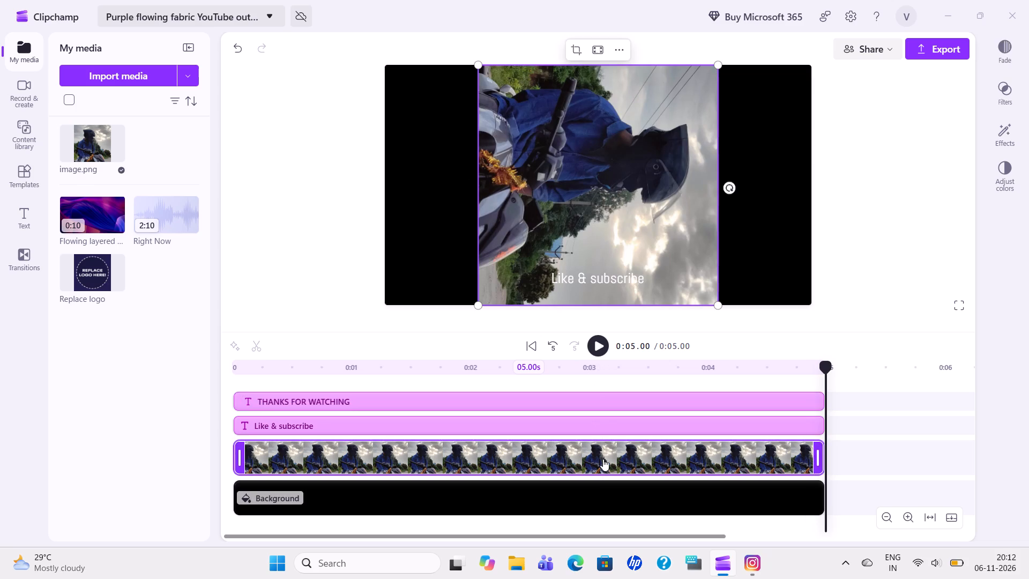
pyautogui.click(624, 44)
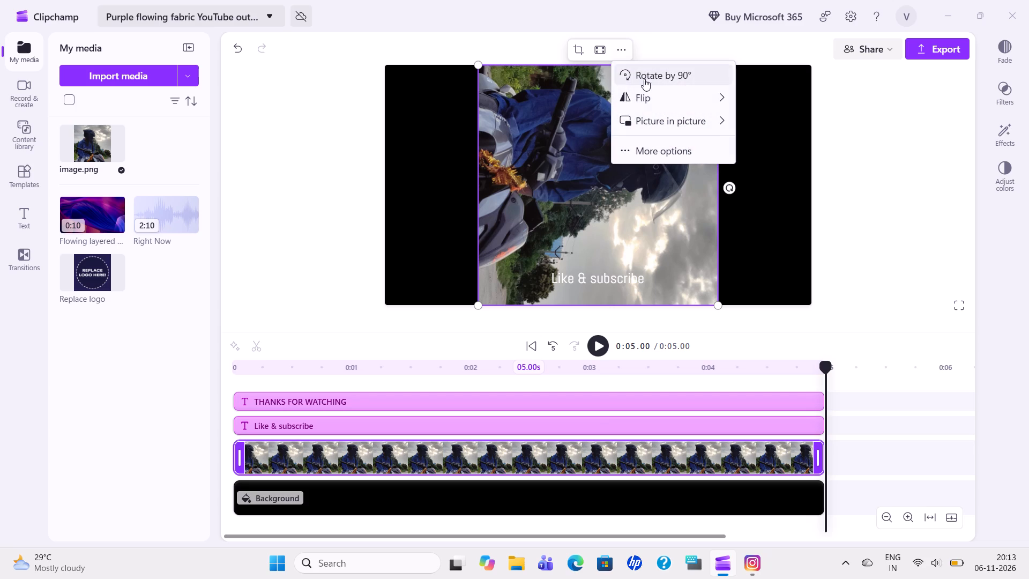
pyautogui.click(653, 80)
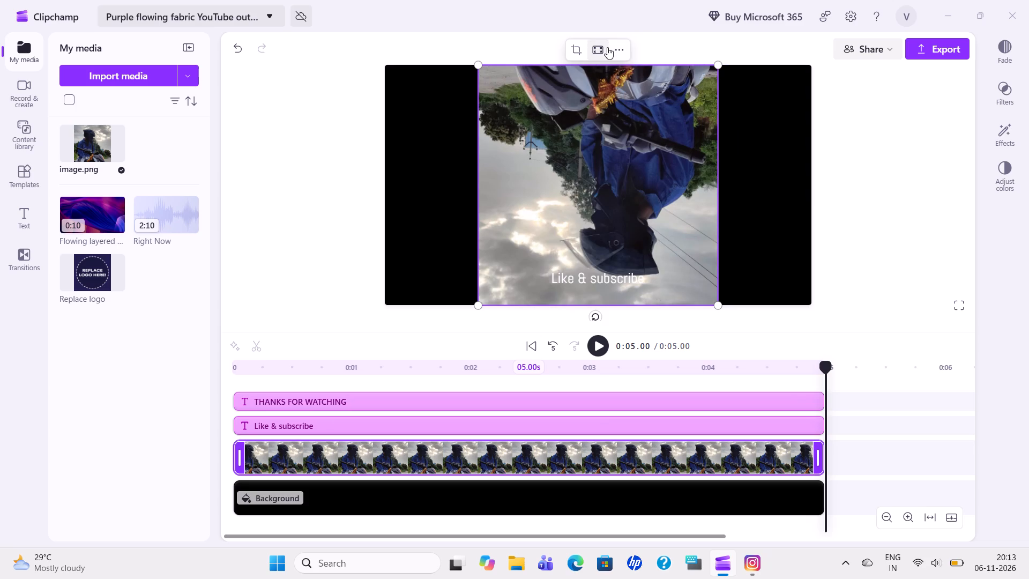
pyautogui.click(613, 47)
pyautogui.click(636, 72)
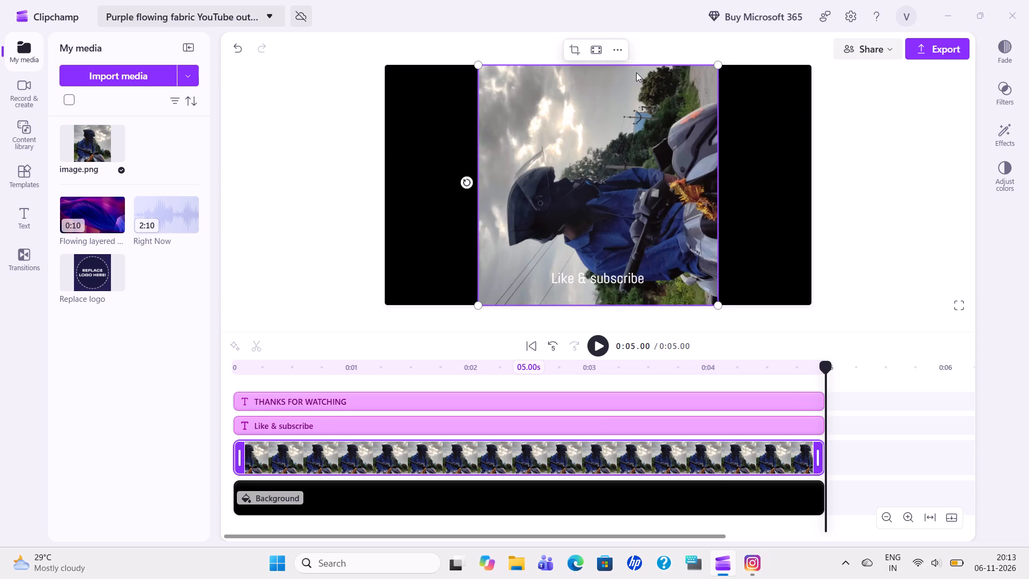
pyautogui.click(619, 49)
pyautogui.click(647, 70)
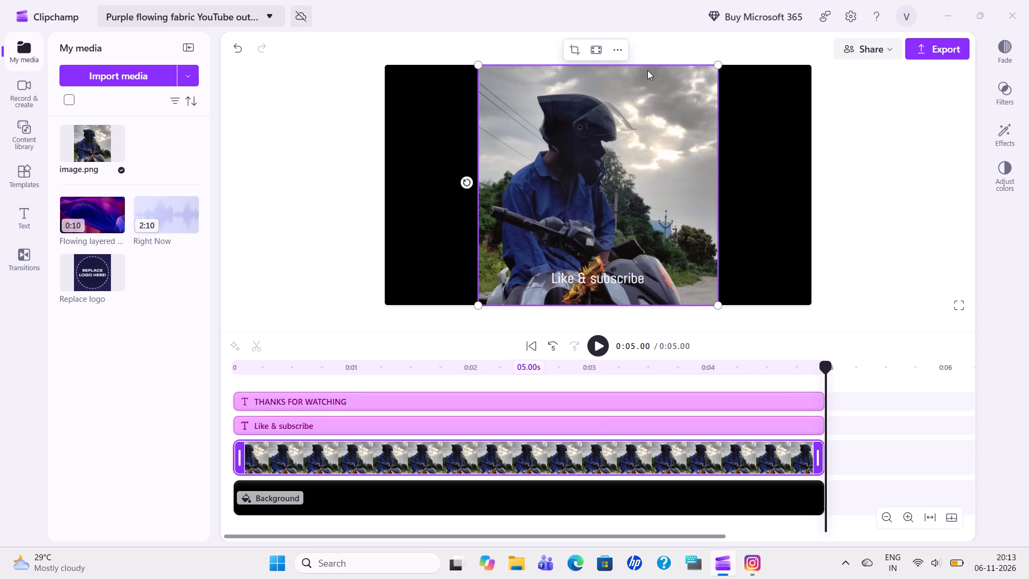
# Crop the photo by trimming a narrow strip off its top and right edges.
pyautogui.click(573, 49)
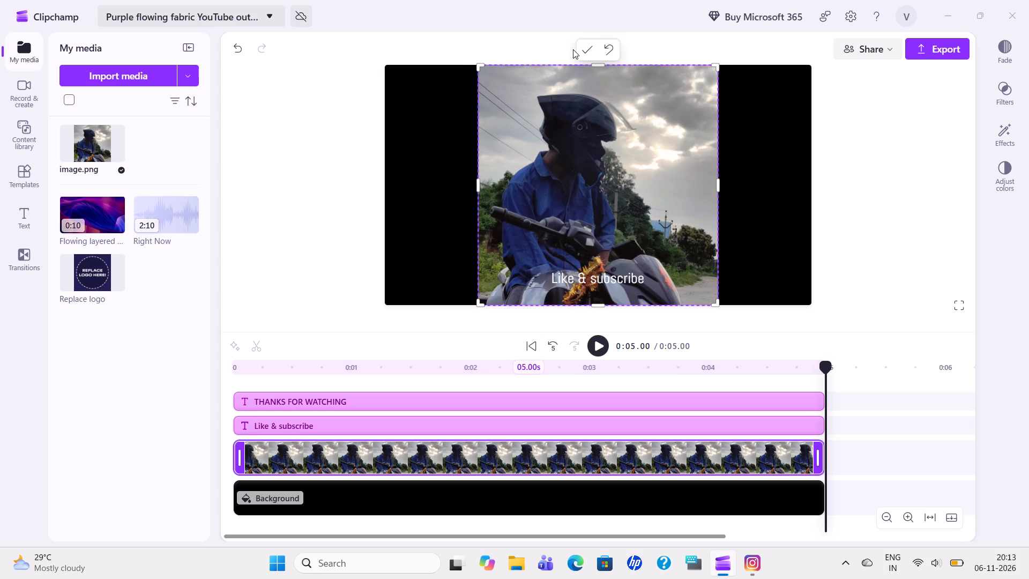
pyautogui.keyDown('ctrl'); pyautogui.scroll(-1, 603, 139); pyautogui.keyUp('ctrl')
pyautogui.moveTo(716, 63); pyautogui.dragTo(688, 112)
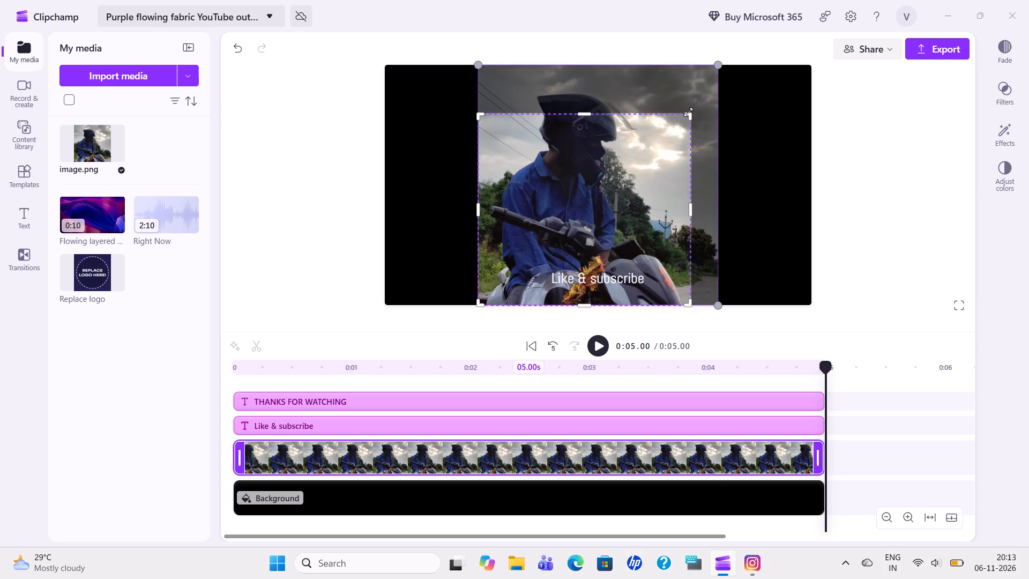
pyautogui.moveTo(688, 112); pyautogui.dragTo(699, 85)
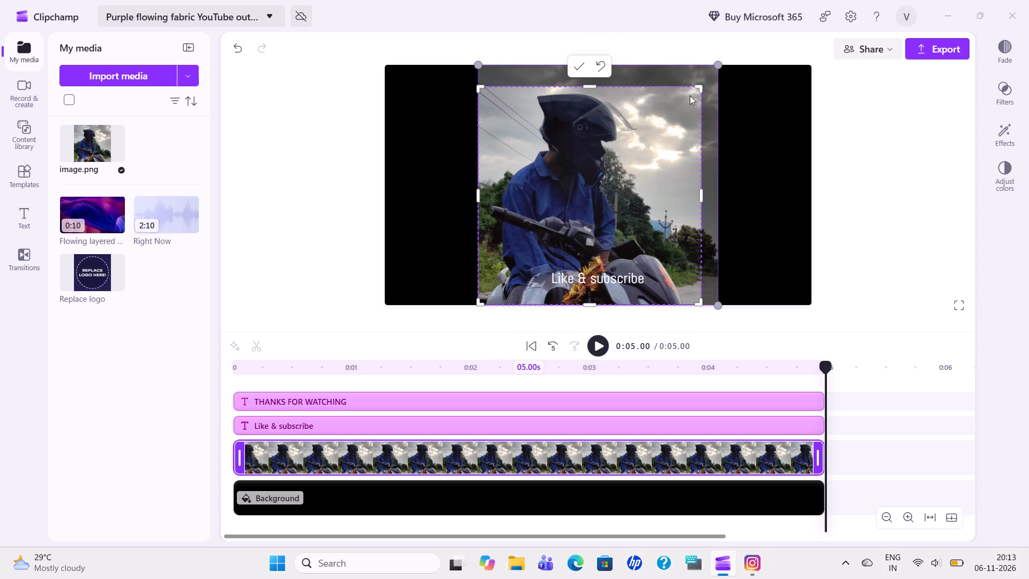
pyautogui.click(584, 68)
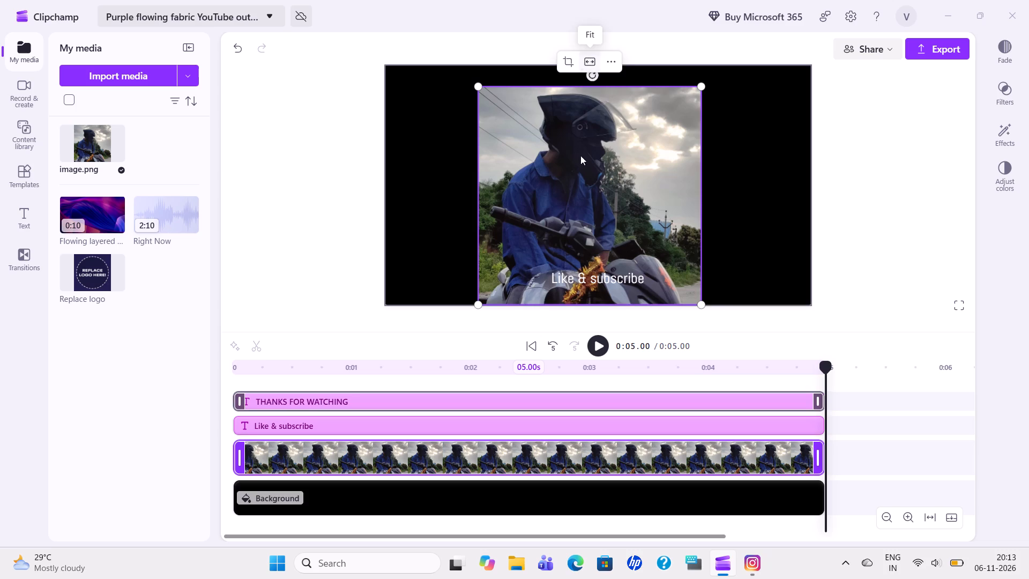
# Shrink the cropped photo so it sits above the Like & subscribe text, and try to reposition it within the frame.
pyautogui.click(584, 164)
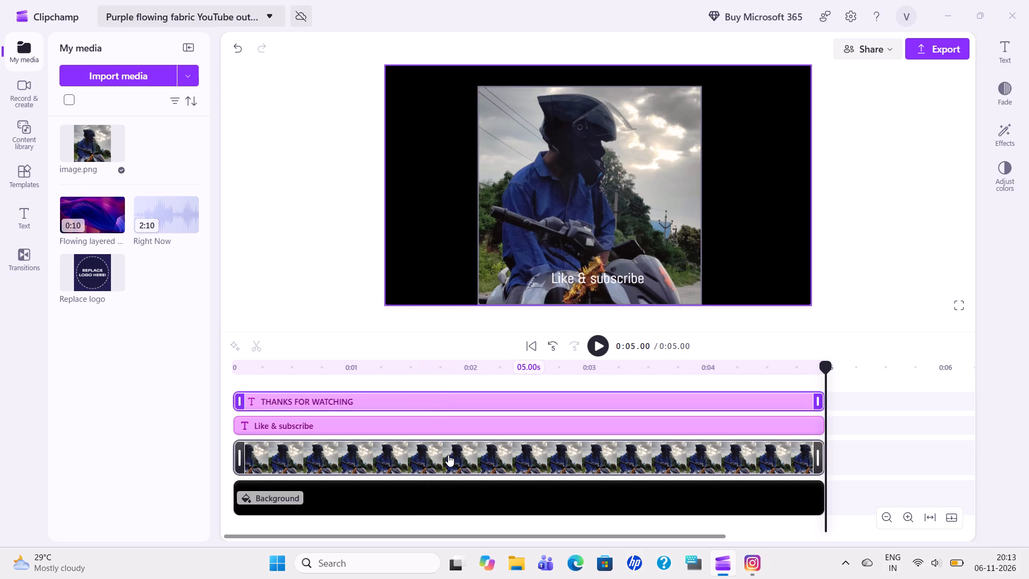
pyautogui.click(448, 455)
pyautogui.moveTo(480, 308); pyautogui.dragTo(494, 276)
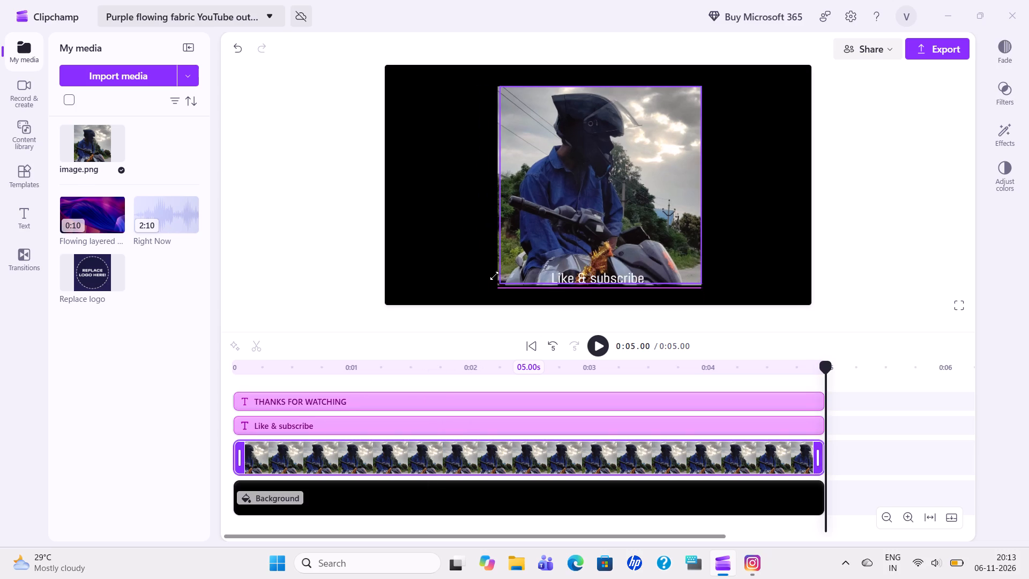
pyautogui.moveTo(494, 276); pyautogui.dragTo(514, 250)
pyautogui.moveTo(594, 188); pyautogui.dragTo(591, 192)
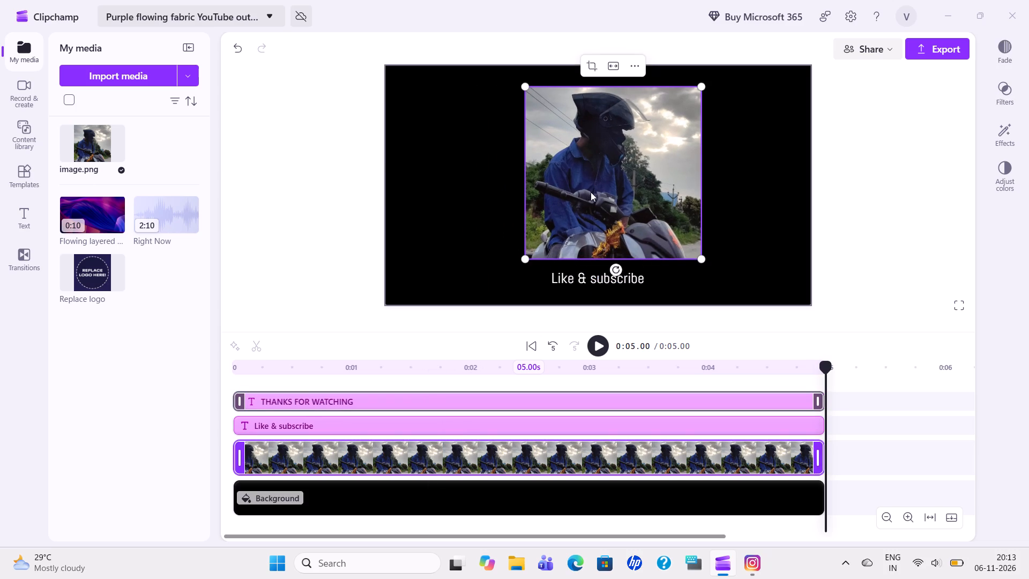
pyautogui.moveTo(591, 192); pyautogui.dragTo(602, 185)
pyautogui.moveTo(602, 185); pyautogui.dragTo(584, 189)
pyautogui.click(613, 176)
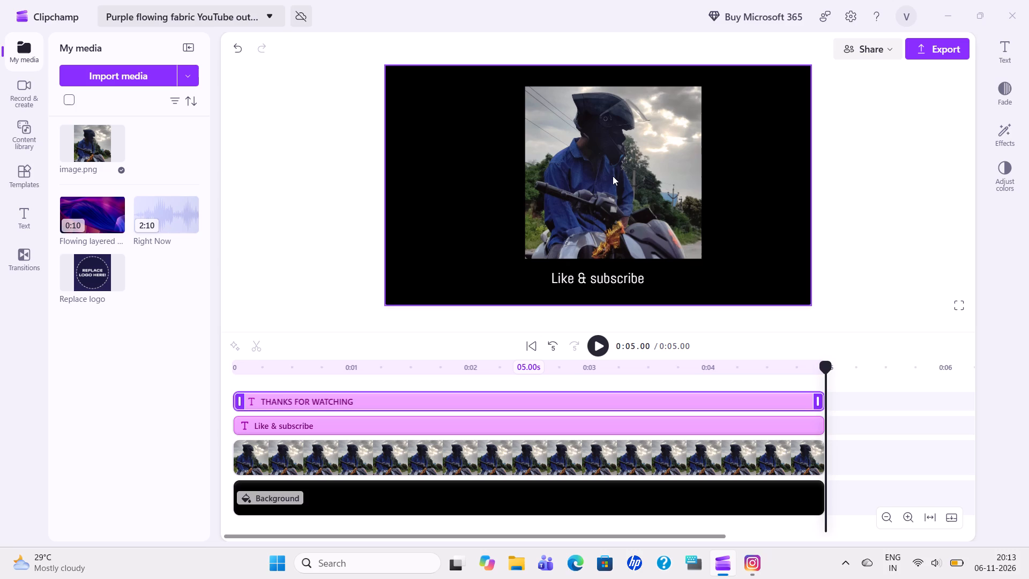
pyautogui.click(604, 457)
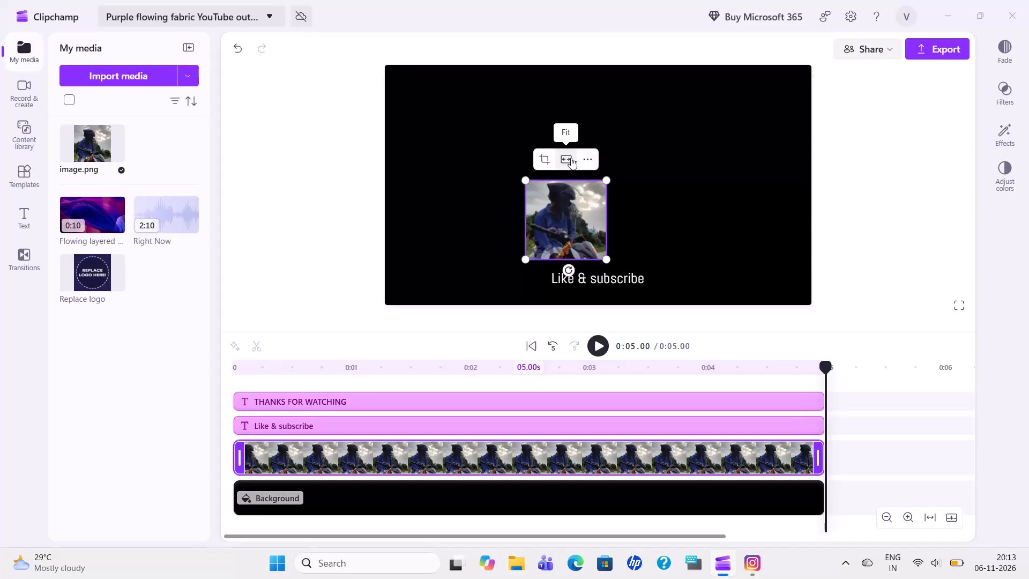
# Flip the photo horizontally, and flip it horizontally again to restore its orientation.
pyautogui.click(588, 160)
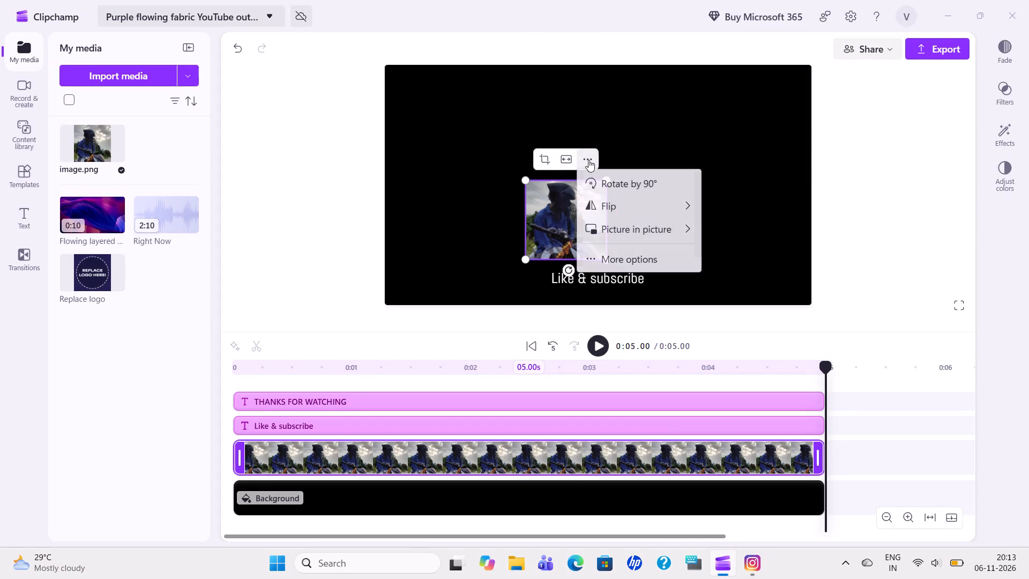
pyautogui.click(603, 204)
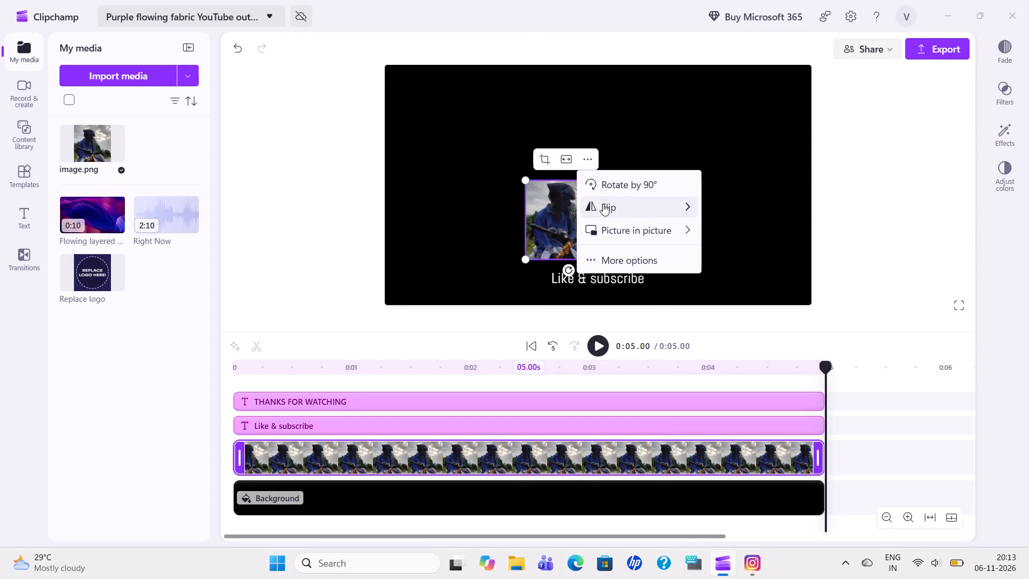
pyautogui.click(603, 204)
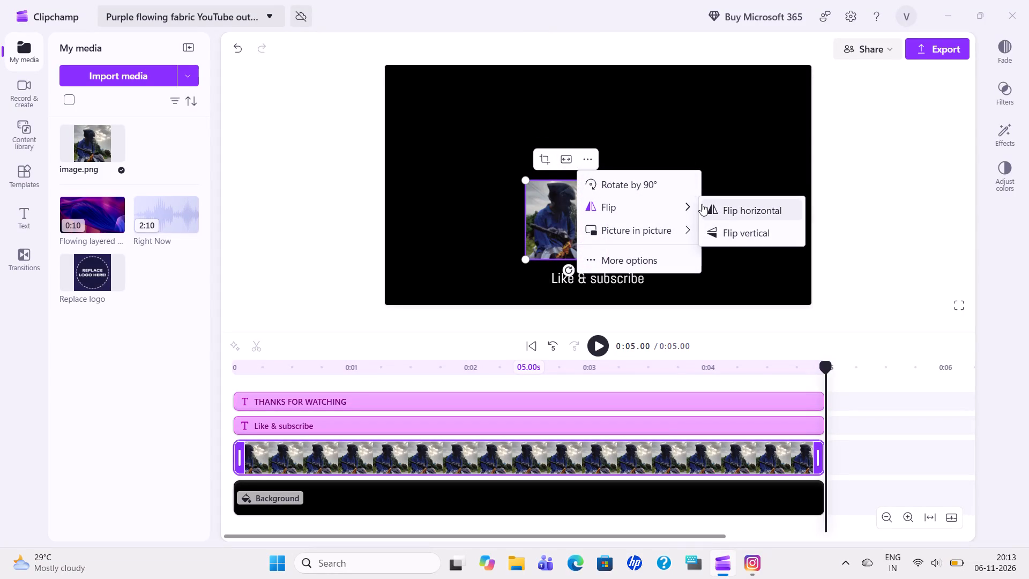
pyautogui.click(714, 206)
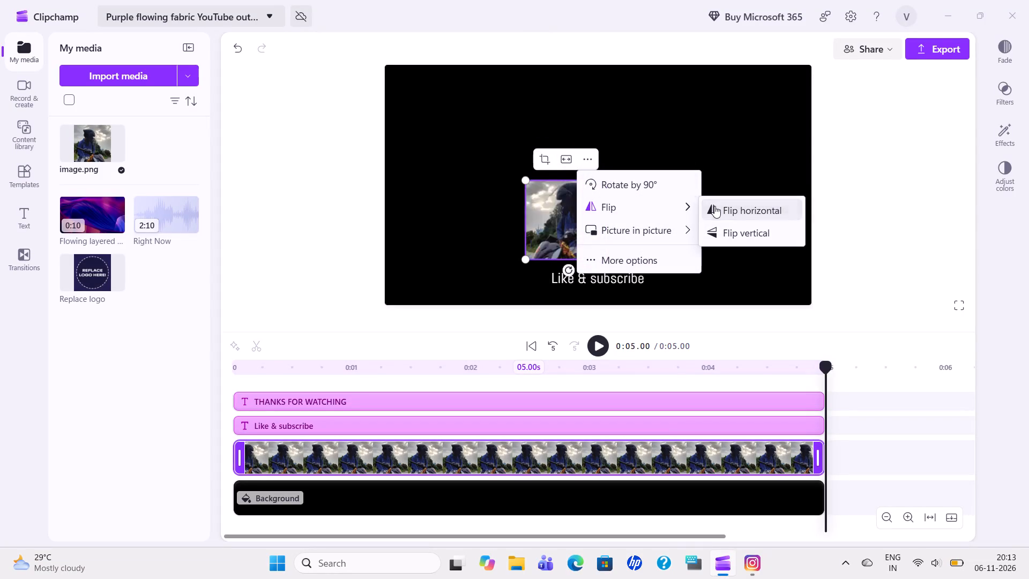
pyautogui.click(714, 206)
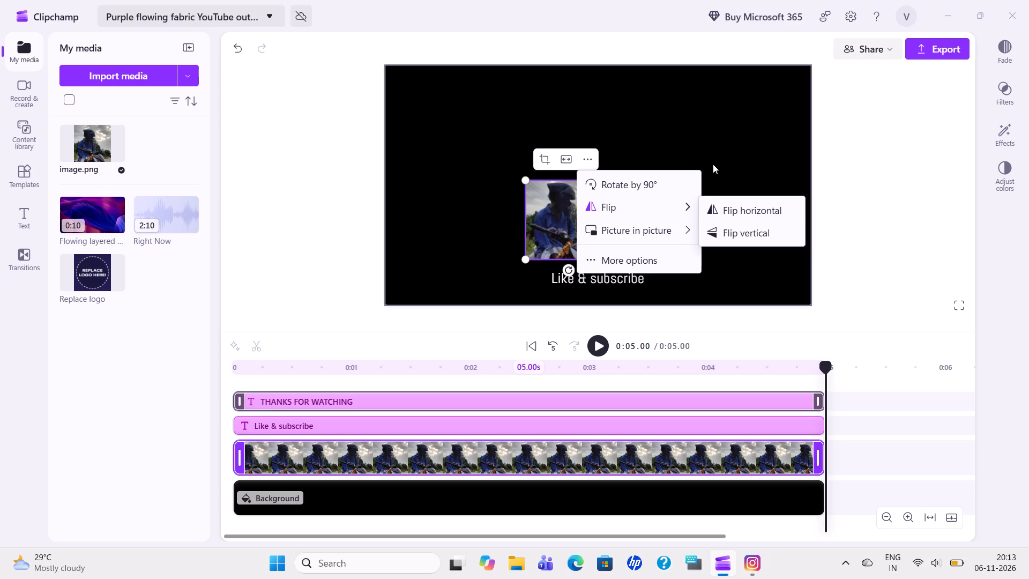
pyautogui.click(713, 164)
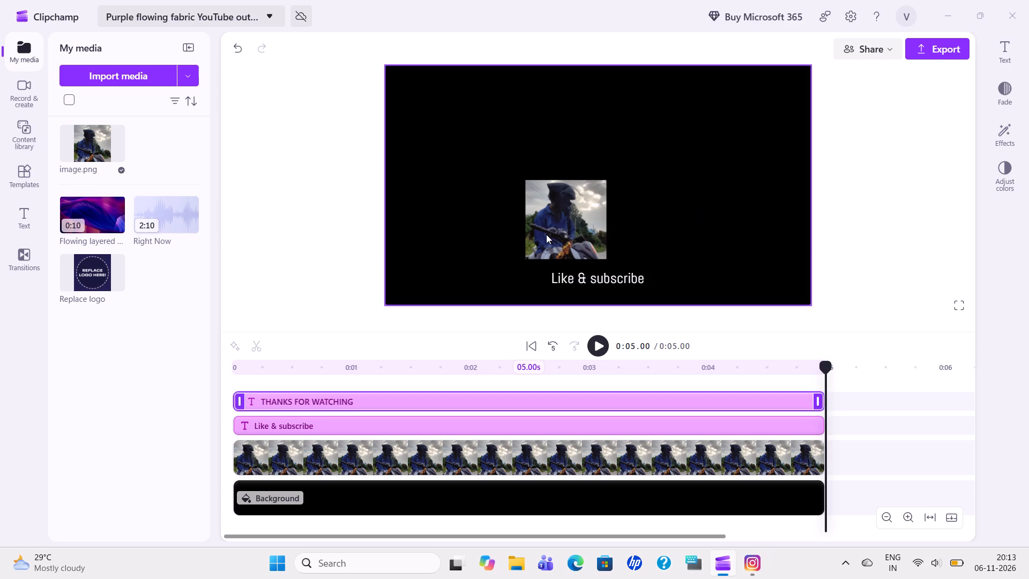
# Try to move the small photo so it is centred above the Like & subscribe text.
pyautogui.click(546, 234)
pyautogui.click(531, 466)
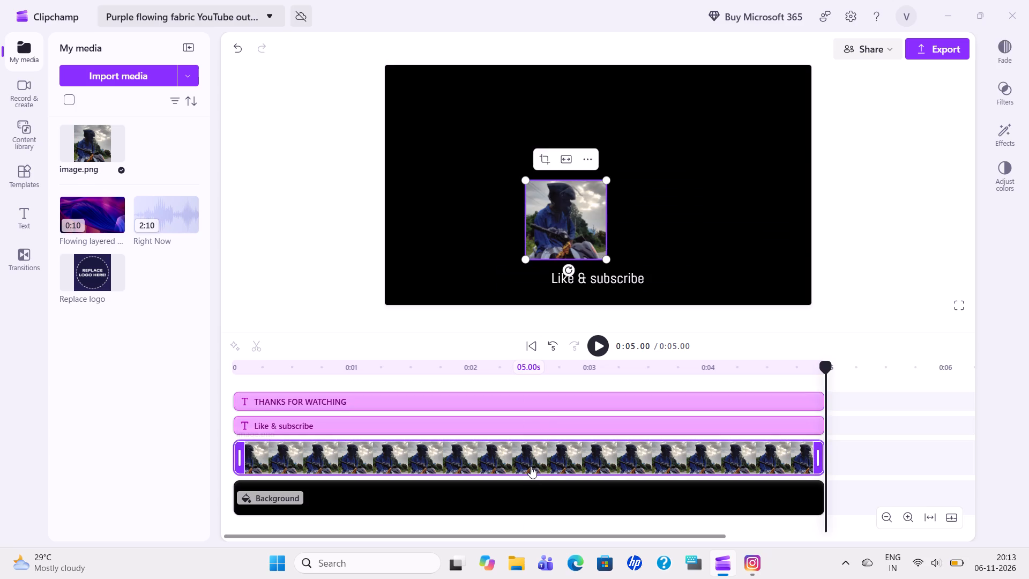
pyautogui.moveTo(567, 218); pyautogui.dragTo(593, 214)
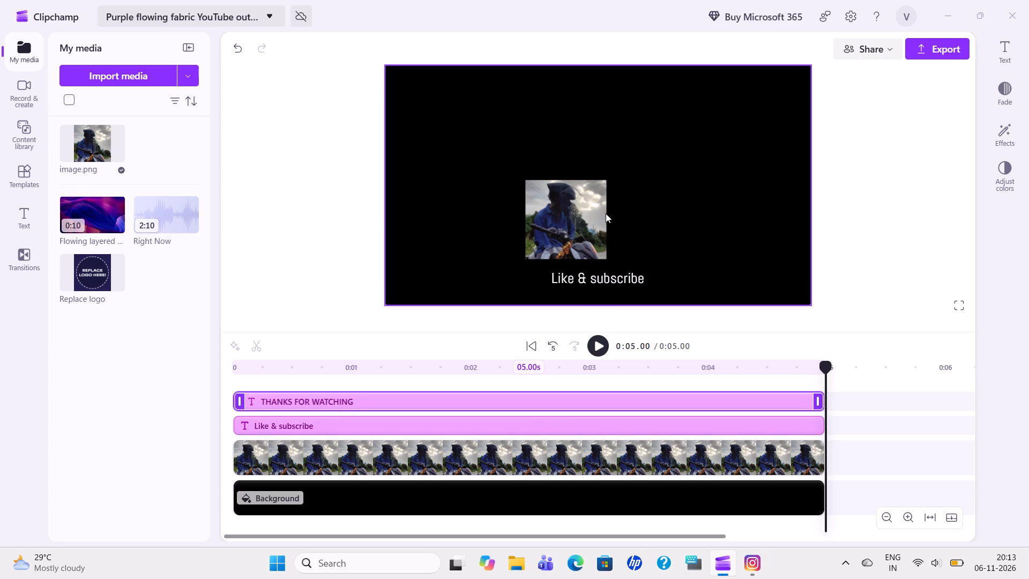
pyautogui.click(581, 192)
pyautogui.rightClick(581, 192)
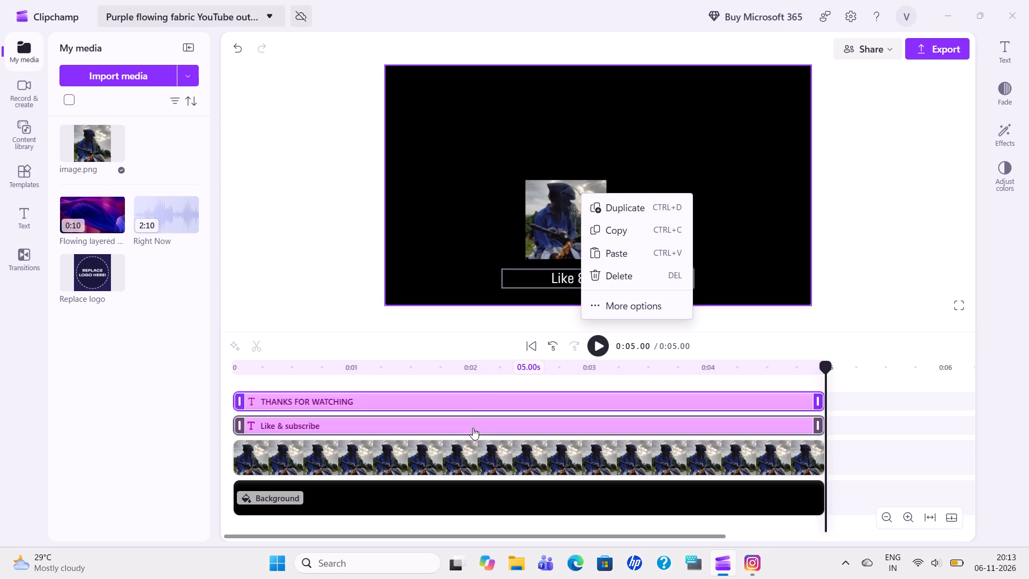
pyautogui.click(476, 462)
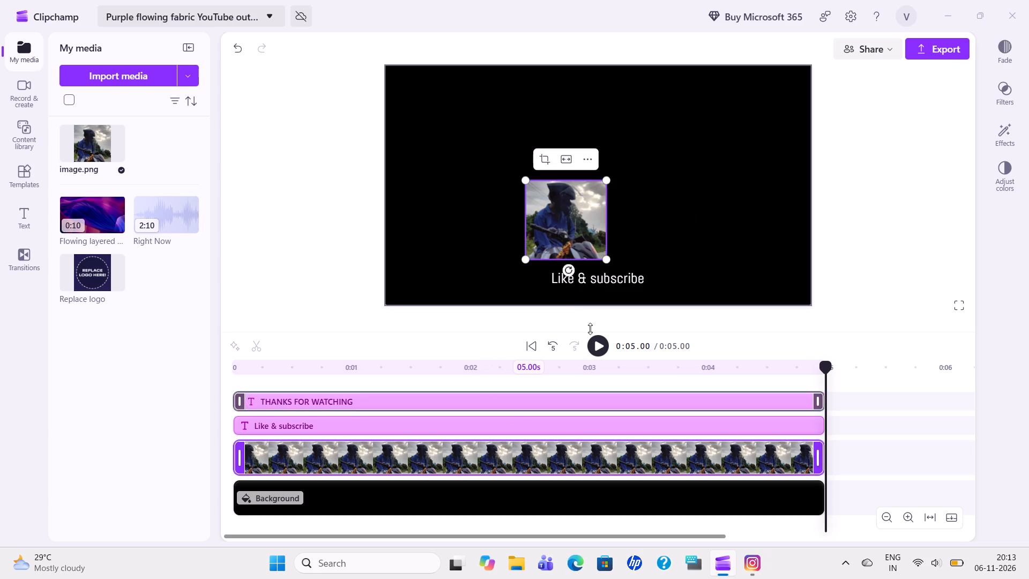
# Play the outro twice to check the photo against the THANKS FOR WATCHING title, pausing the second playback at about 3.3 seconds.
pyautogui.click(599, 344)
pyautogui.click(582, 219)
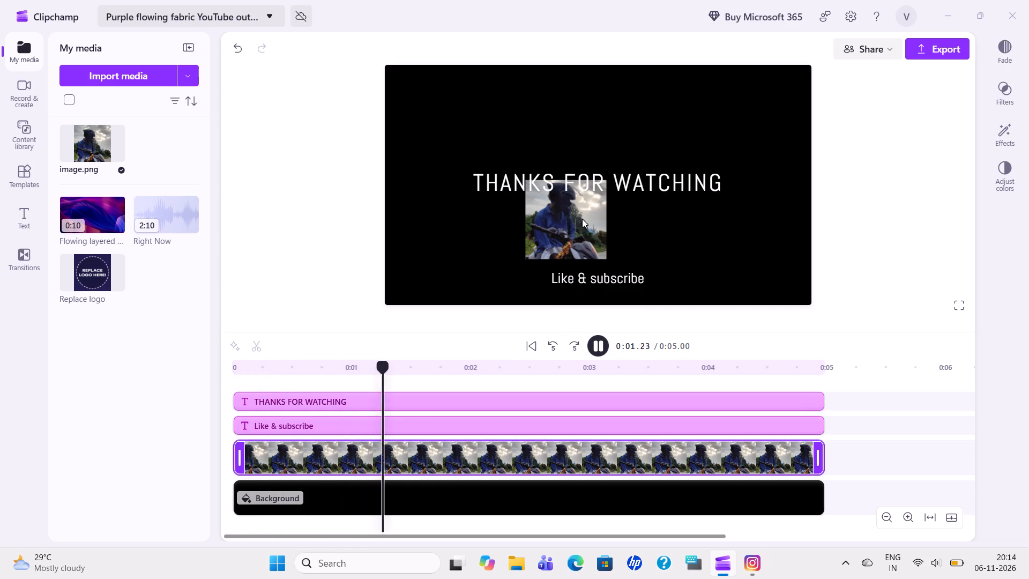
pyautogui.click(536, 454)
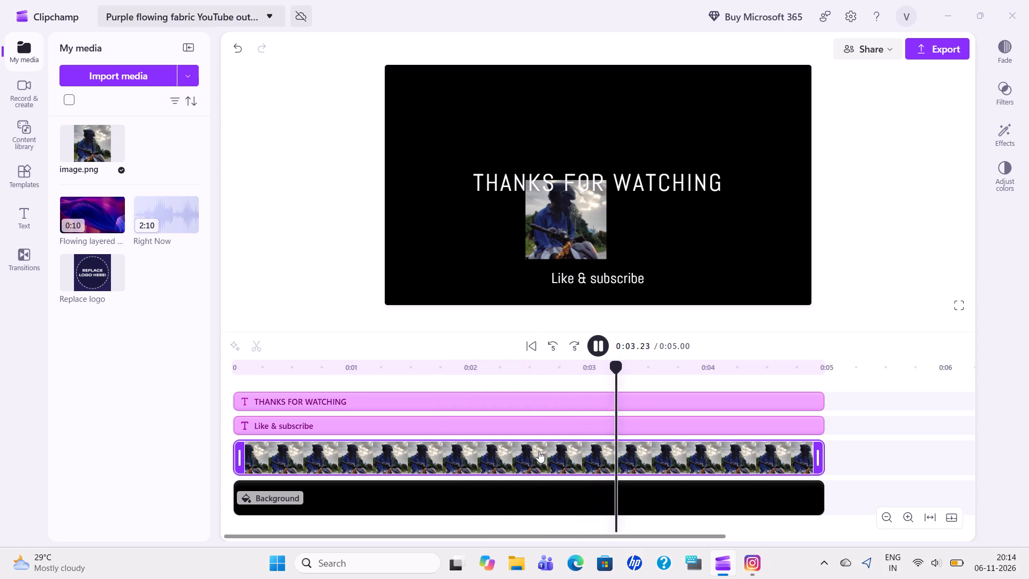
pyautogui.click(592, 347)
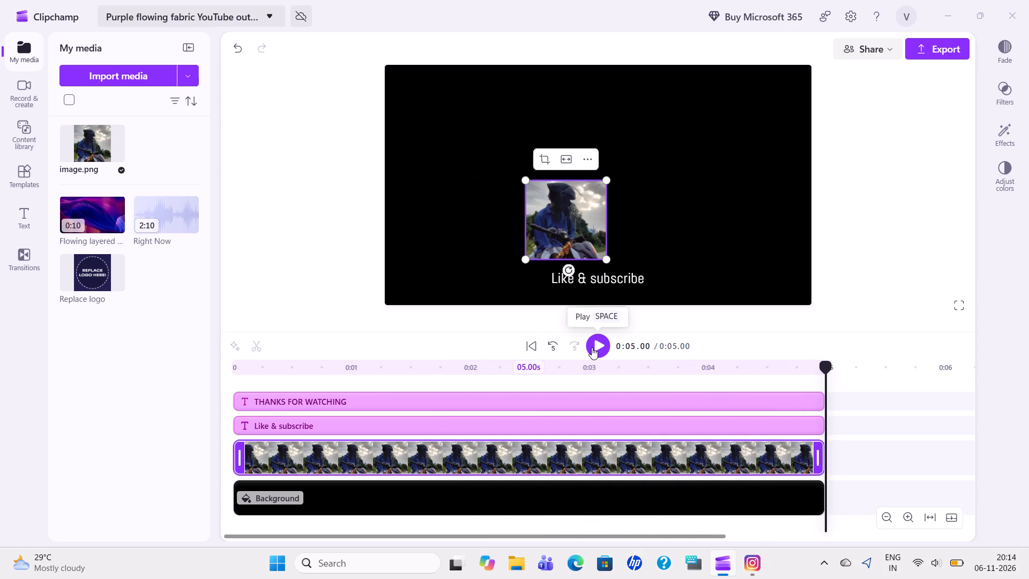
pyautogui.click(576, 453)
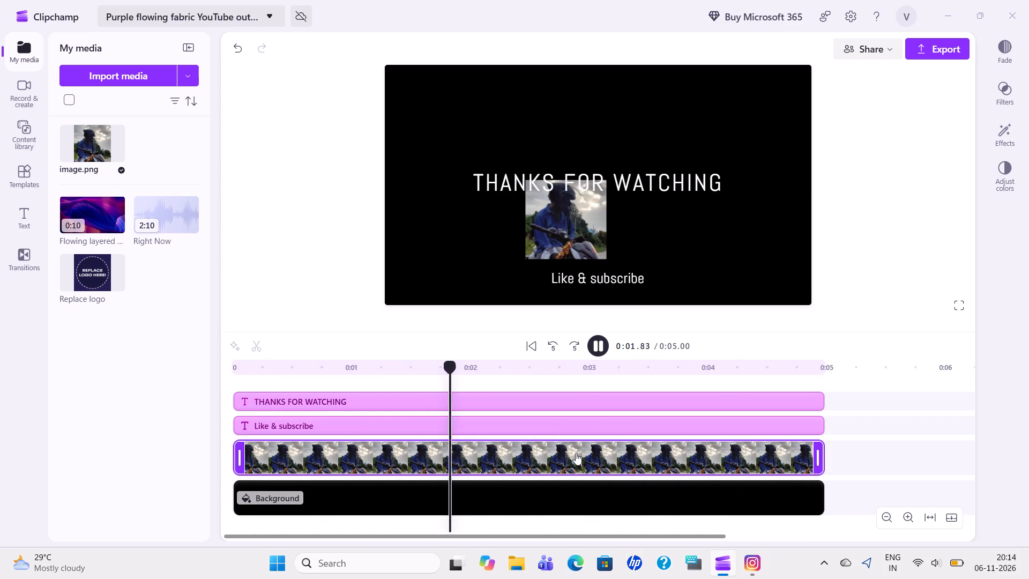
pyautogui.click(576, 453)
pyautogui.click(595, 354)
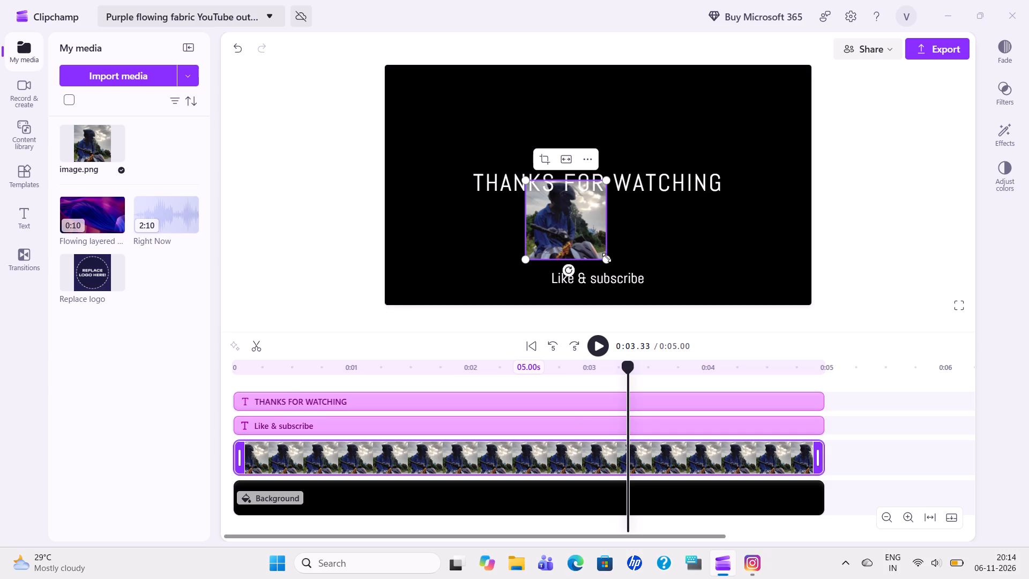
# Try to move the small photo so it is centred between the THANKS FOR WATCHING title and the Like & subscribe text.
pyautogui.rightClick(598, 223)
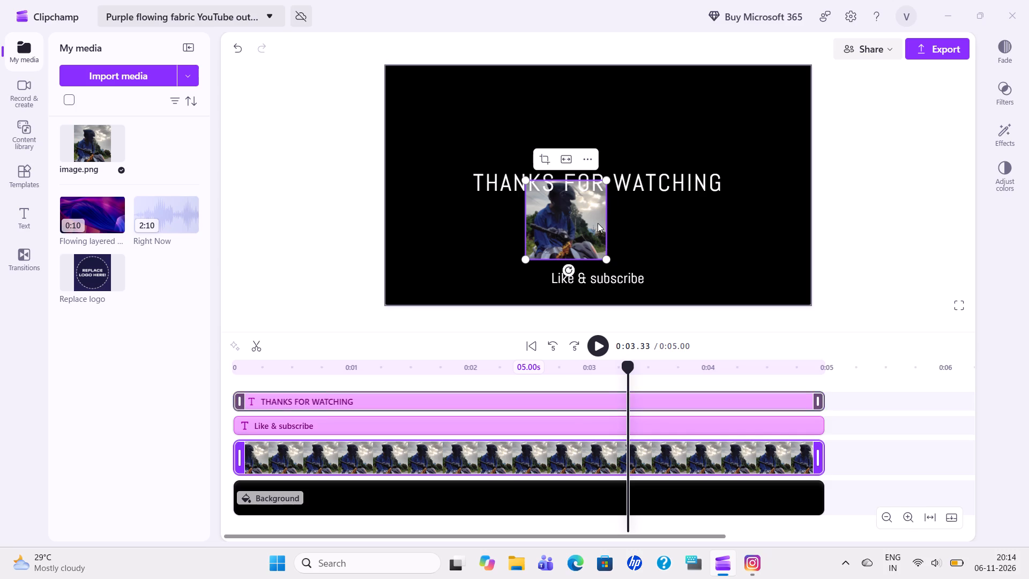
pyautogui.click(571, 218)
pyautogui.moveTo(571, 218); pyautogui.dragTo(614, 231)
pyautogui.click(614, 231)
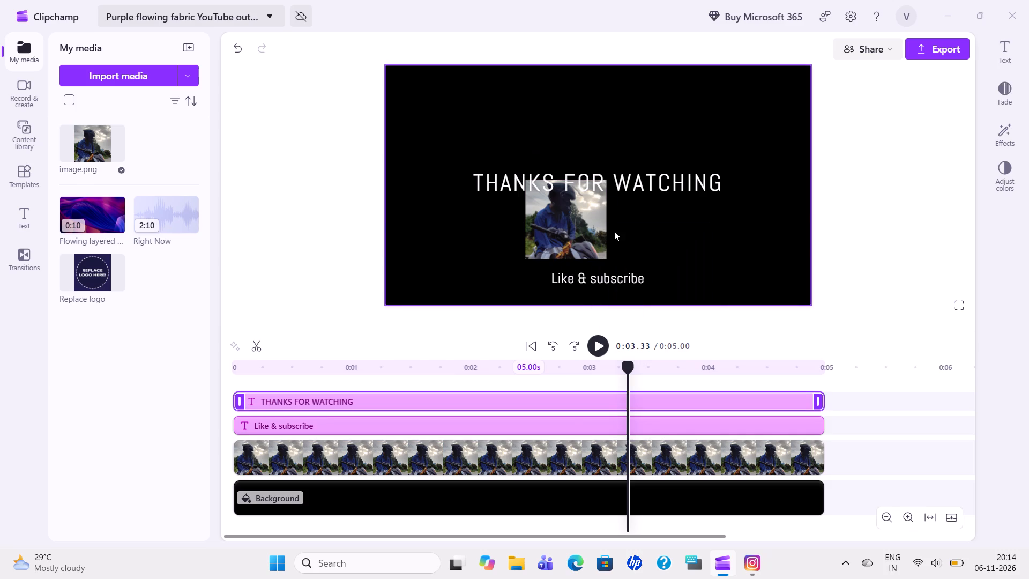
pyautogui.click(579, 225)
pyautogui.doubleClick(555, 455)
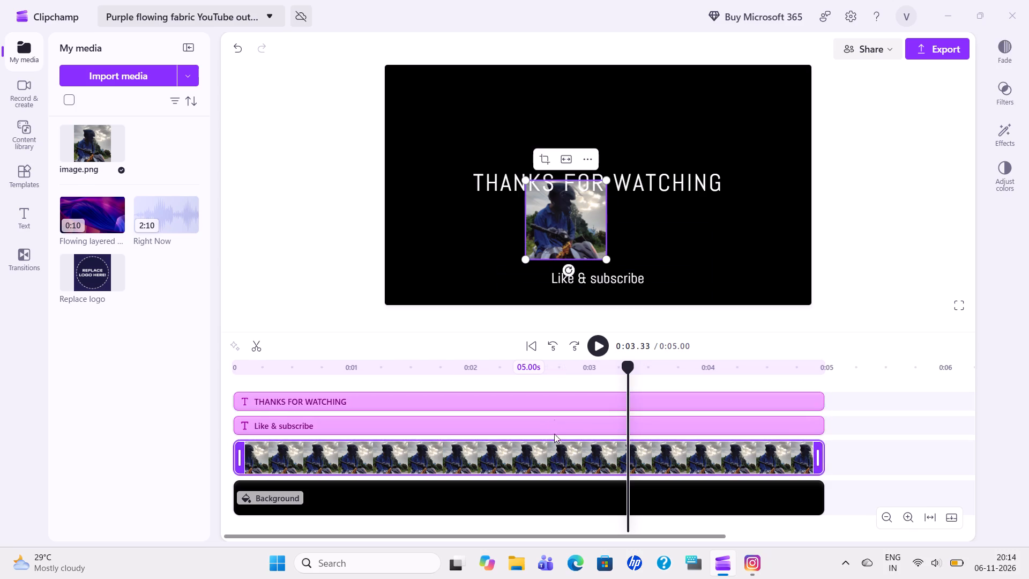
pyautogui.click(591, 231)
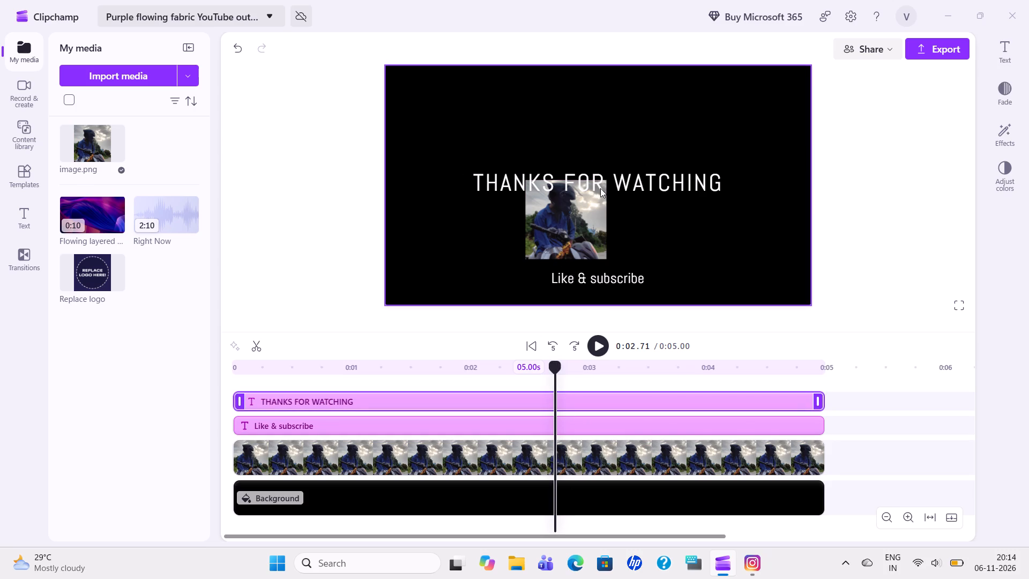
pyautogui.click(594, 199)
# Undo all the photo edits and the logo replacement, back to the original REPLACE LOGO HERE! placeholder.
pyautogui.hotkey('ctrl', 'z')
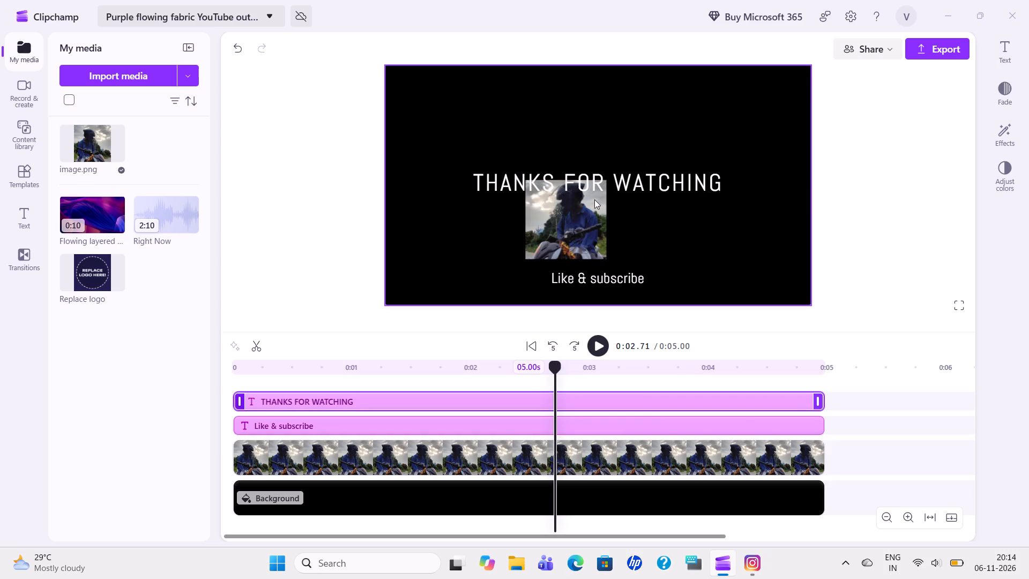
pyautogui.hotkey('ctrl', 'z')
pyautogui.hotkey('ctrl', 'z')
pyautogui.hotkey('ctrl', 'z')
pyautogui.hotkey('ctrl', 'z')
pyautogui.hotkey('ctrl', 'z')
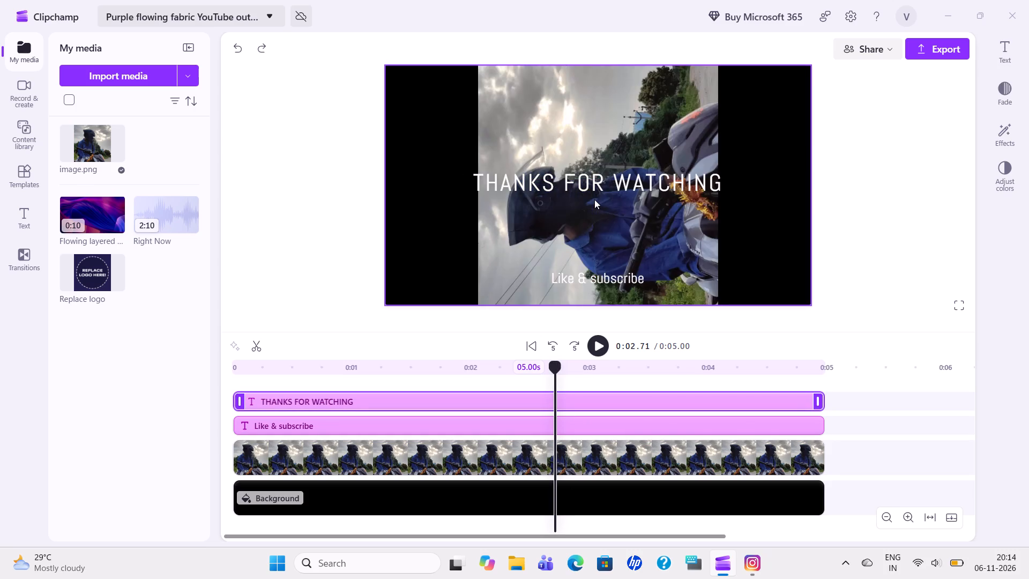
pyautogui.hotkey('ctrl', 'z')
pyautogui.hotkey('ctrl', 'z')
pyautogui.hotkey('ctrl', 'z')
pyautogui.hotkey('ctrl', 'z')
pyautogui.hotkey('ctrl', 'z')
pyautogui.hotkey('ctrl', 'z')
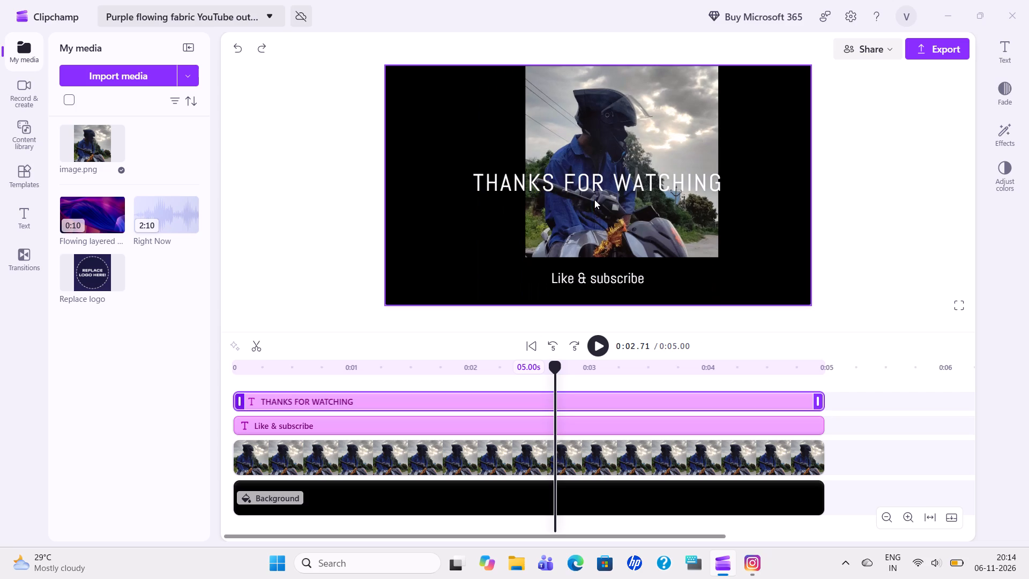
pyautogui.hotkey('ctrl', 'z')
pyautogui.hotkey('ctrl', 'z')
pyautogui.hotkey('ctrl', 'z')
pyautogui.hotkey('ctrl', 'z')
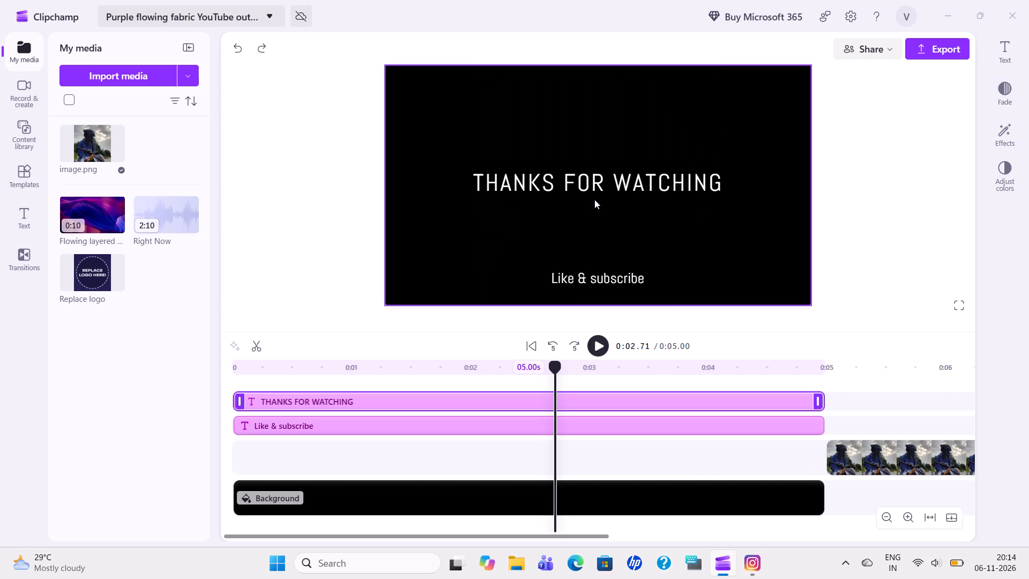
pyautogui.hotkey('ctrl', 'z')
pyautogui.hotkey('ctrl', 'z')
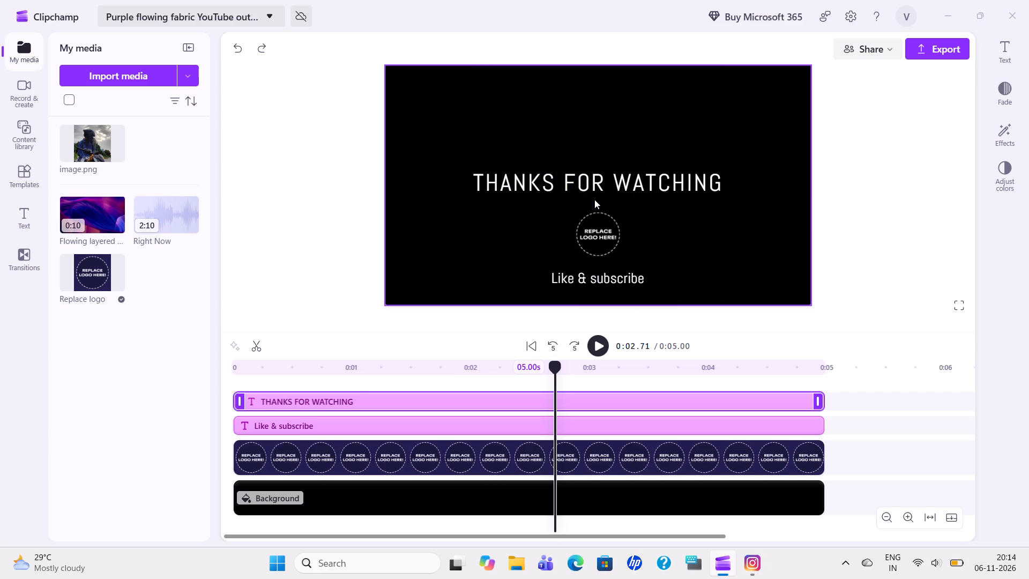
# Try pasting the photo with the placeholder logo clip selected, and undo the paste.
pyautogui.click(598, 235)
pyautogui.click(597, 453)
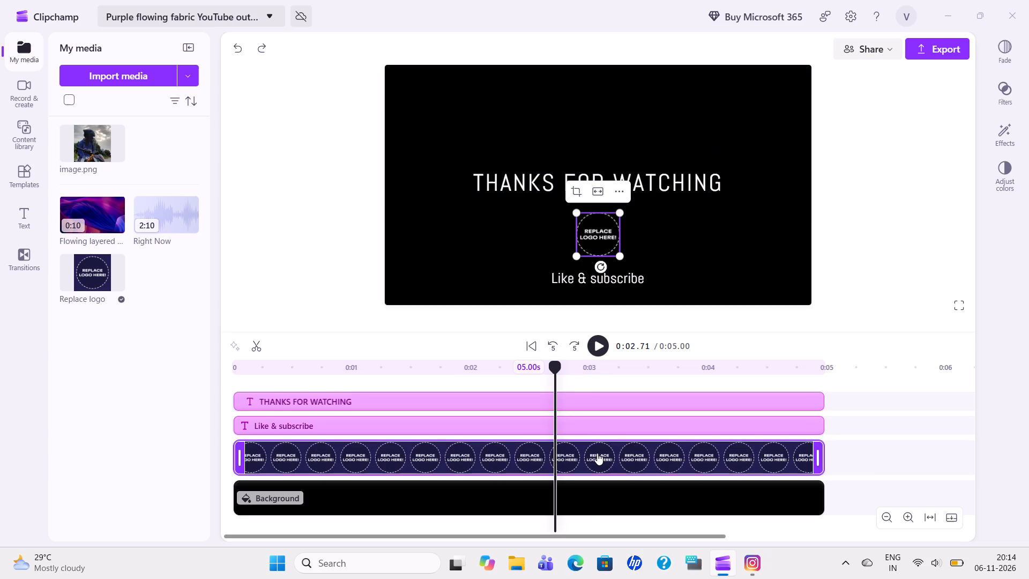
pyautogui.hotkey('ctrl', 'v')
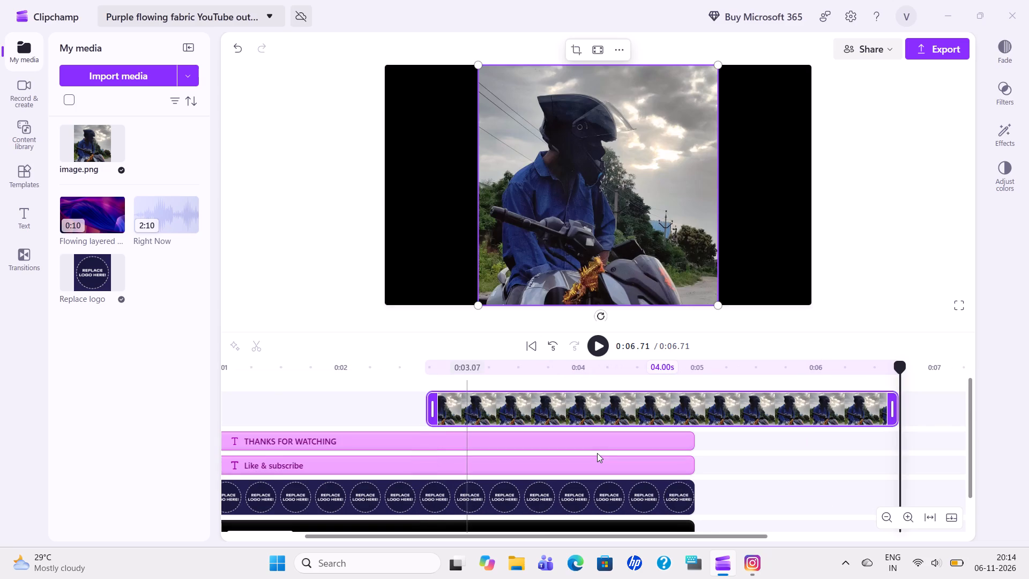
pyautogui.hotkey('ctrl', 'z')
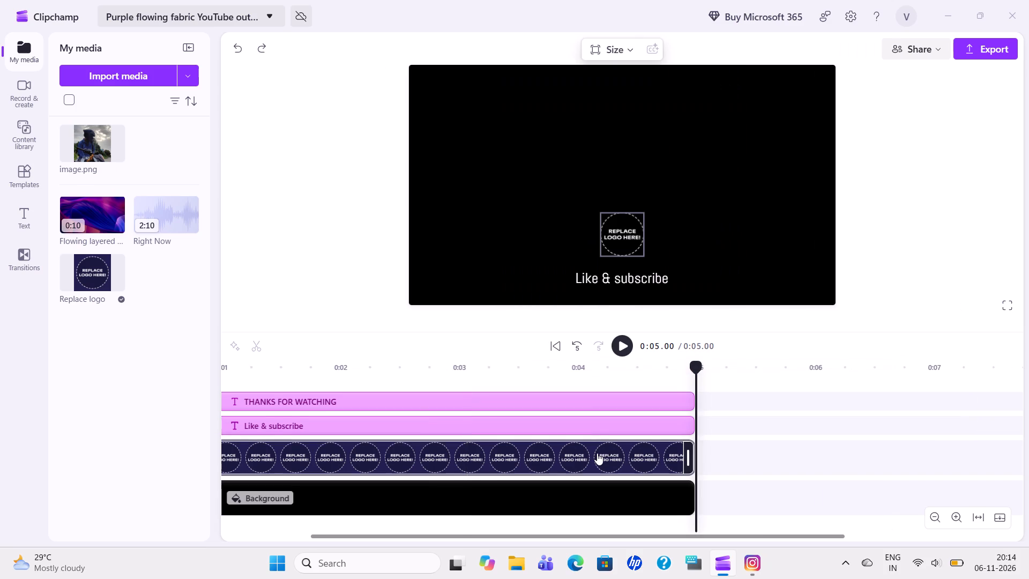
# Replace the placeholder logo clip on the timeline with image.png from the project media.
pyautogui.hscroll(2, 493, 455)
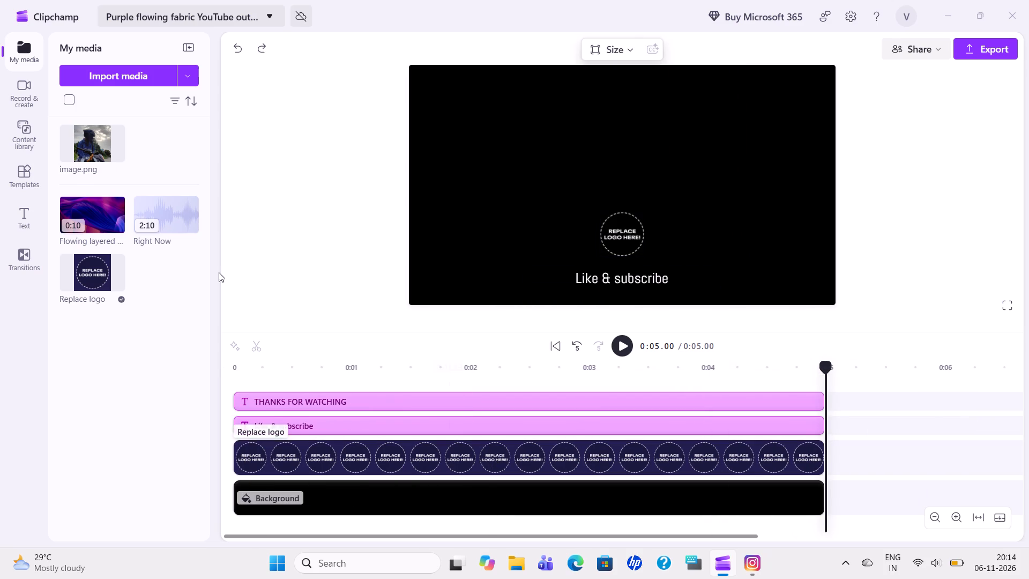
pyautogui.moveTo(92, 145); pyautogui.dragTo(272, 404)
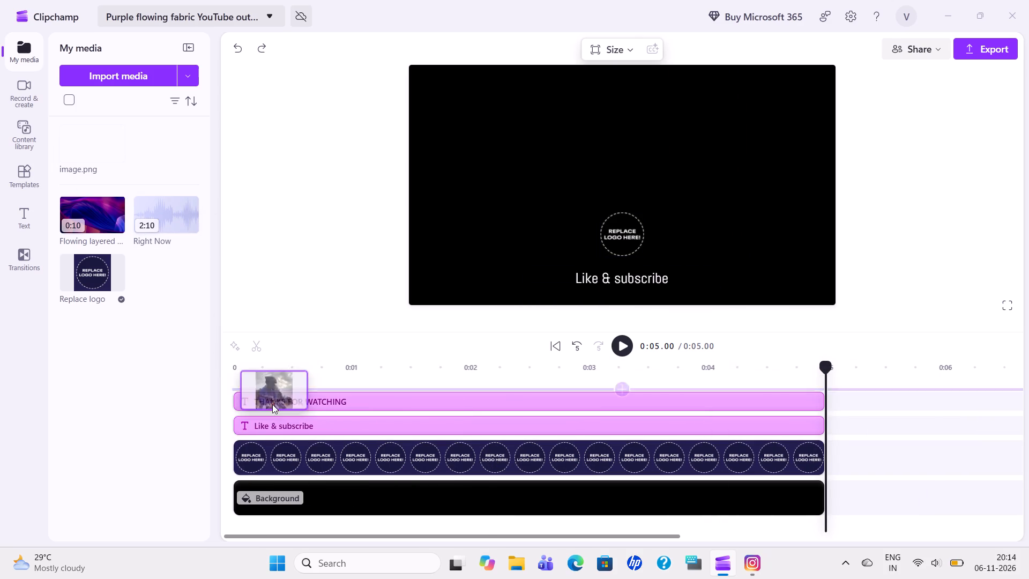
pyautogui.moveTo(272, 404); pyautogui.dragTo(275, 470)
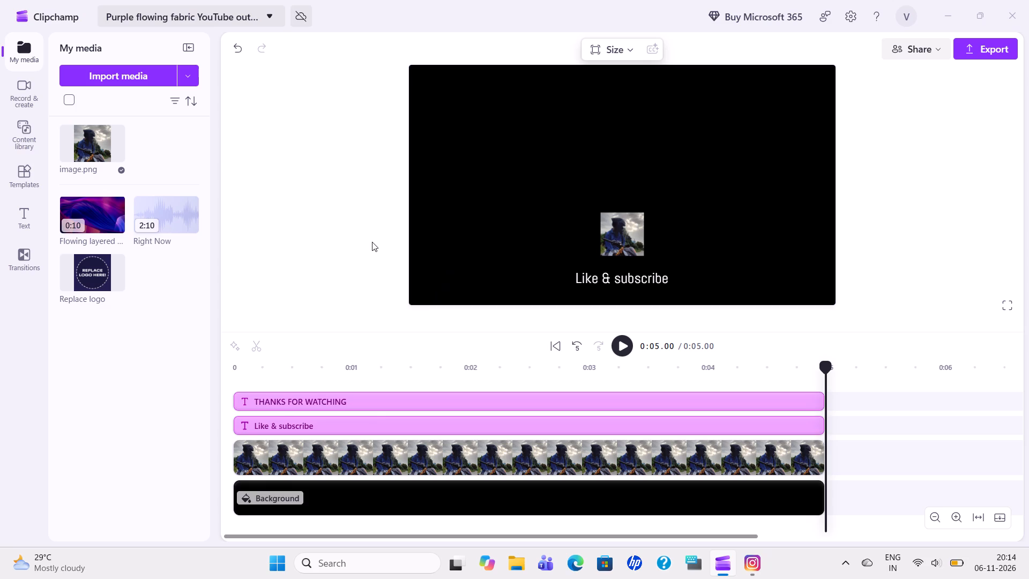
# Play the outro in the editor and in full screen to check the replaced logo, and return to the editor.
pyautogui.press('space')
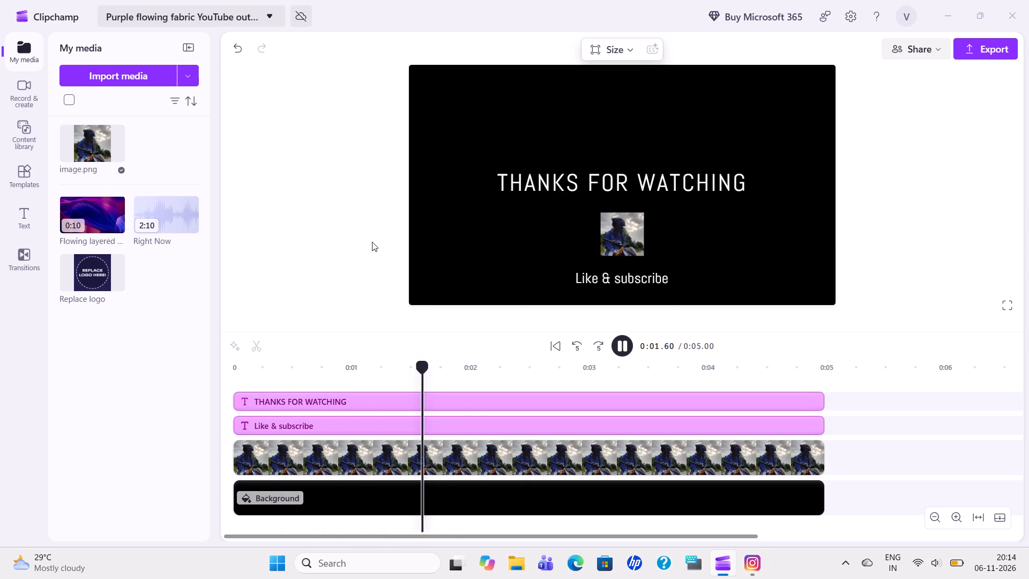
pyautogui.click(1008, 307)
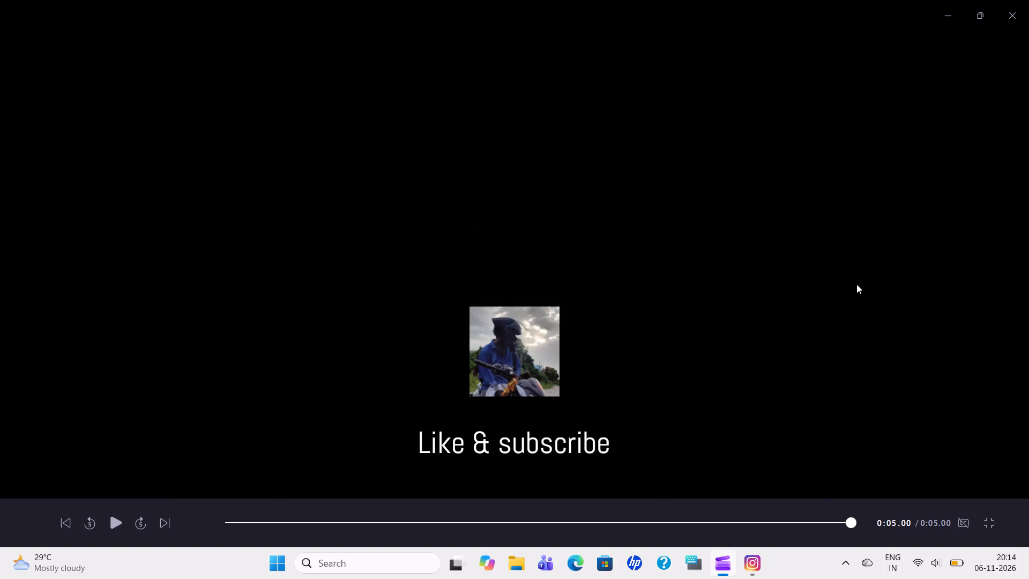
pyautogui.press('space')
pyautogui.press('Escape')
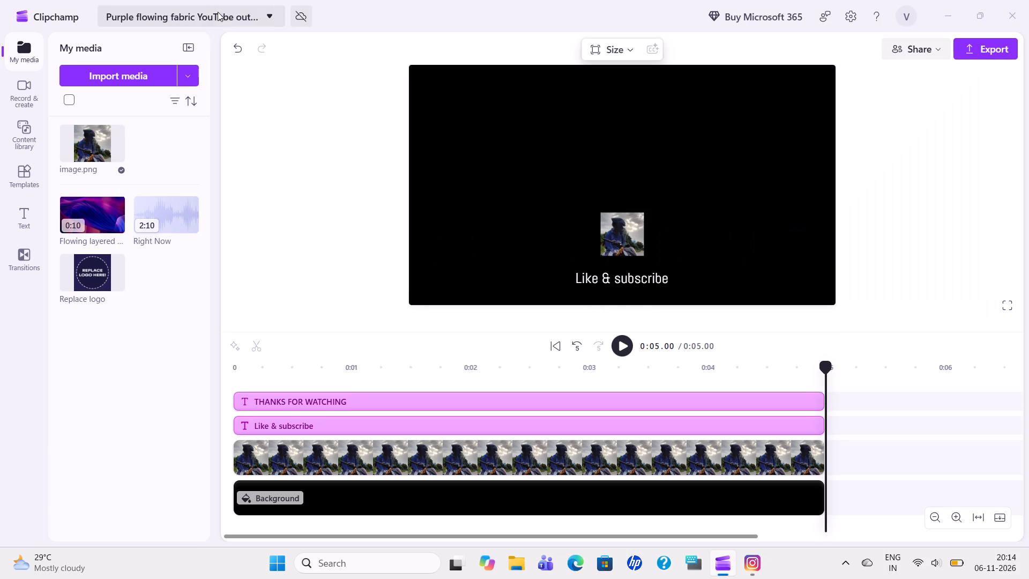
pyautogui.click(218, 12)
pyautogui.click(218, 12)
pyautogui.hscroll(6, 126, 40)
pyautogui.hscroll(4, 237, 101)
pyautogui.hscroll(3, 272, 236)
# Switch to the Instagram window and close it.
pyautogui.click(1028, 3)
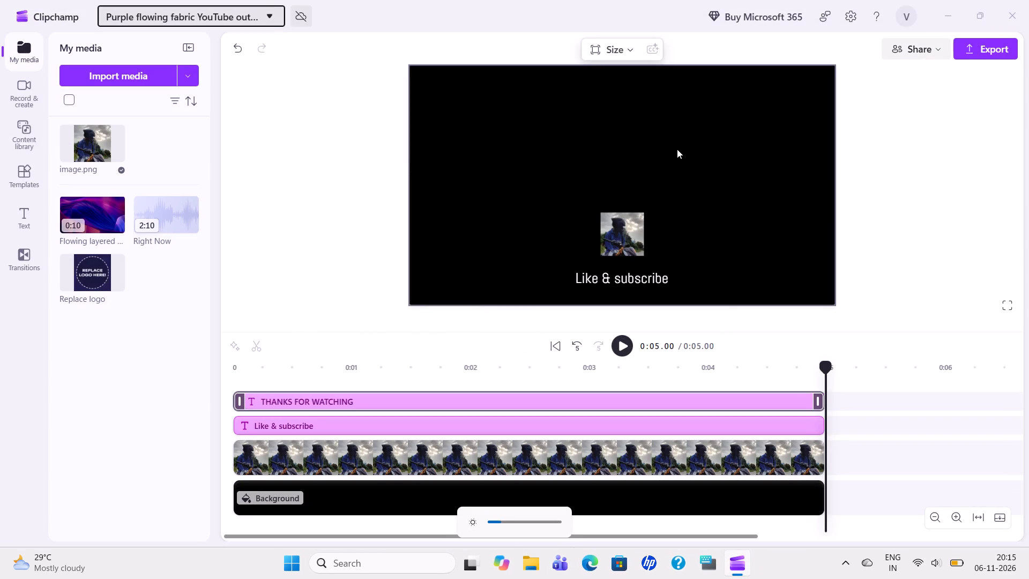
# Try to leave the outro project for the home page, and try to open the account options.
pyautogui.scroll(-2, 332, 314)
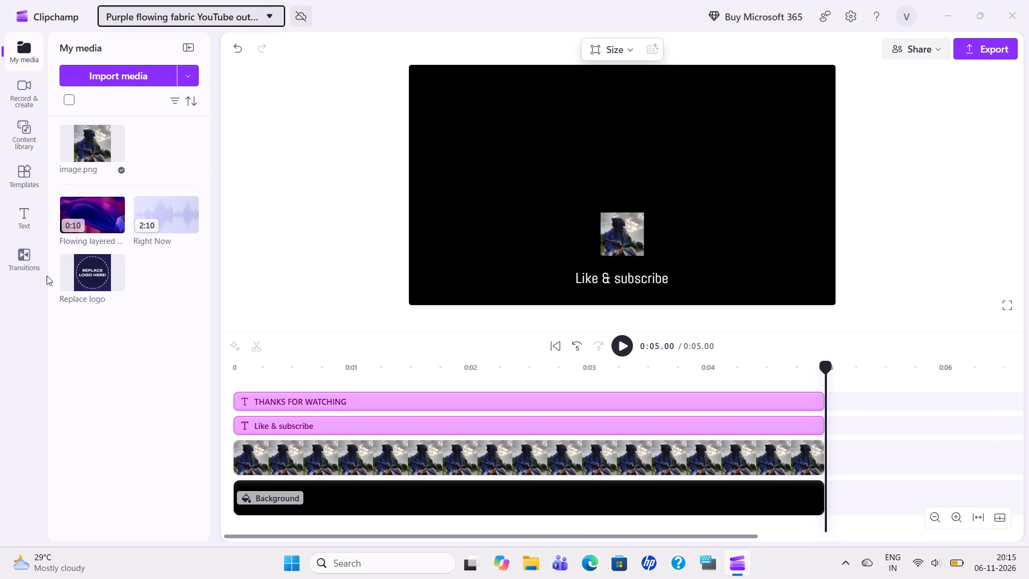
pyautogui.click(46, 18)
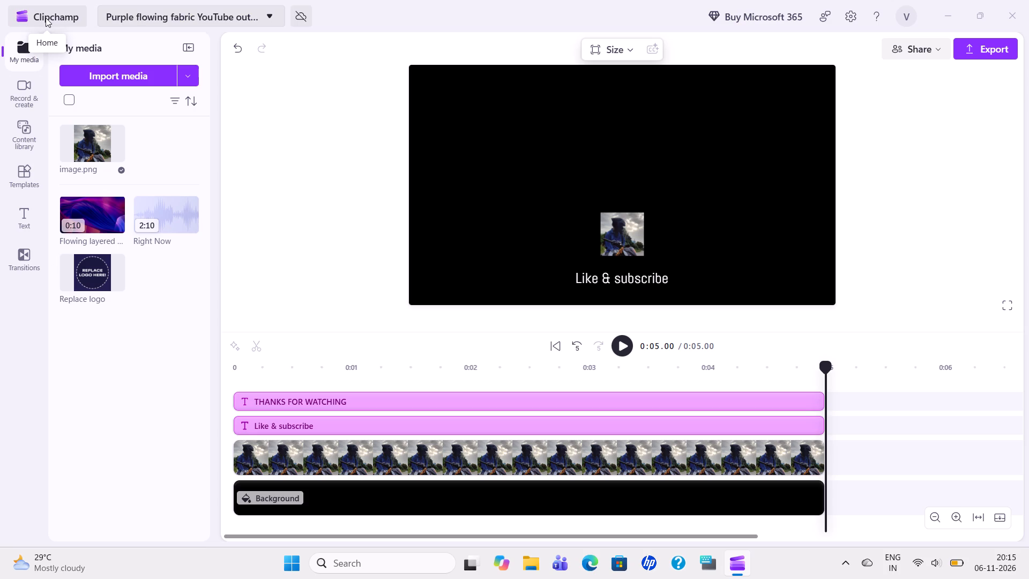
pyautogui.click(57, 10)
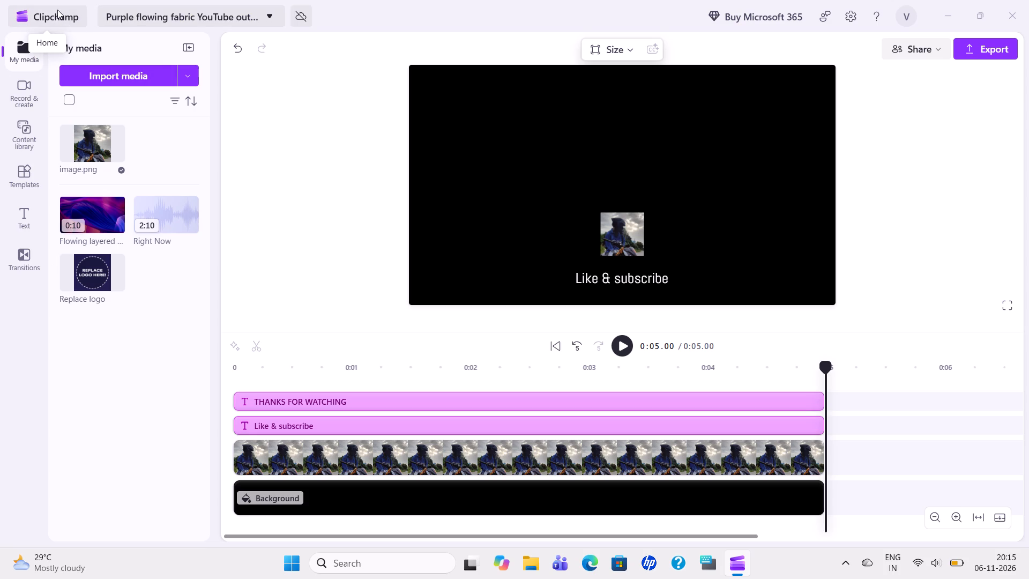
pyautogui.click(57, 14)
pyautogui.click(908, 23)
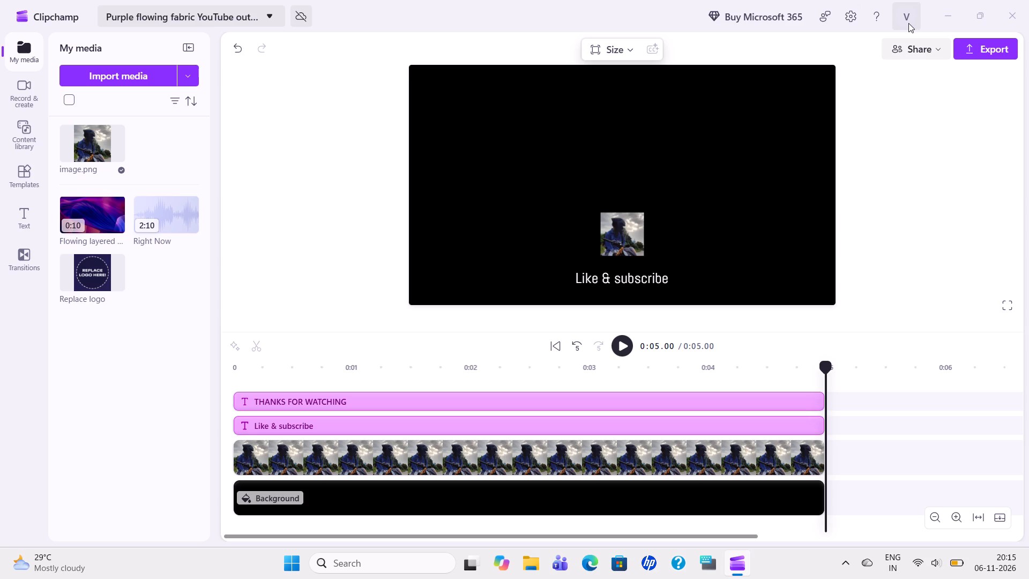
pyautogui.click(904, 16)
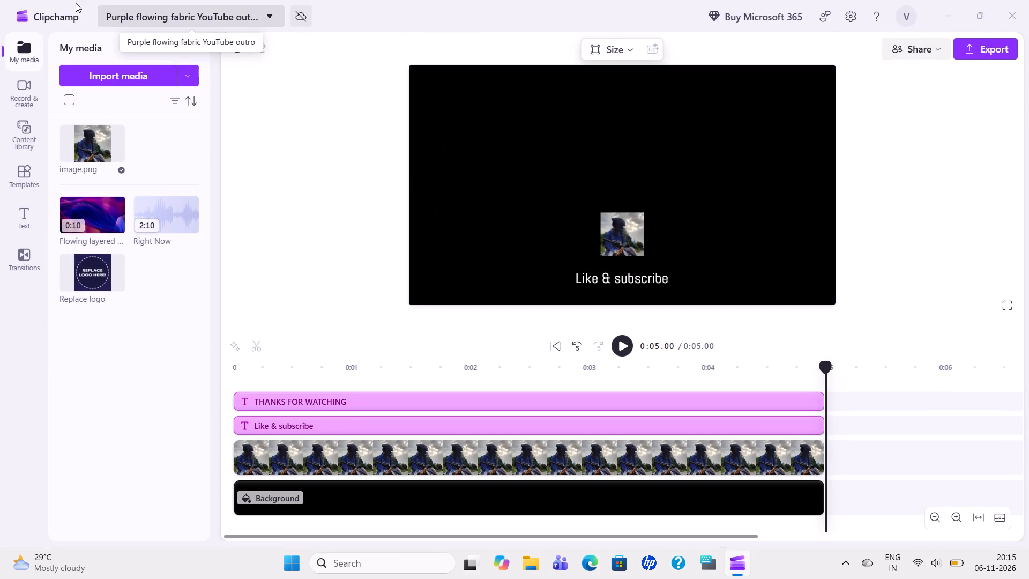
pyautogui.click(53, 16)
# Create a new video from the outro project's options.
pyautogui.click(135, 20)
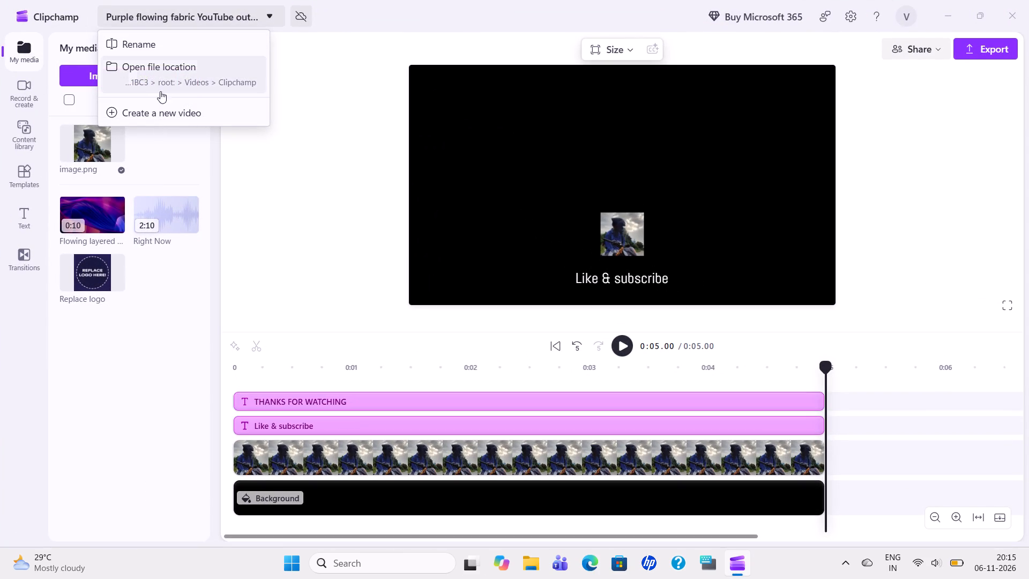
pyautogui.click(168, 123)
pyautogui.click(174, 117)
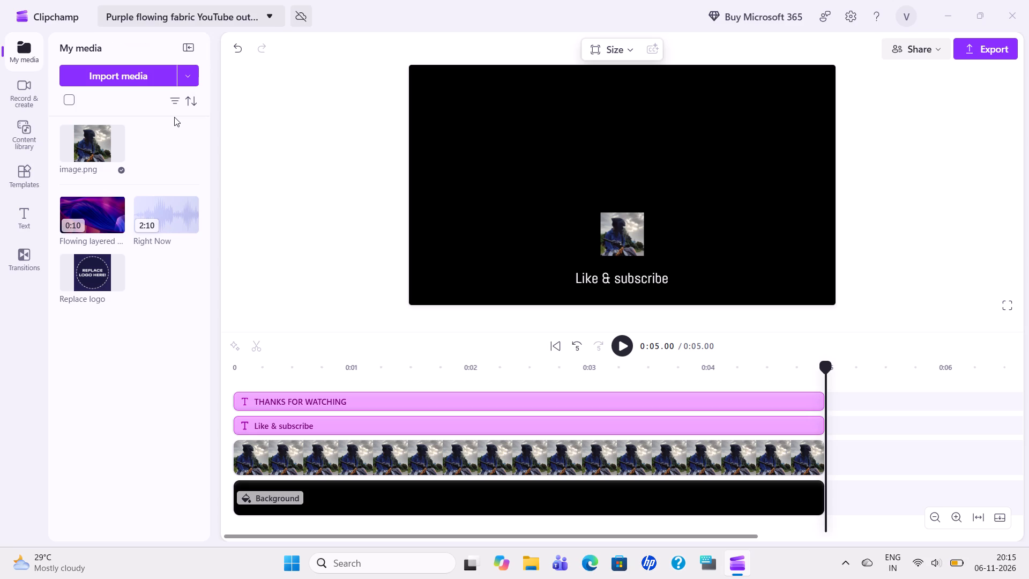
# Close Clipchamp and refresh the desktop.
pyautogui.click(1028, 0)
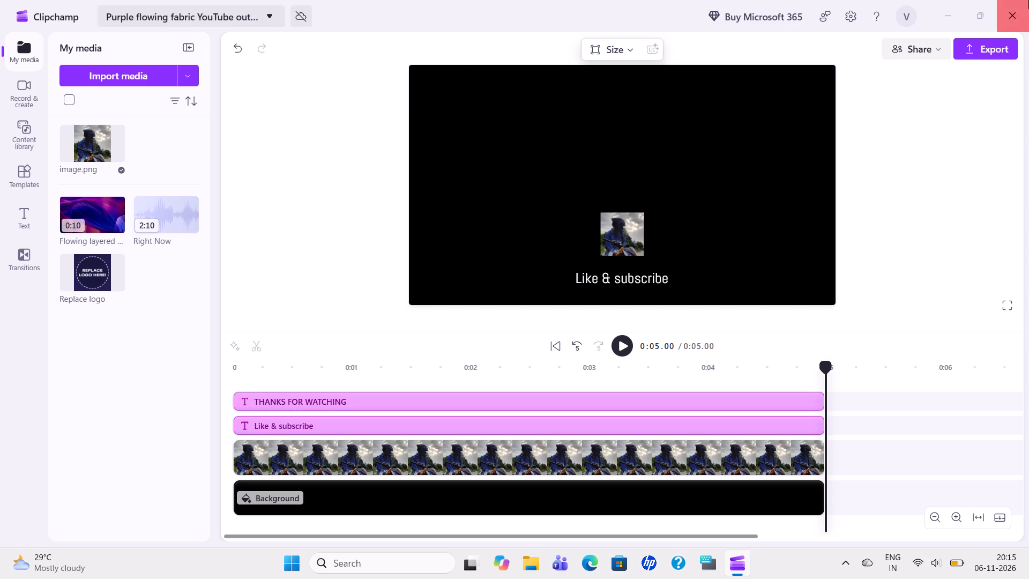
pyautogui.rightClick(778, 196)
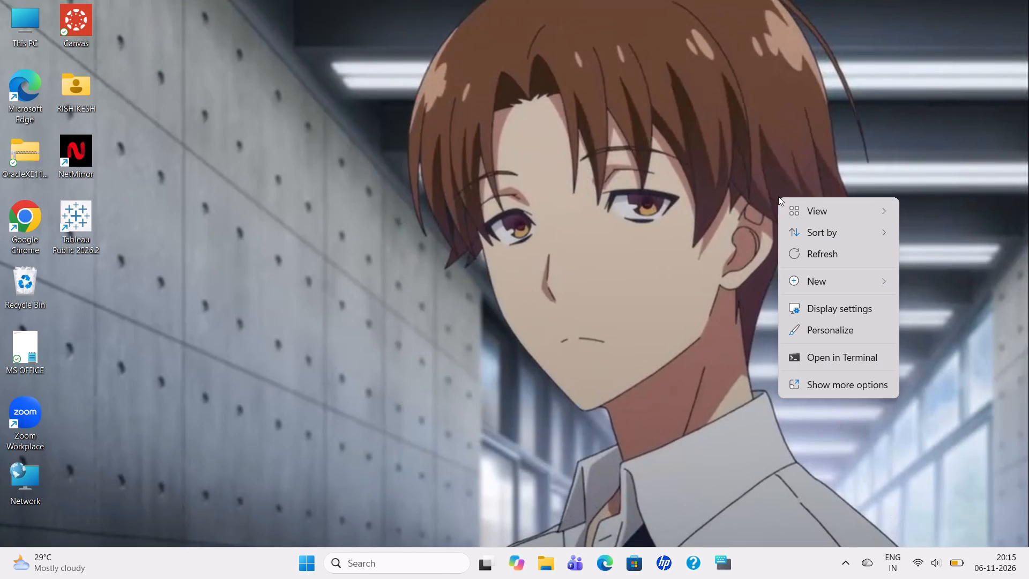
pyautogui.click(821, 250)
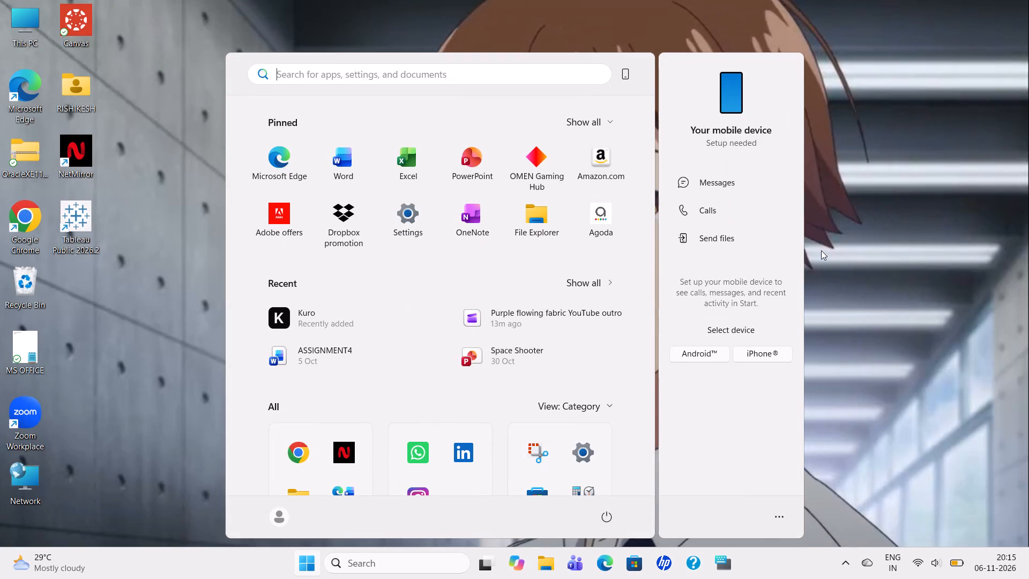
# Search Windows for Clipchamp, relaunch it, and maximize its window.
pyautogui.write('clu')
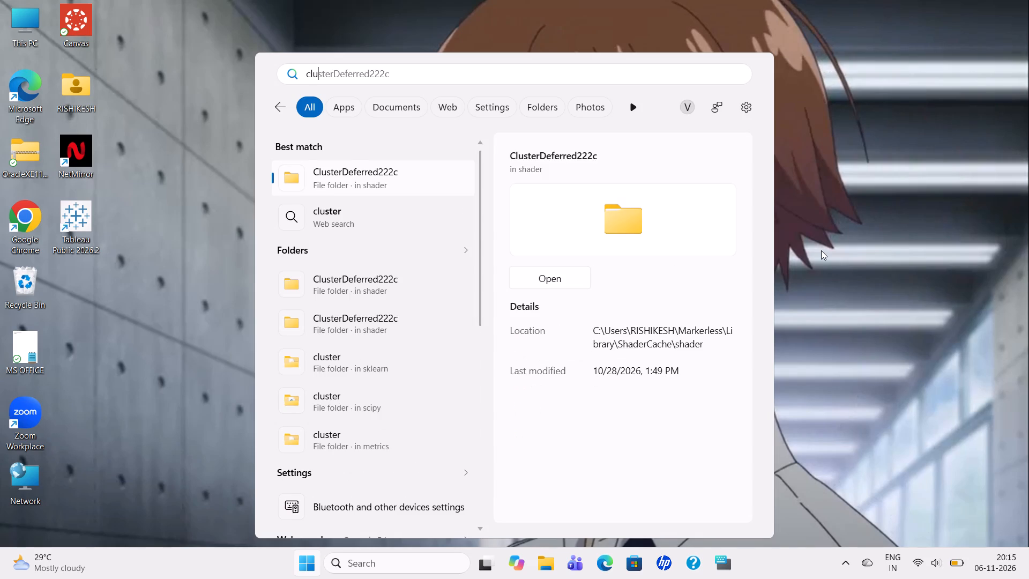
pyautogui.press('BackSpace')
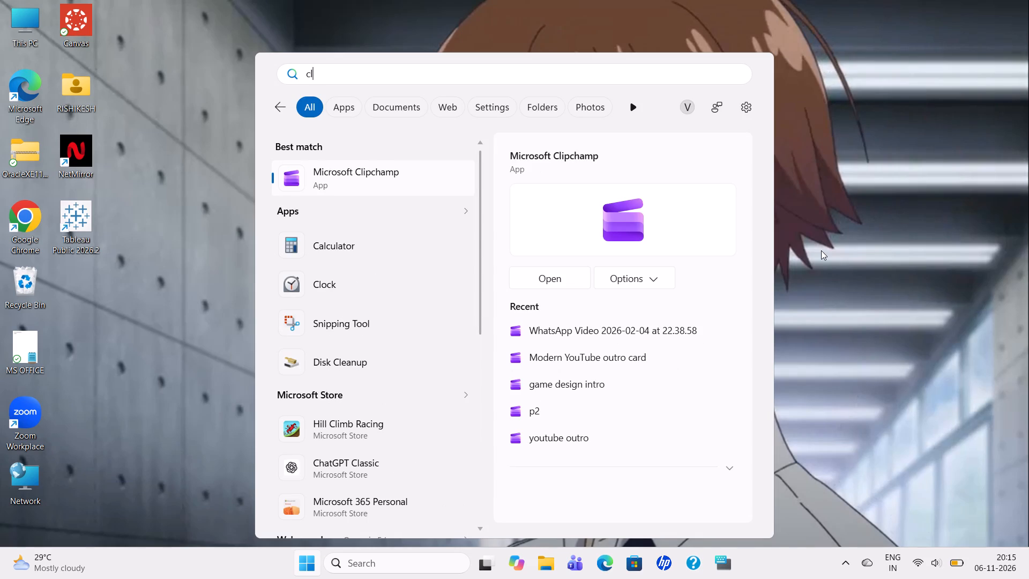
pyautogui.press('Return')
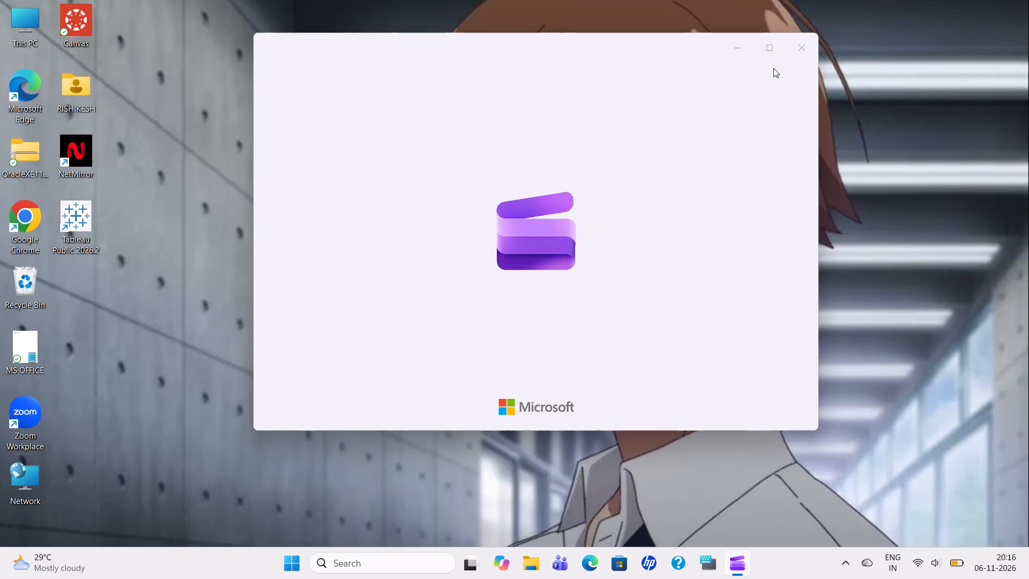
pyautogui.click(776, 47)
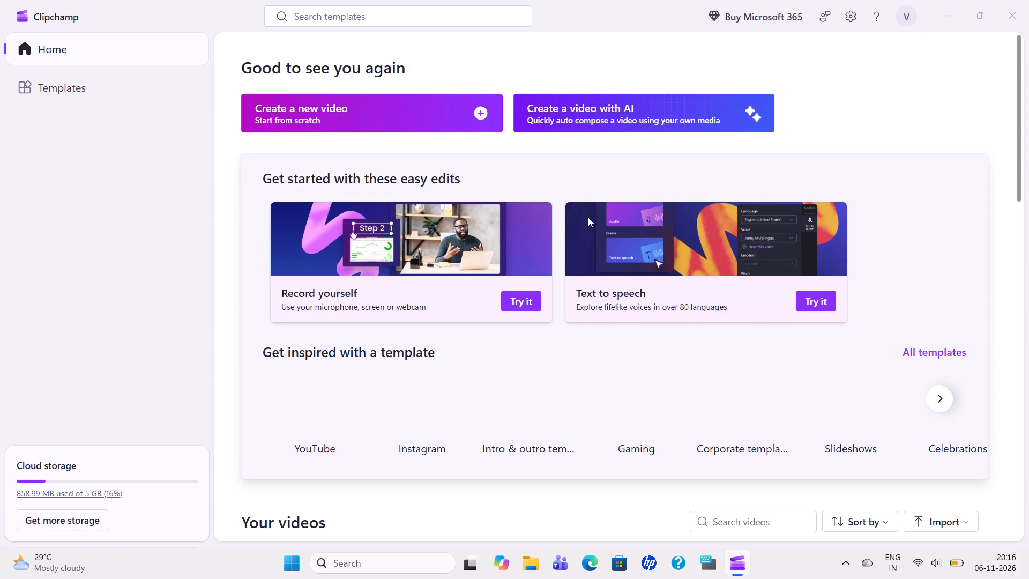
# Browse the saved videos on the Clipchamp home page and open the Modern YouTube outro card project.
pyautogui.scroll(-1, 524, 247)
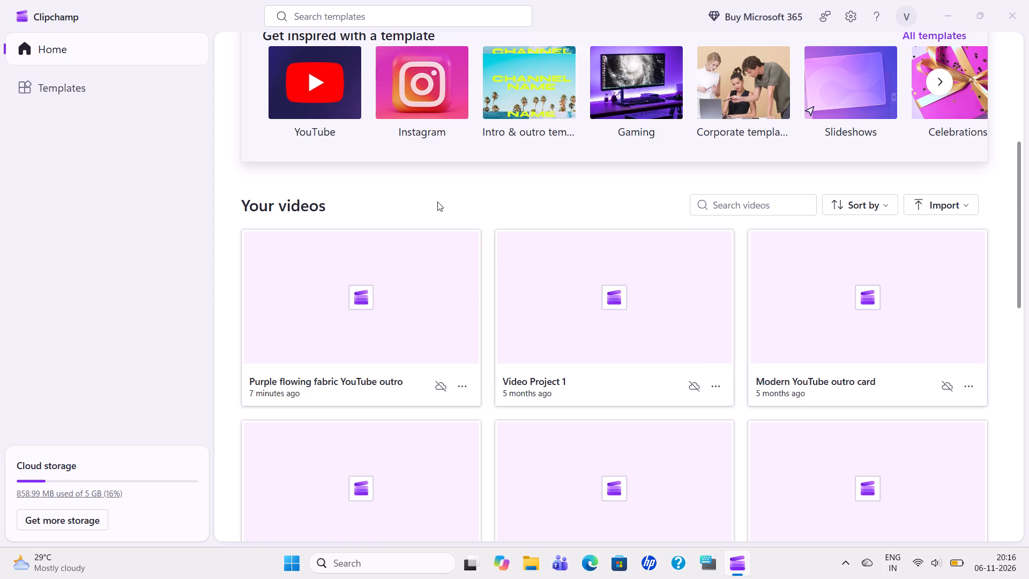
pyautogui.scroll(-7, 494, 373)
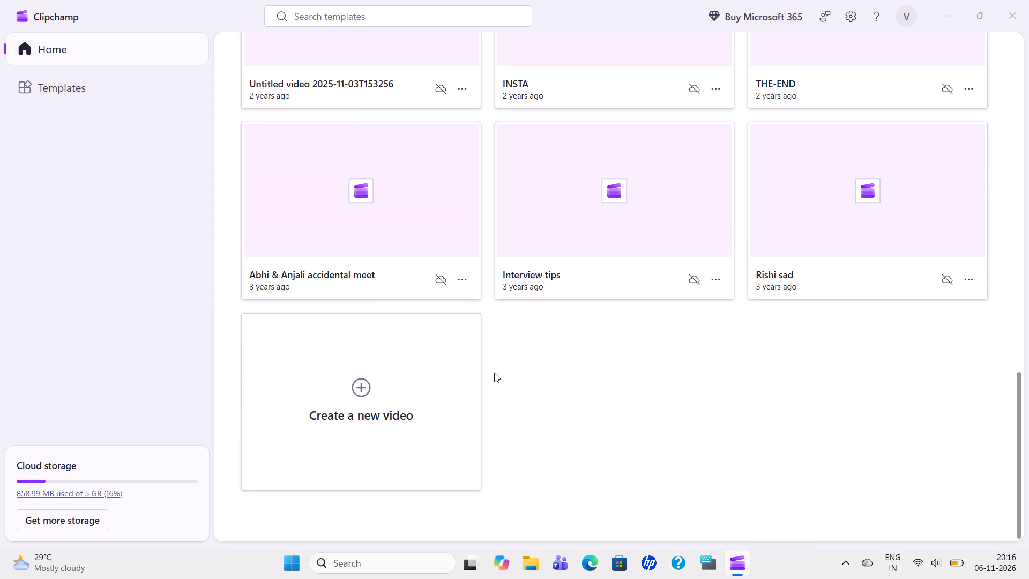
pyautogui.scroll(1, 600, 413)
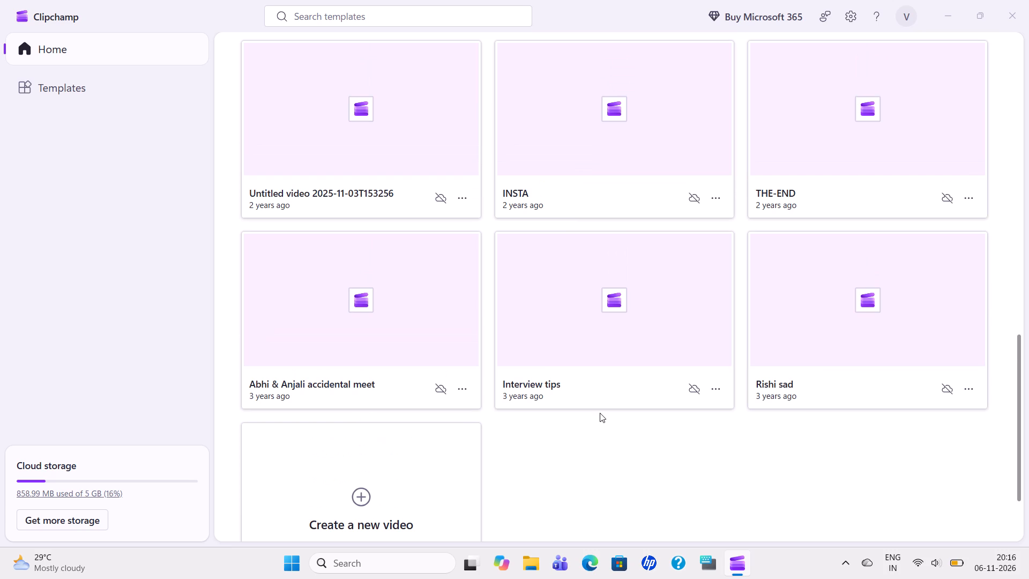
pyautogui.scroll(2, 600, 413)
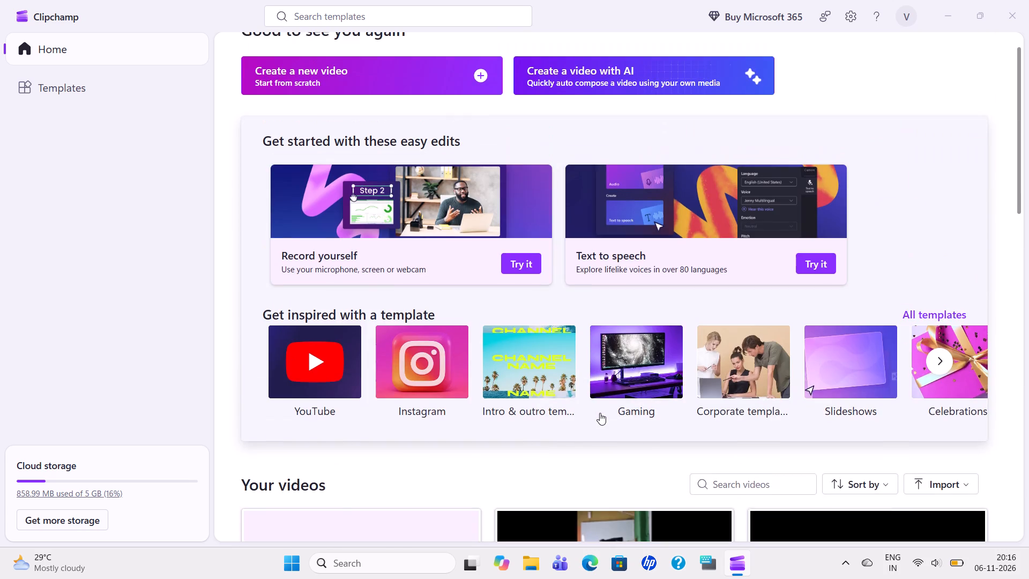
pyautogui.scroll(-1, 600, 413)
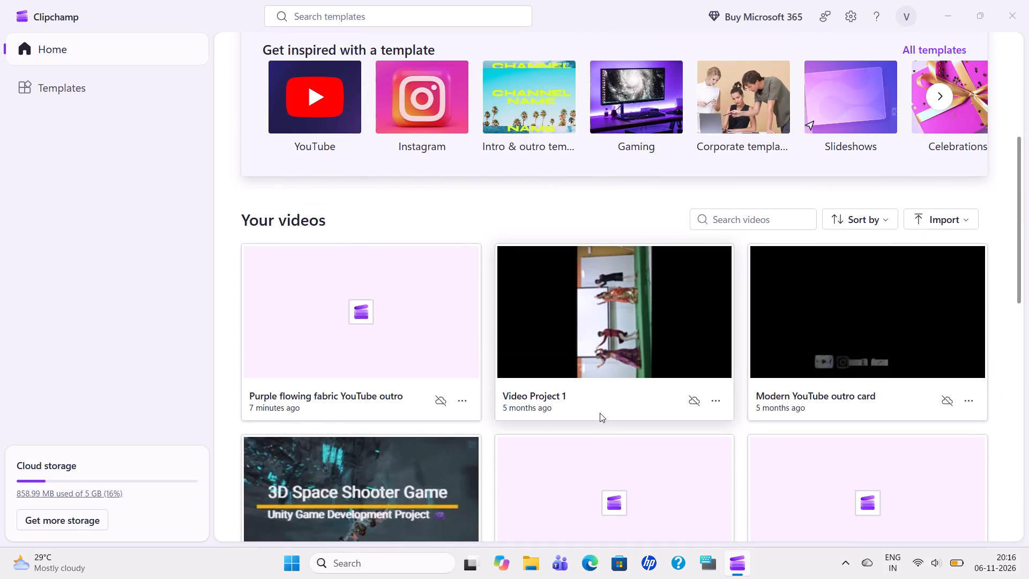
# Open the Modern YouTube outro card project from the saved videos.
pyautogui.scroll(-1, 600, 413)
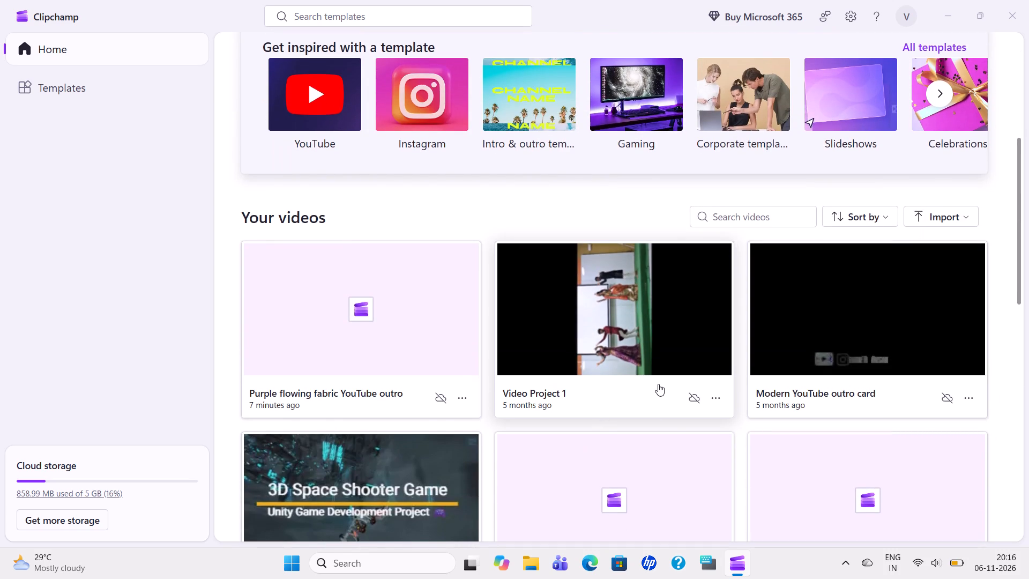
pyautogui.click(847, 308)
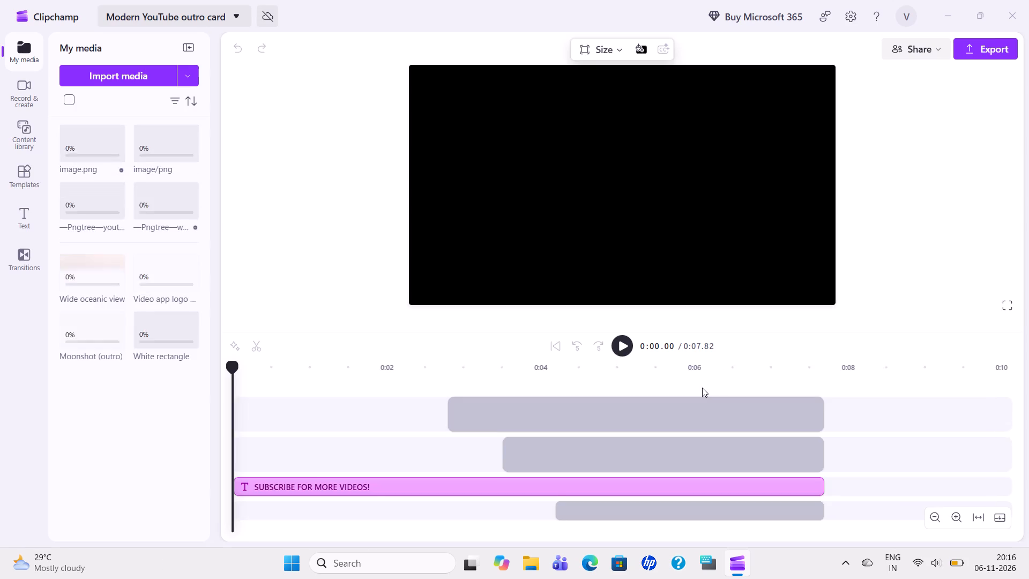
# Preview the outro's playback and inspect the effects applied to the "SUBSCRIBE FOR MORE VIDEOS!" title.
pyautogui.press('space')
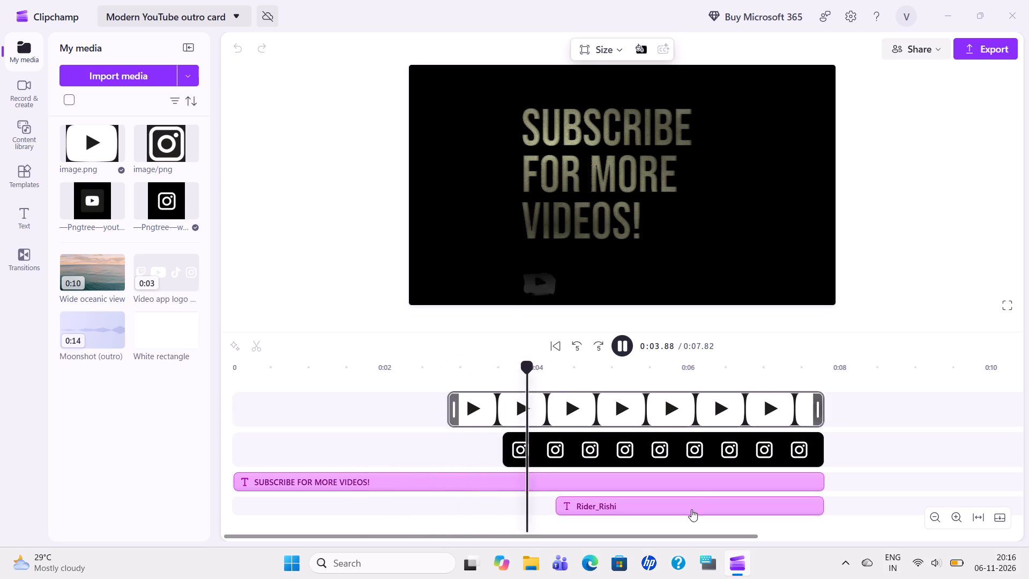
pyautogui.click(657, 477)
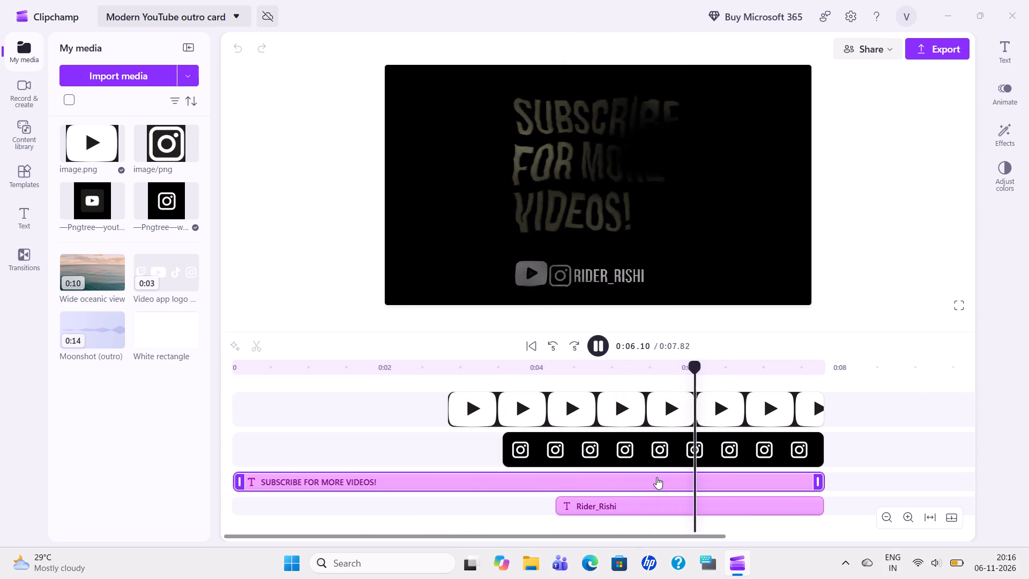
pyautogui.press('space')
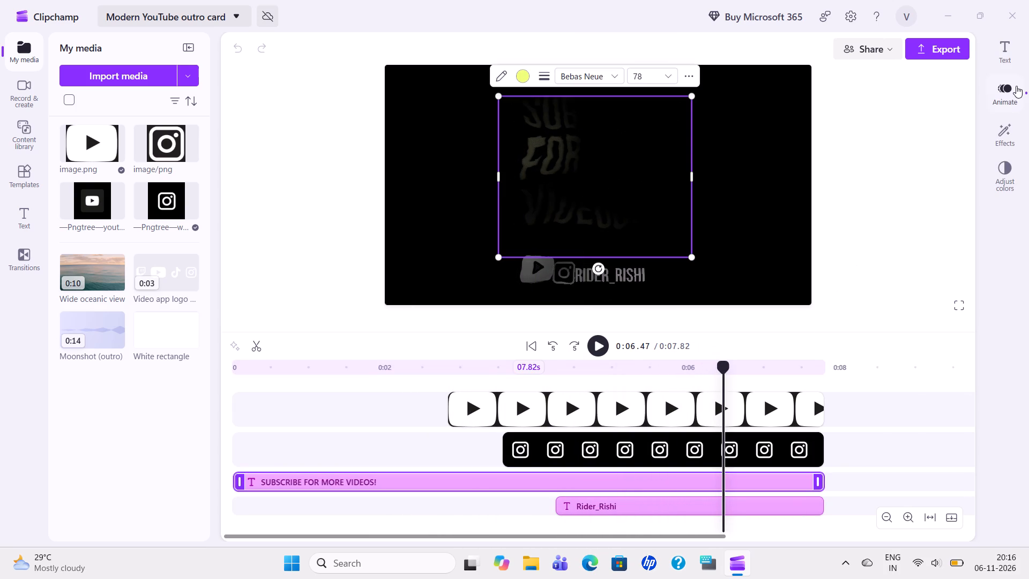
pyautogui.click(1009, 105)
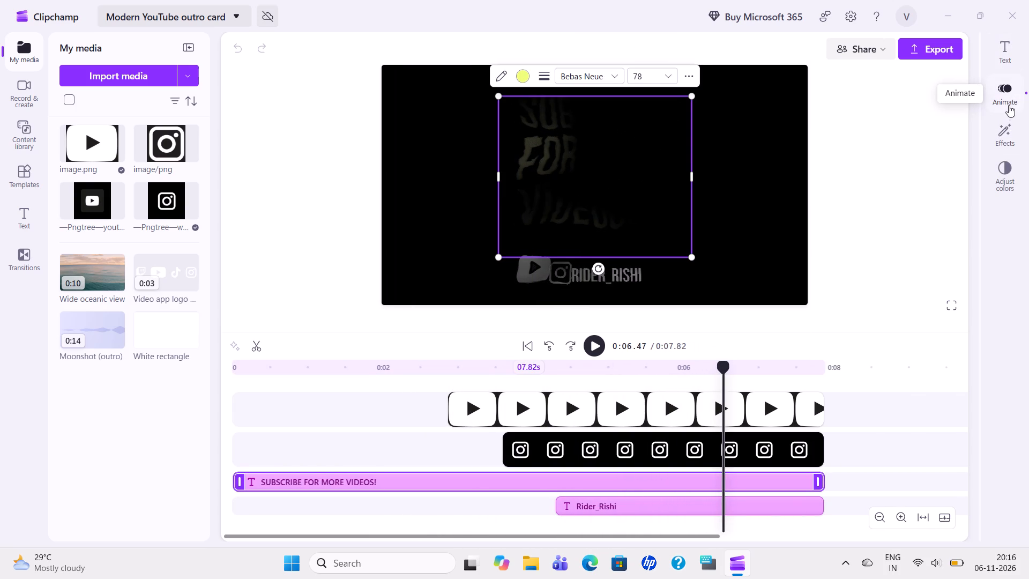
pyautogui.click(1007, 135)
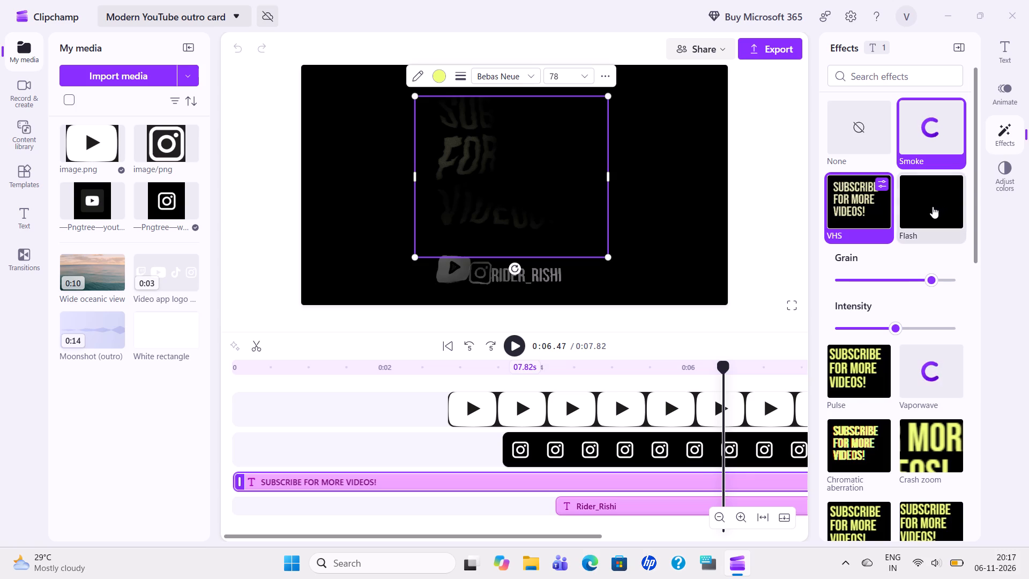
# Play the Modern YouTube outro card from about 6.5 seconds to check the ending of the SUBSCRIBE FOR MORE VIDEOS! title.
pyautogui.press('space')
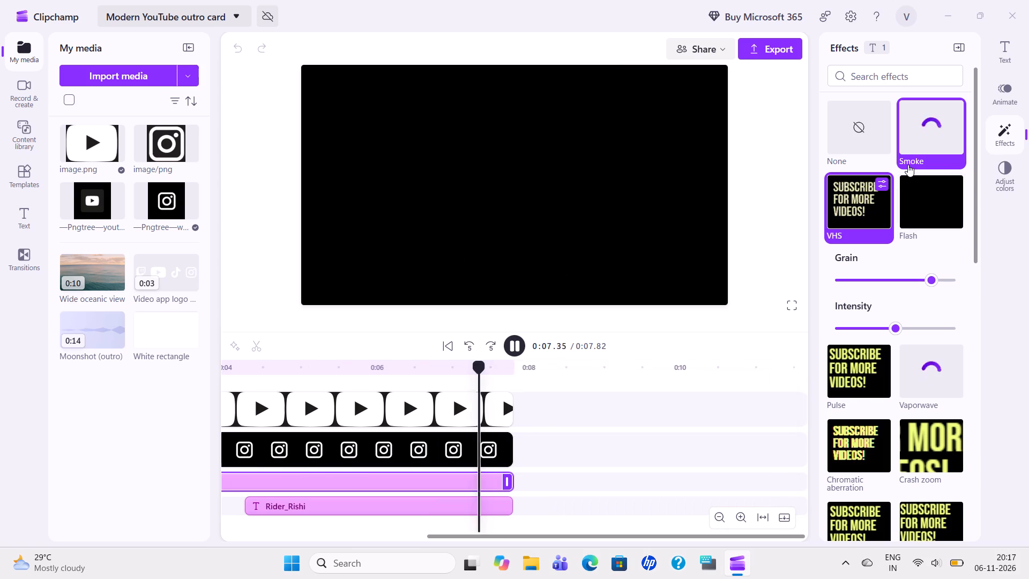
# Play the outro card from the start to review the SUBSCRIBE FOR MORE VIDEOS! title with its Smoke and VHS effects.
pyautogui.press('space')
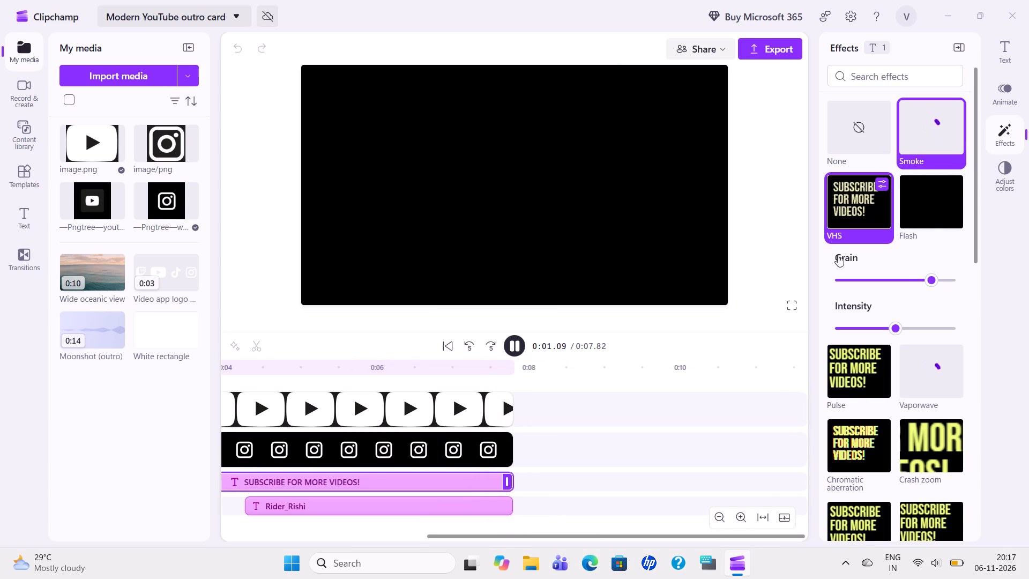
pyautogui.hscroll(2, 764, 403)
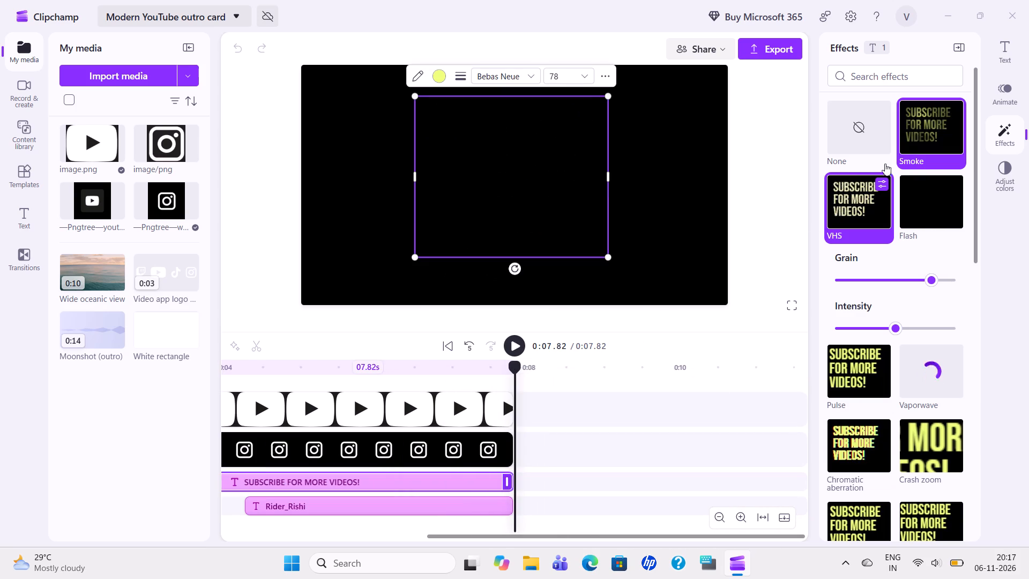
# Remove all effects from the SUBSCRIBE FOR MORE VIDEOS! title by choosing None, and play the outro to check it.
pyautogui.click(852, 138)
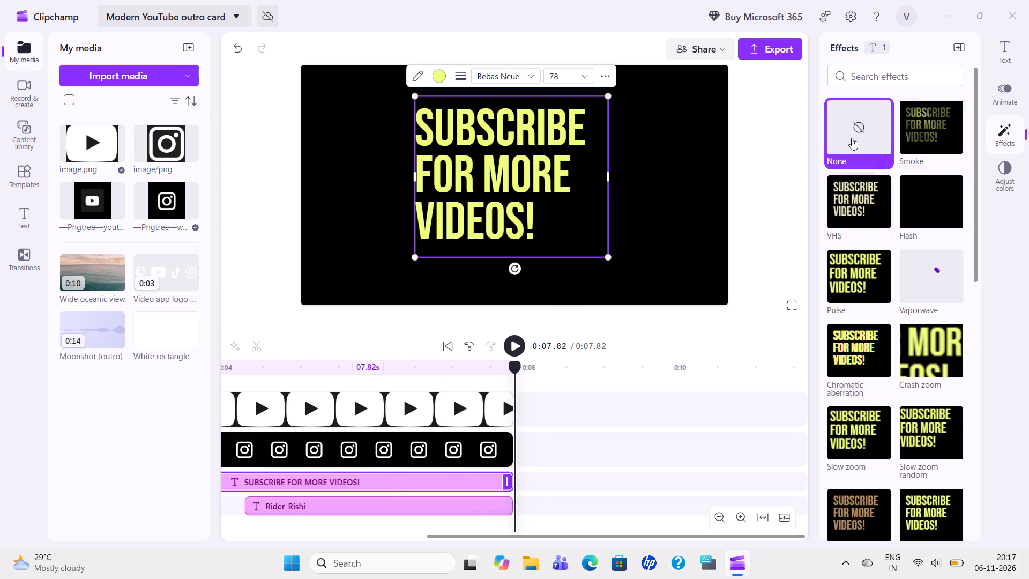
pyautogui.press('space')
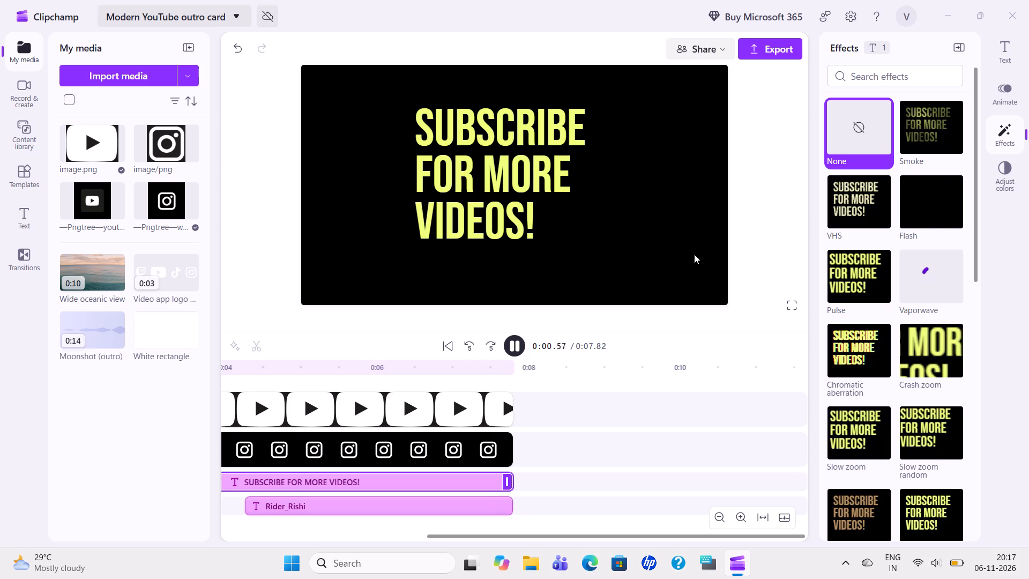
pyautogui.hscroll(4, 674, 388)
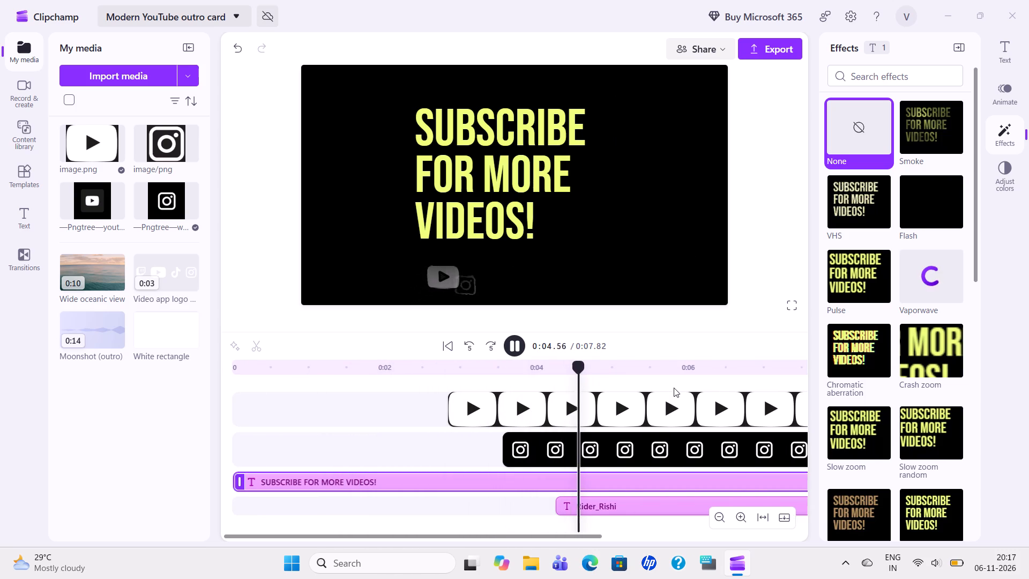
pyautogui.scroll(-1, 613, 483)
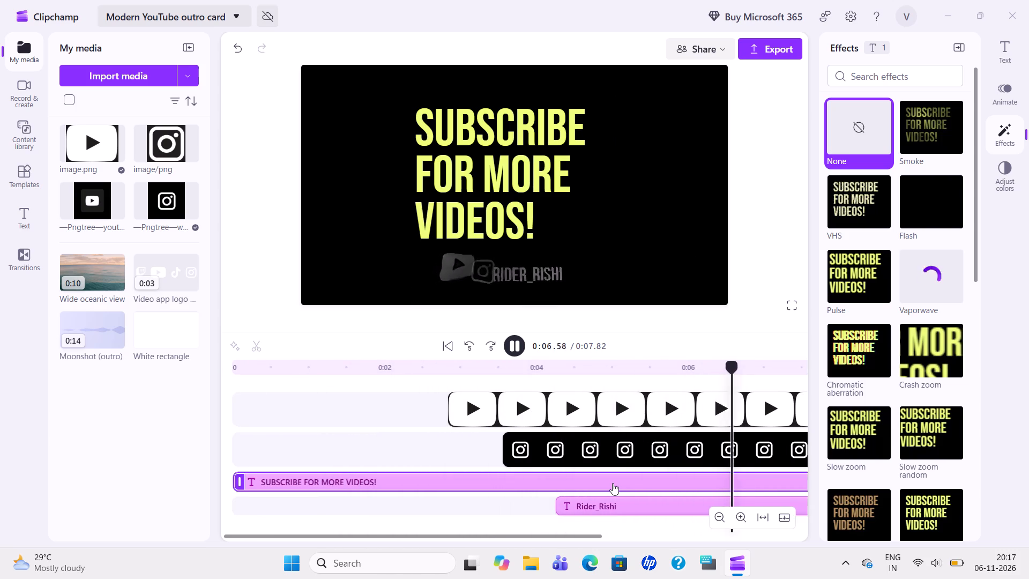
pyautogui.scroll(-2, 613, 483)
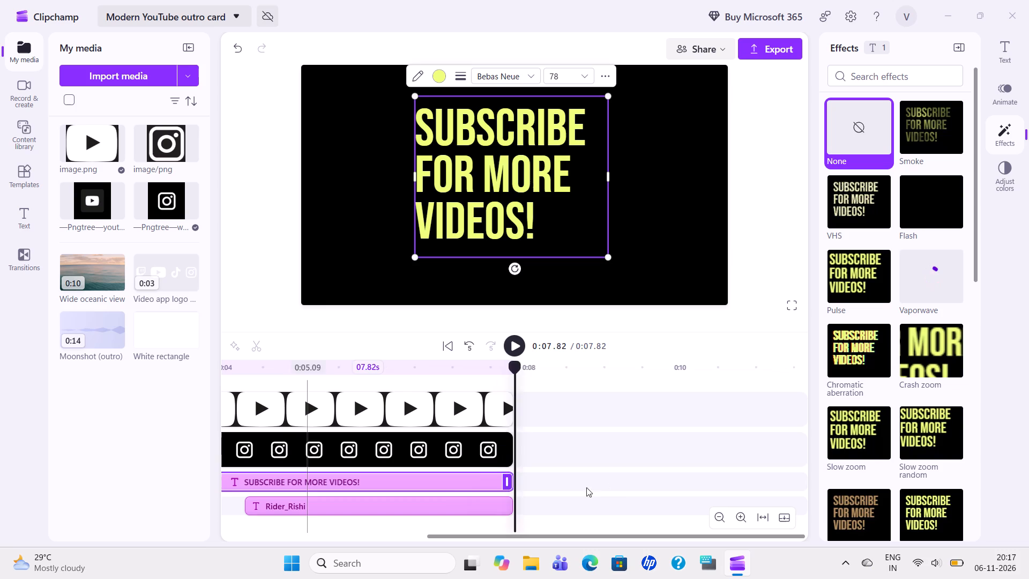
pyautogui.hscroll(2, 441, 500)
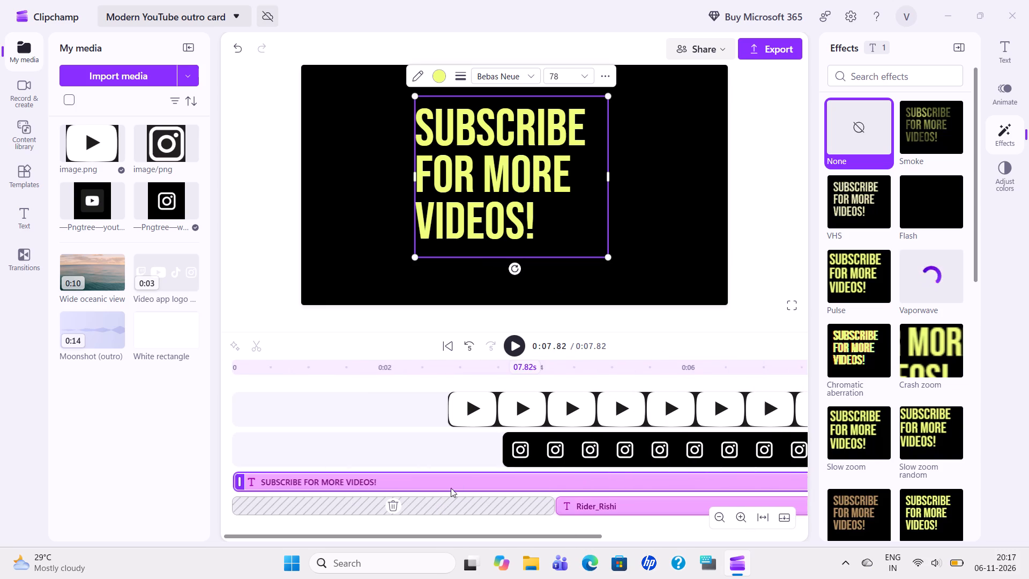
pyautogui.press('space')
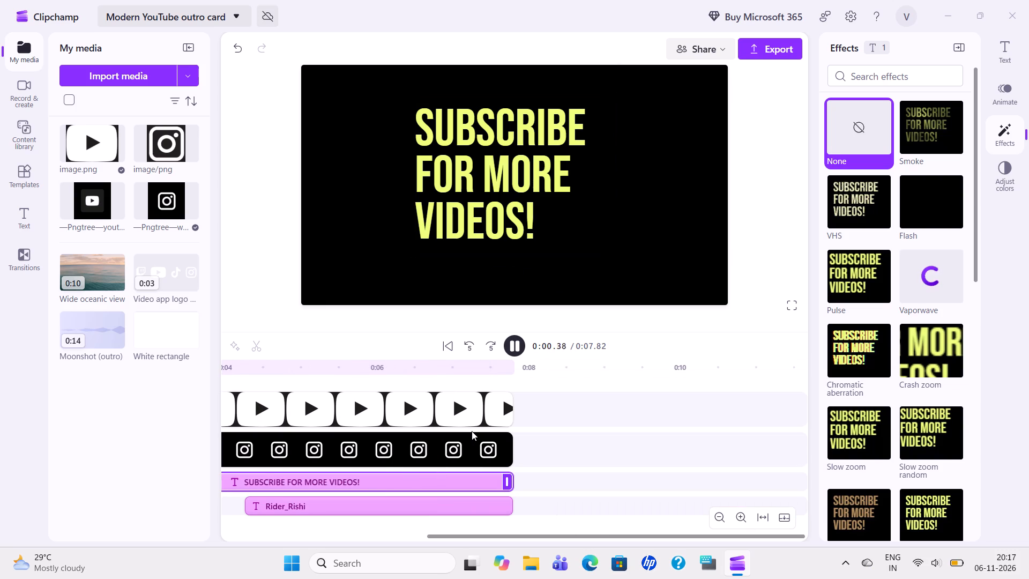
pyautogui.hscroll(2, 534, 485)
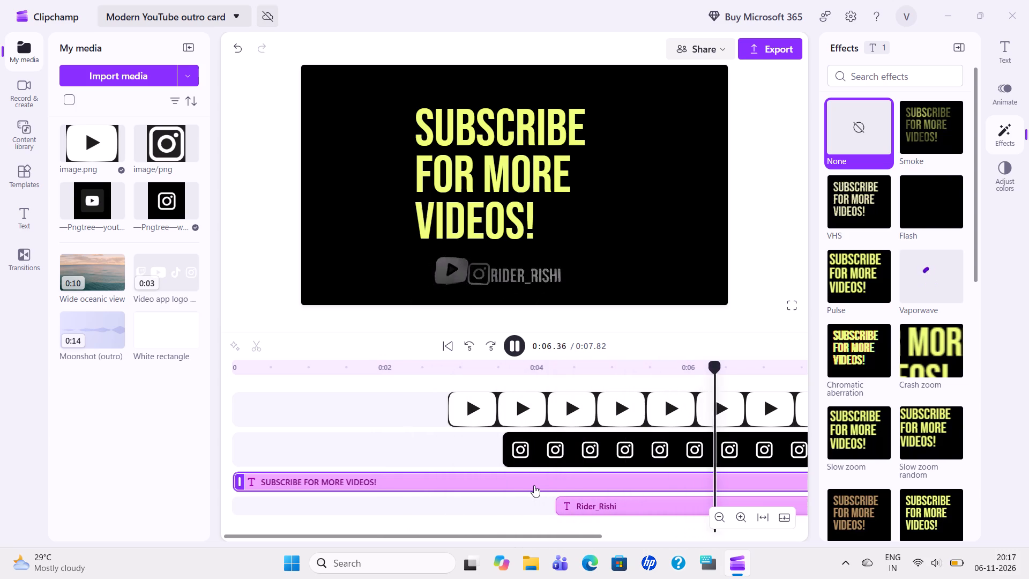
# Remove the Smoke and Comic effects from the channel name text below the title by choosing None.
pyautogui.hscroll(1, 490, 486)
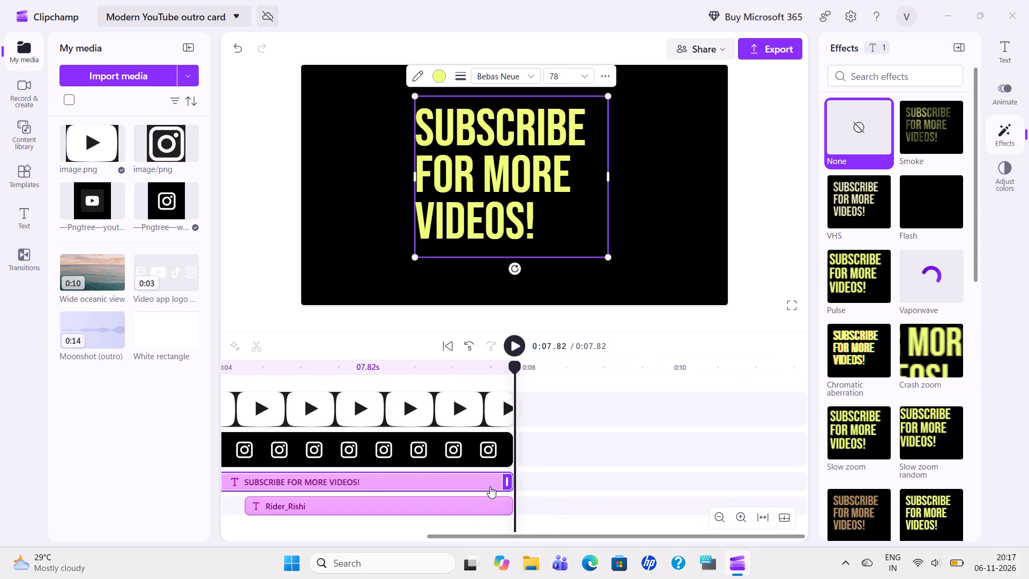
pyautogui.hscroll(1, 490, 486)
pyautogui.click(581, 499)
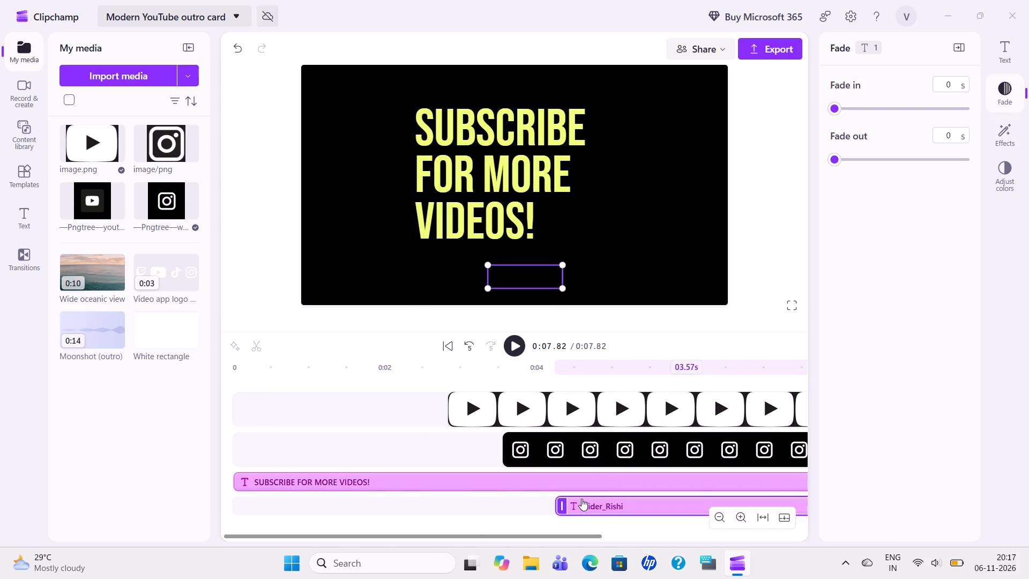
pyautogui.click(998, 141)
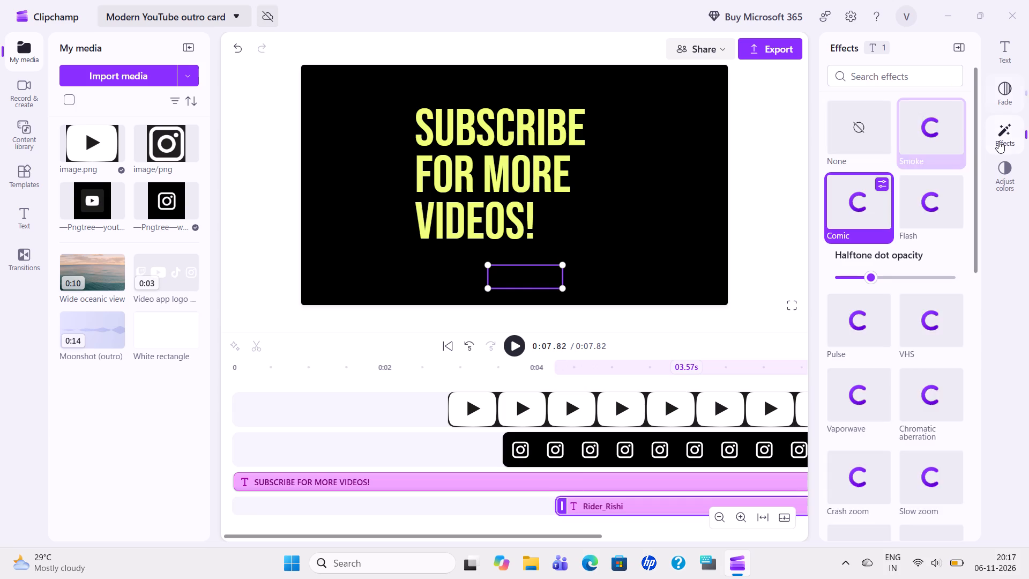
pyautogui.click(854, 119)
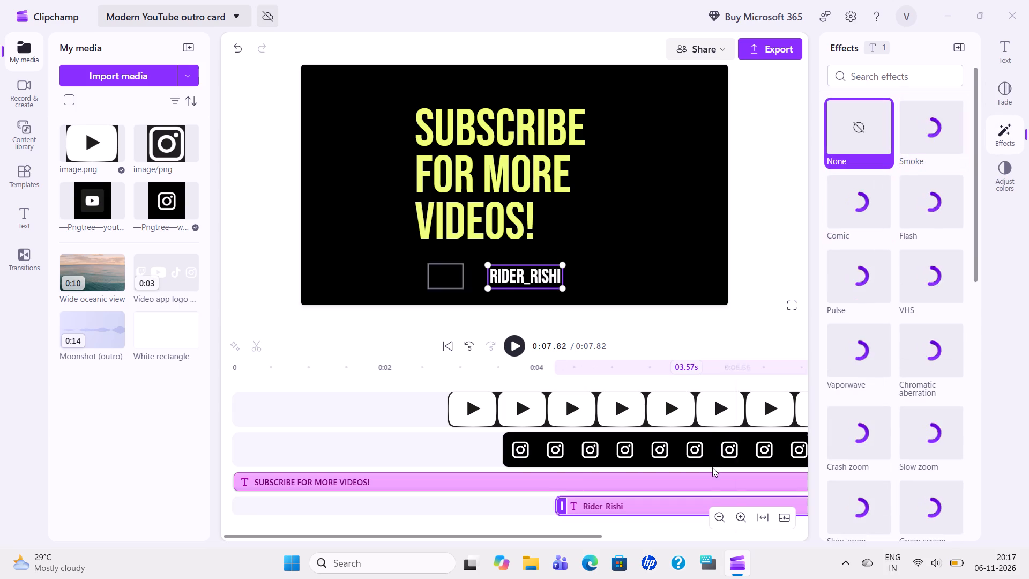
# Remove the Smoke and Comic effects from the Instagram logo and the YouTube play logo by choosing None for each.
pyautogui.click(696, 445)
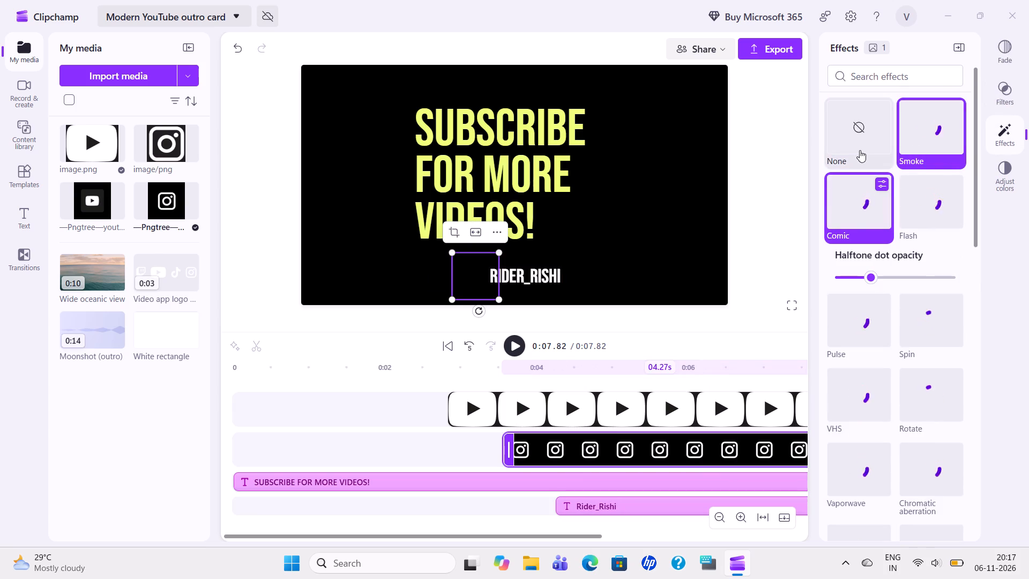
pyautogui.click(860, 150)
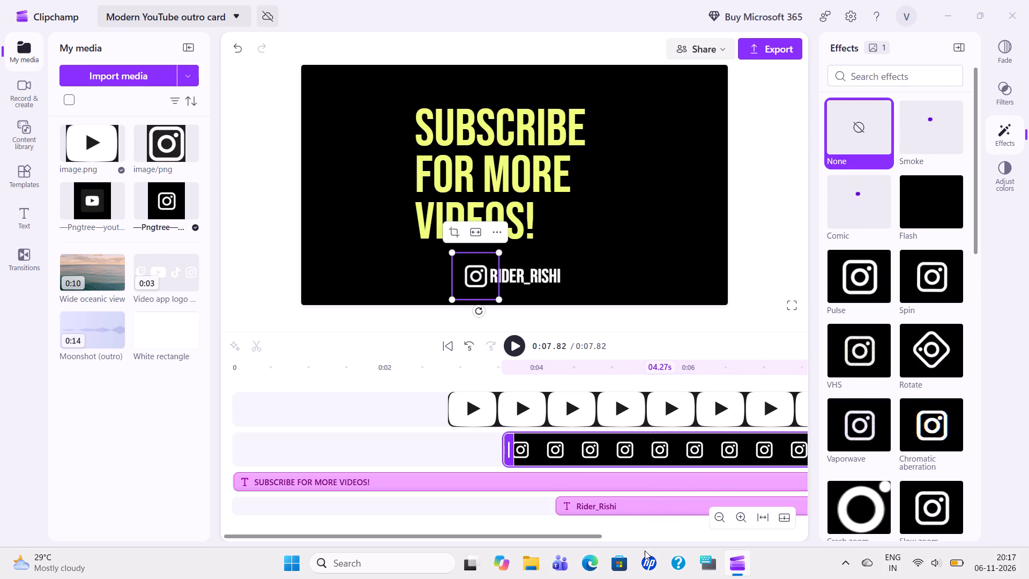
pyautogui.click(673, 413)
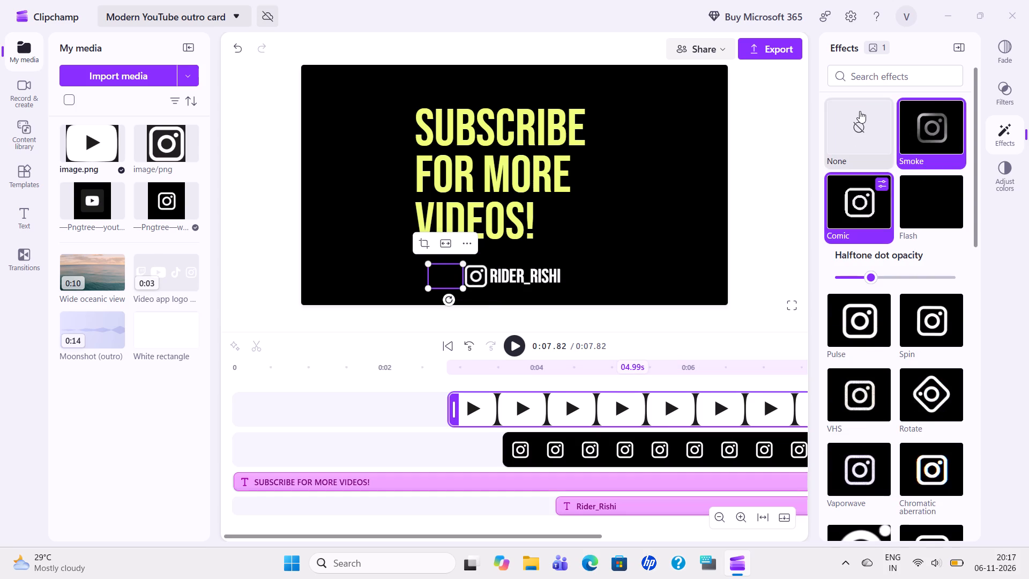
pyautogui.click(860, 111)
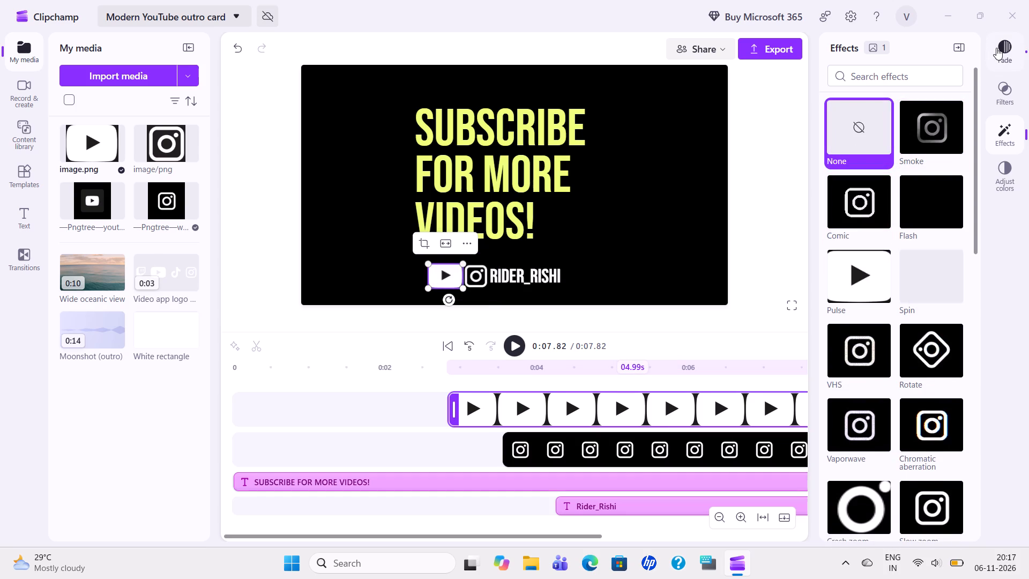
pyautogui.click(996, 48)
pyautogui.click(996, 48)
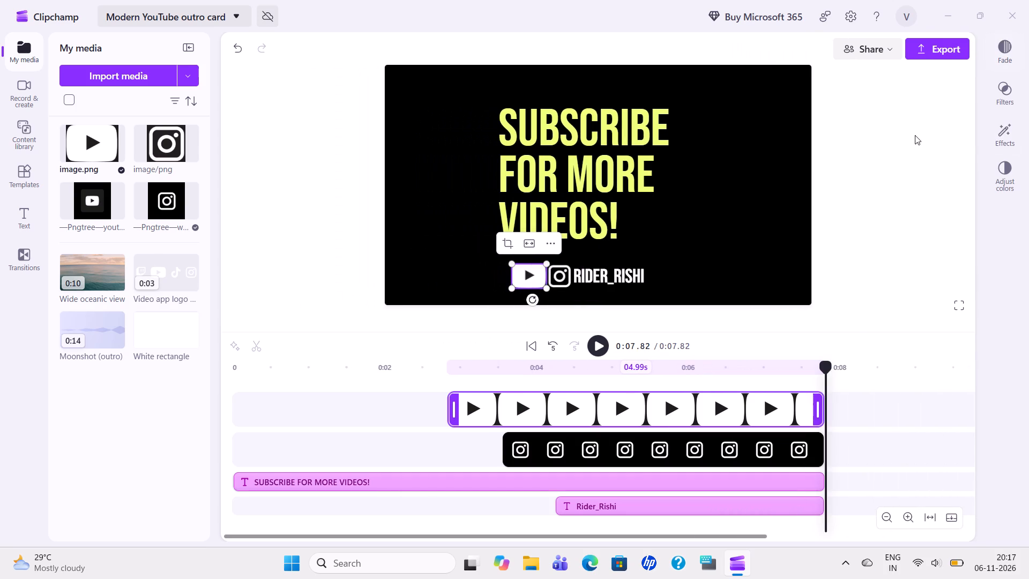
# Play the outro card from the start to check the title, logos and channel name, and pause at about 4.8 seconds.
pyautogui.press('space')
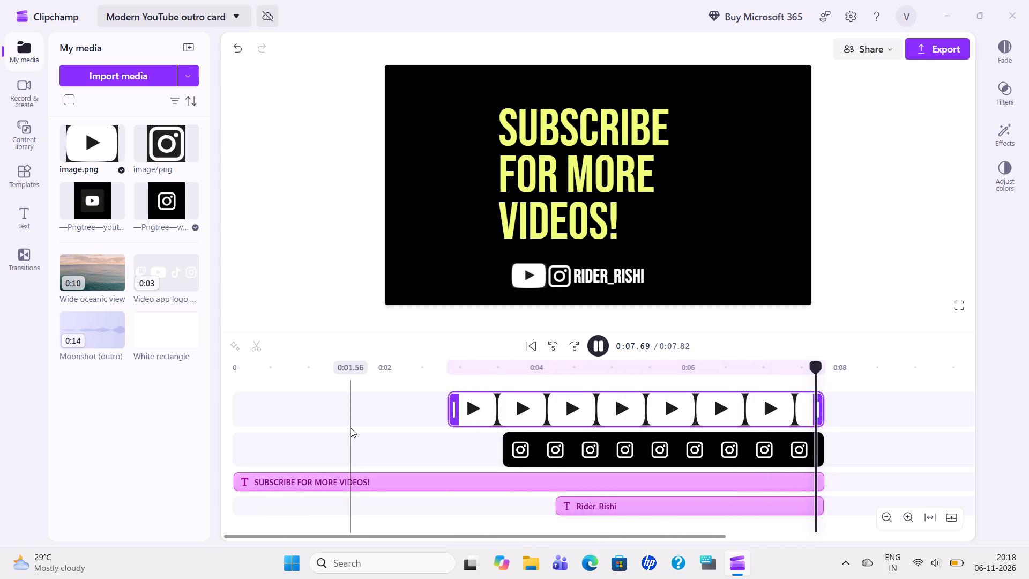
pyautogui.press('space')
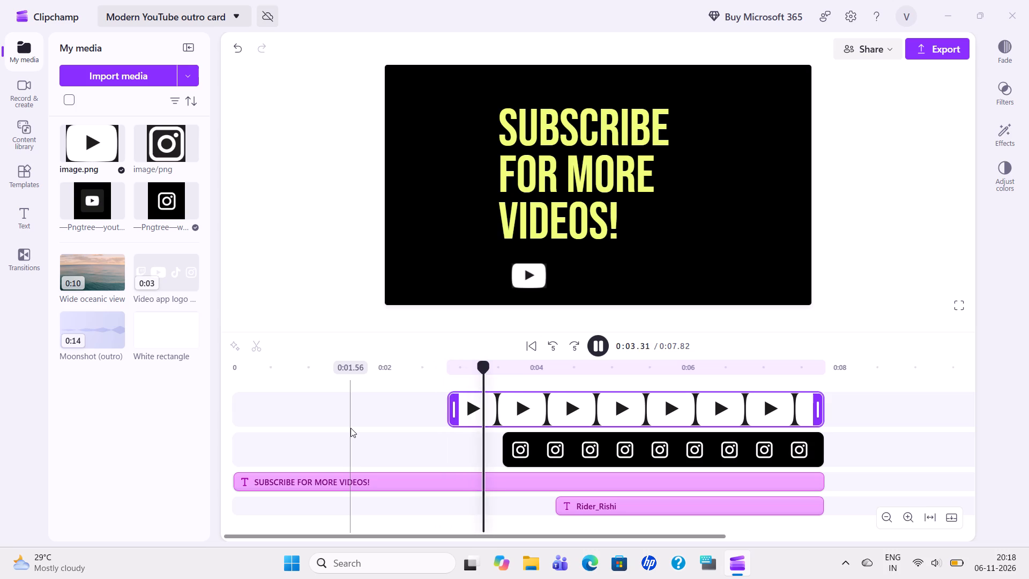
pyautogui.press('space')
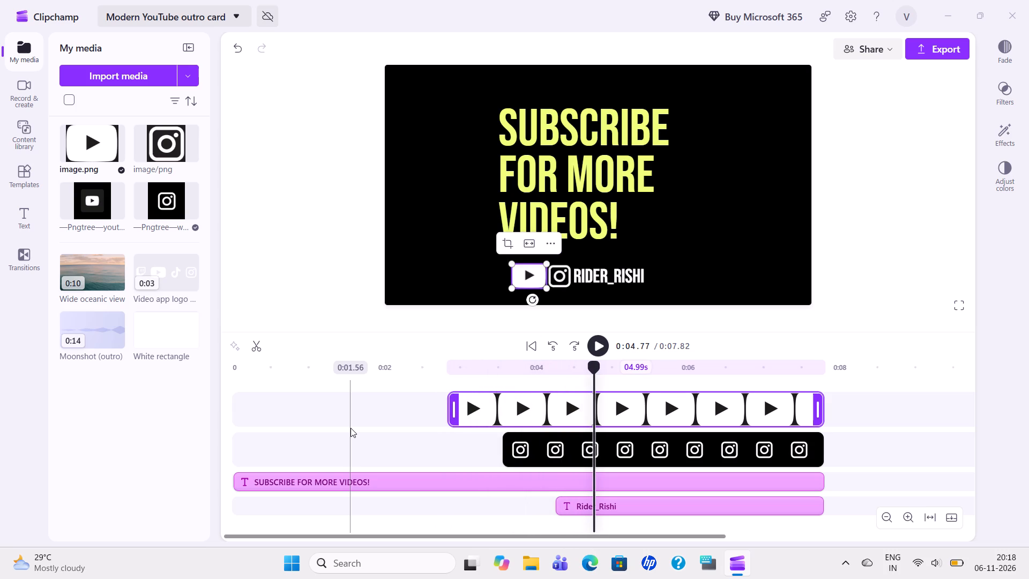
# Open the effects available for the SUBSCRIBE FOR MORE VIDEOS! title.
pyautogui.click(373, 485)
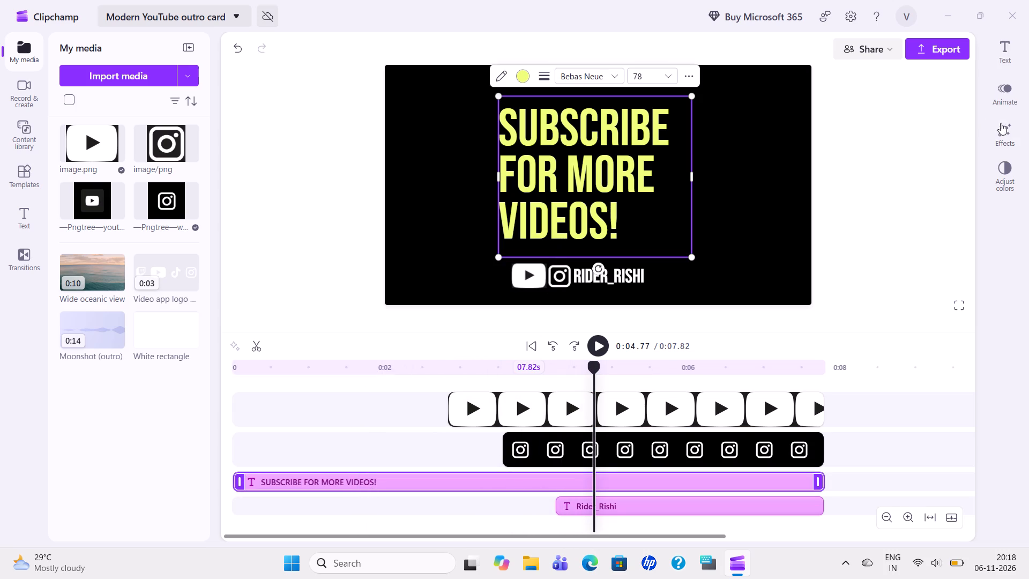
pyautogui.click(1005, 128)
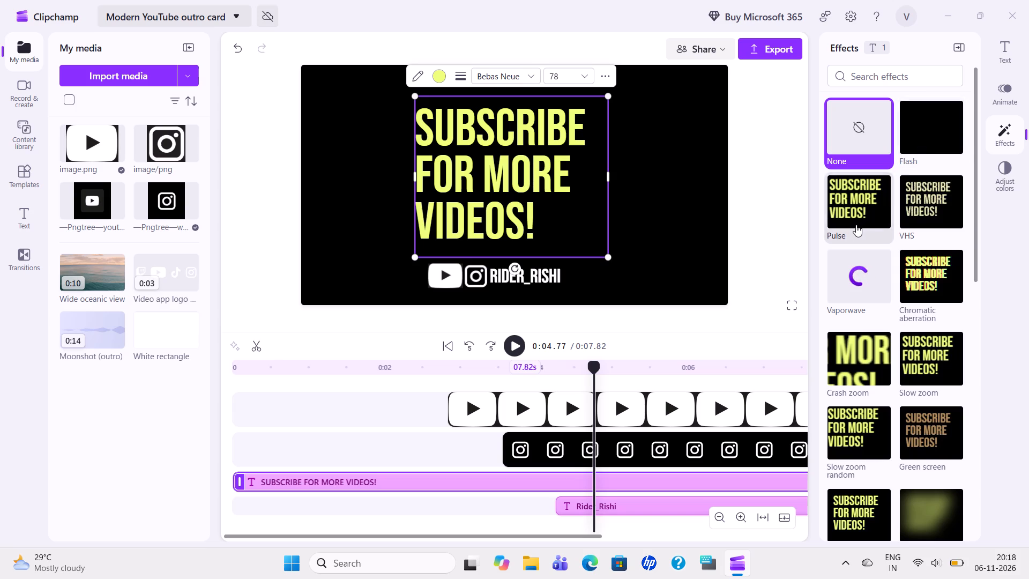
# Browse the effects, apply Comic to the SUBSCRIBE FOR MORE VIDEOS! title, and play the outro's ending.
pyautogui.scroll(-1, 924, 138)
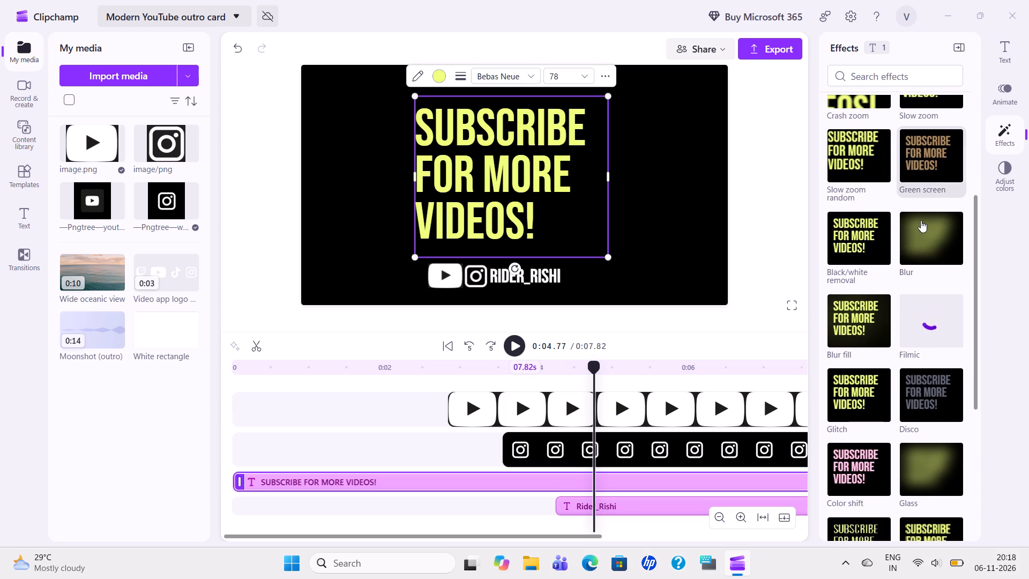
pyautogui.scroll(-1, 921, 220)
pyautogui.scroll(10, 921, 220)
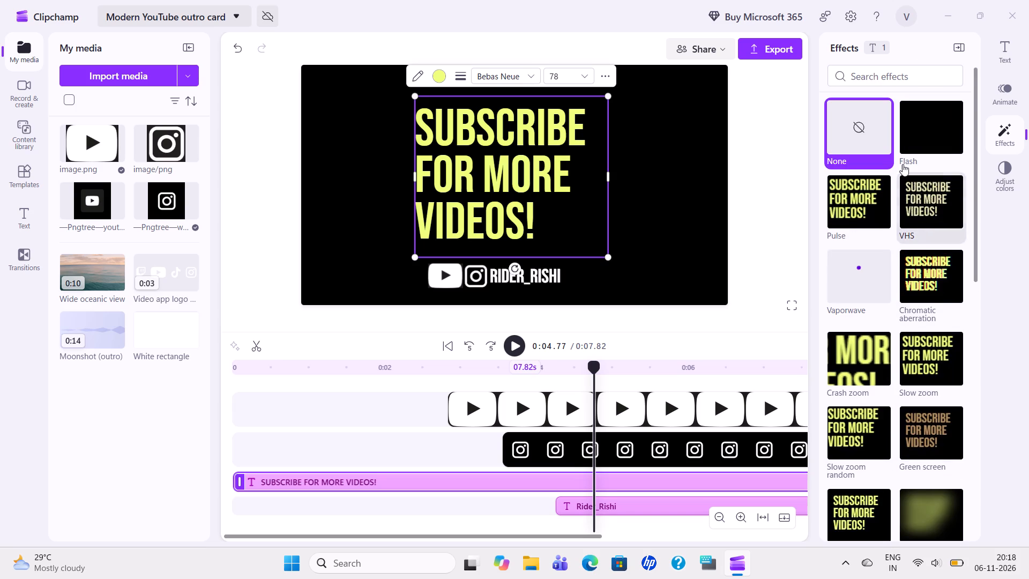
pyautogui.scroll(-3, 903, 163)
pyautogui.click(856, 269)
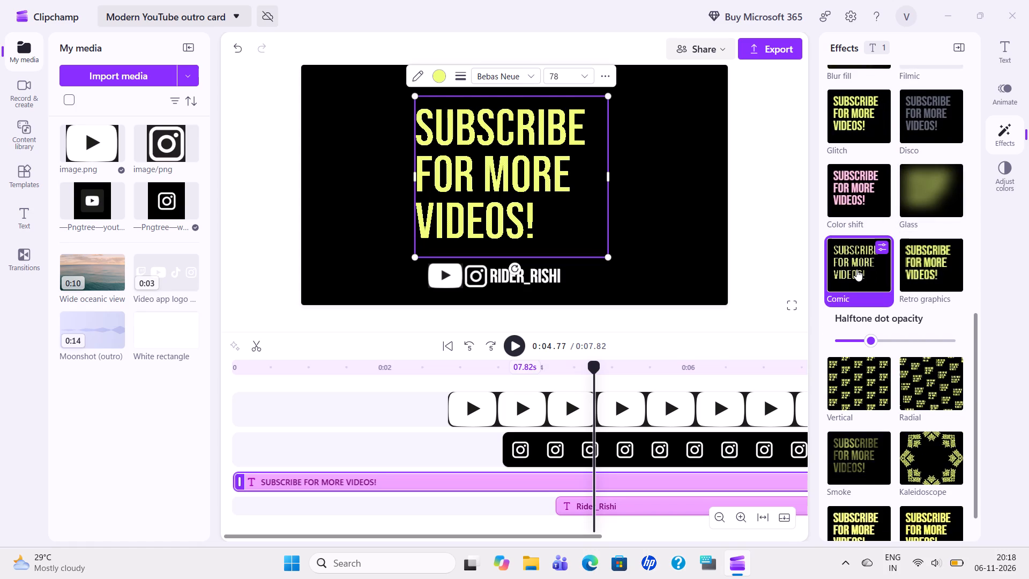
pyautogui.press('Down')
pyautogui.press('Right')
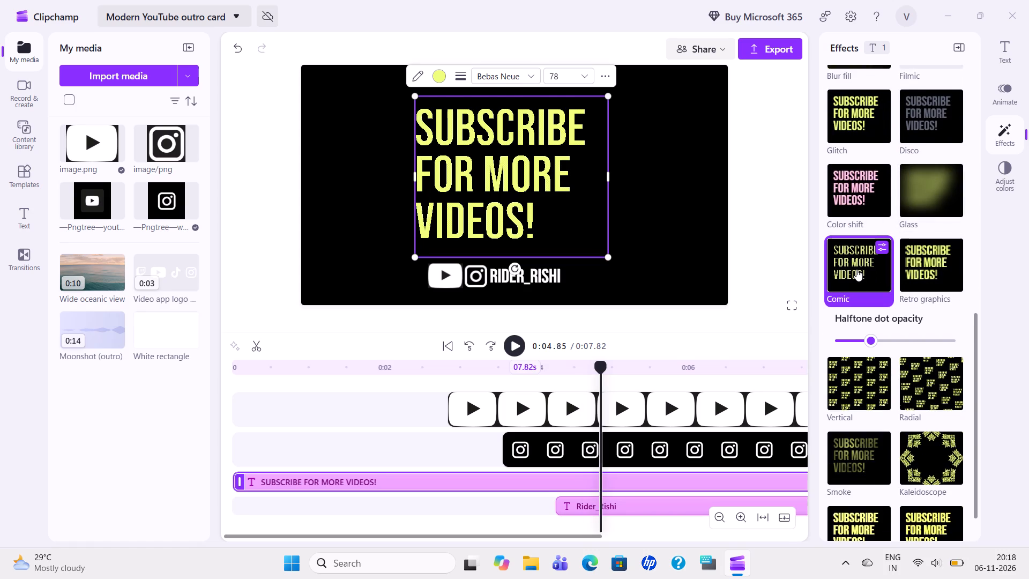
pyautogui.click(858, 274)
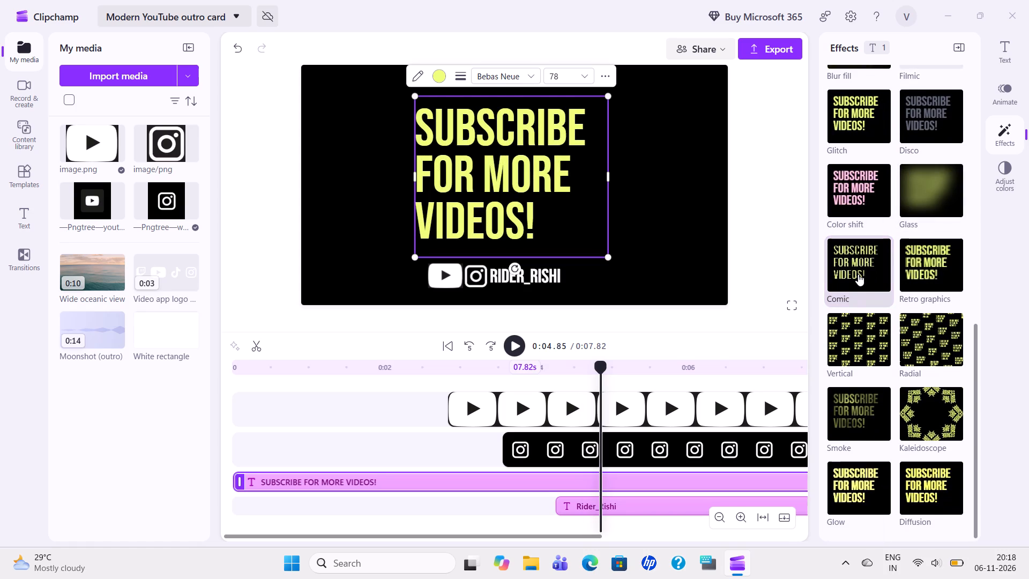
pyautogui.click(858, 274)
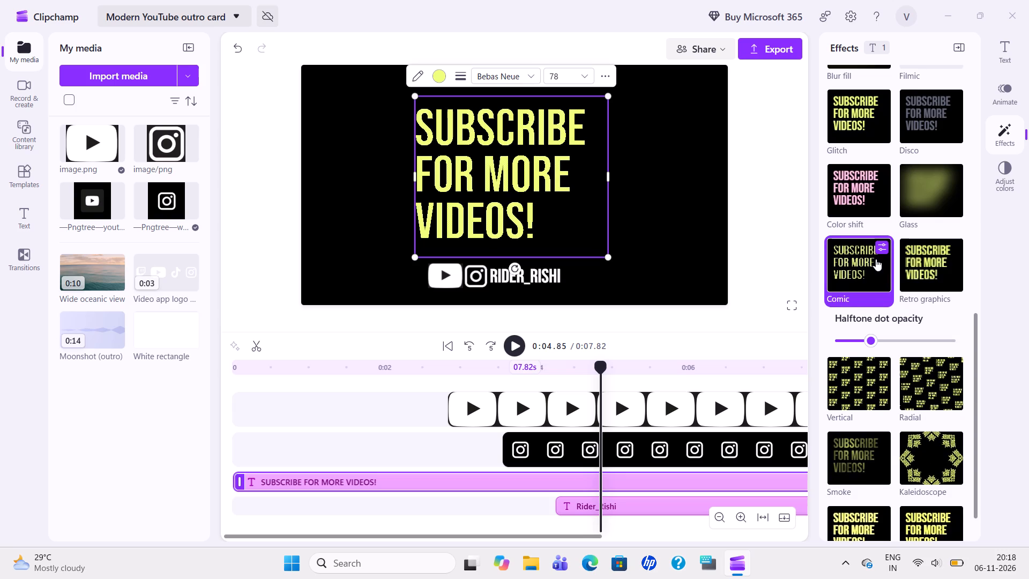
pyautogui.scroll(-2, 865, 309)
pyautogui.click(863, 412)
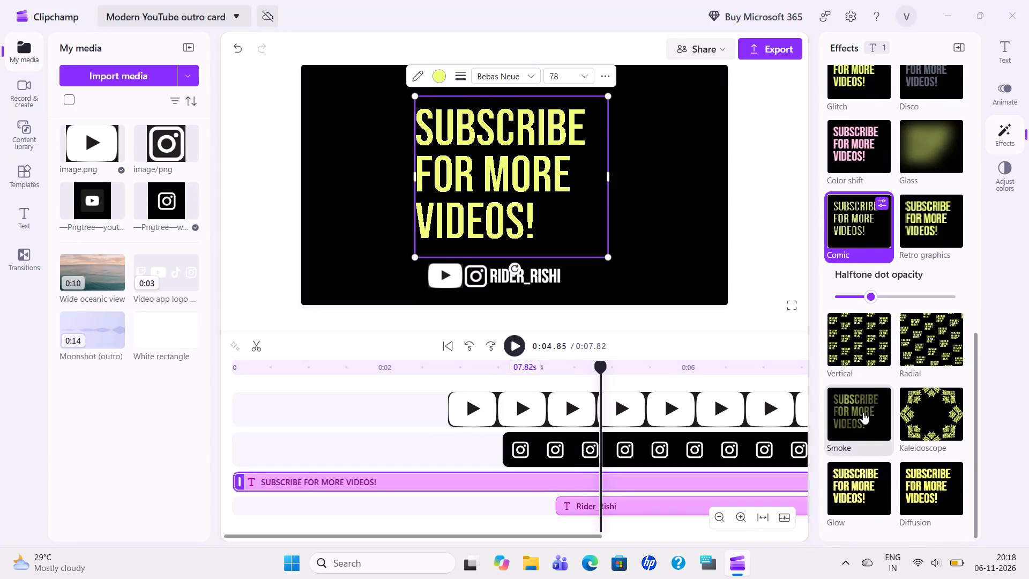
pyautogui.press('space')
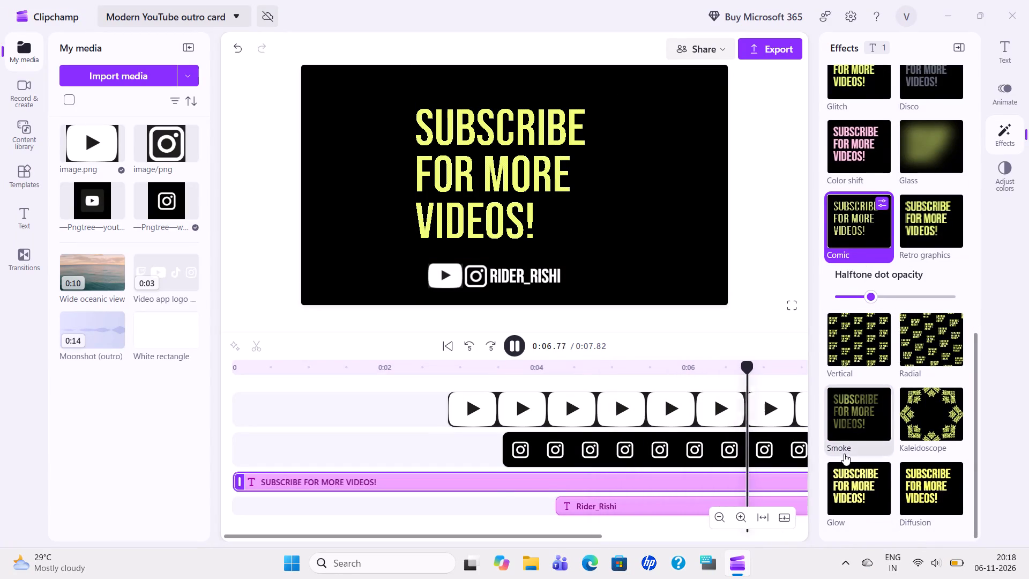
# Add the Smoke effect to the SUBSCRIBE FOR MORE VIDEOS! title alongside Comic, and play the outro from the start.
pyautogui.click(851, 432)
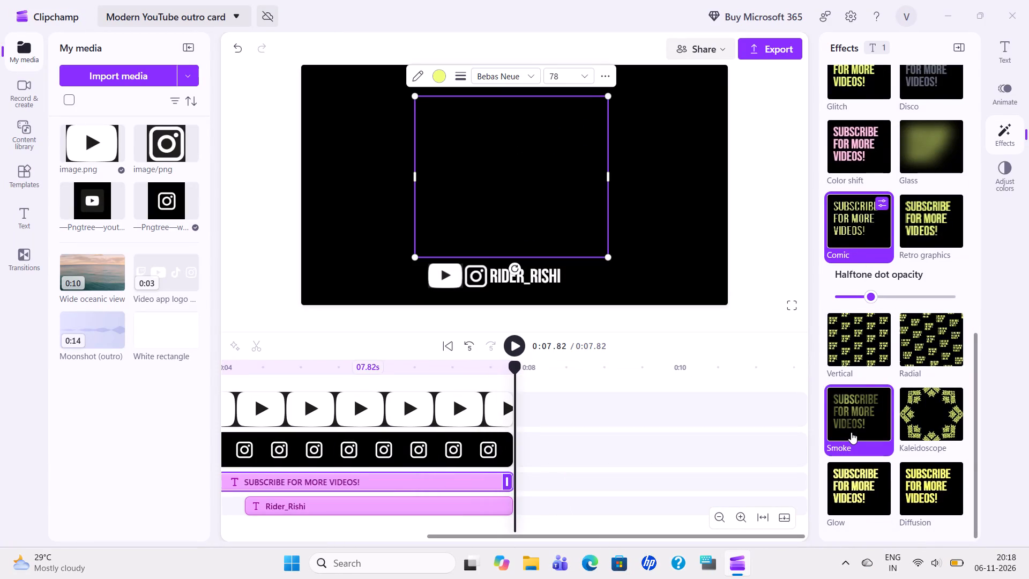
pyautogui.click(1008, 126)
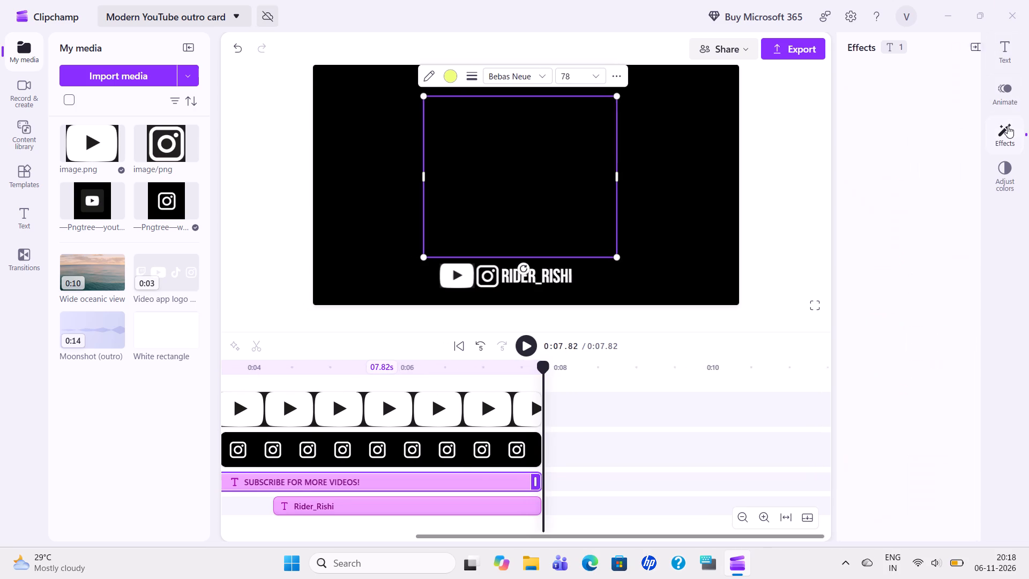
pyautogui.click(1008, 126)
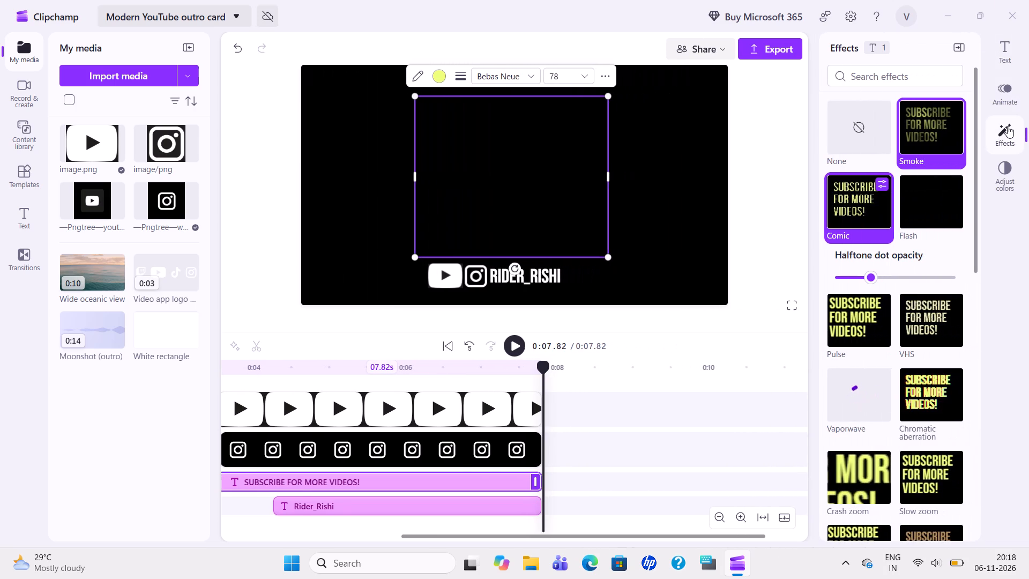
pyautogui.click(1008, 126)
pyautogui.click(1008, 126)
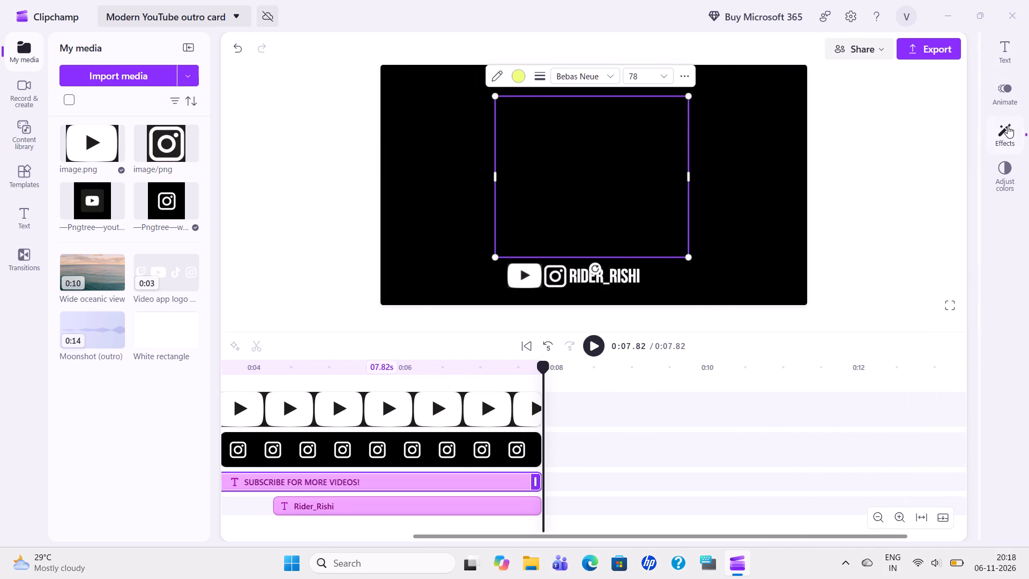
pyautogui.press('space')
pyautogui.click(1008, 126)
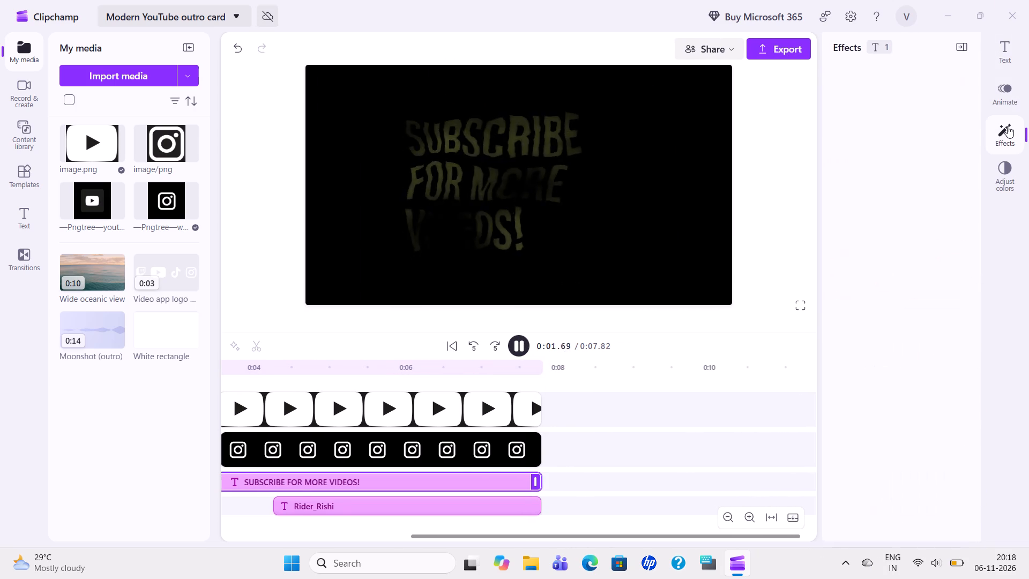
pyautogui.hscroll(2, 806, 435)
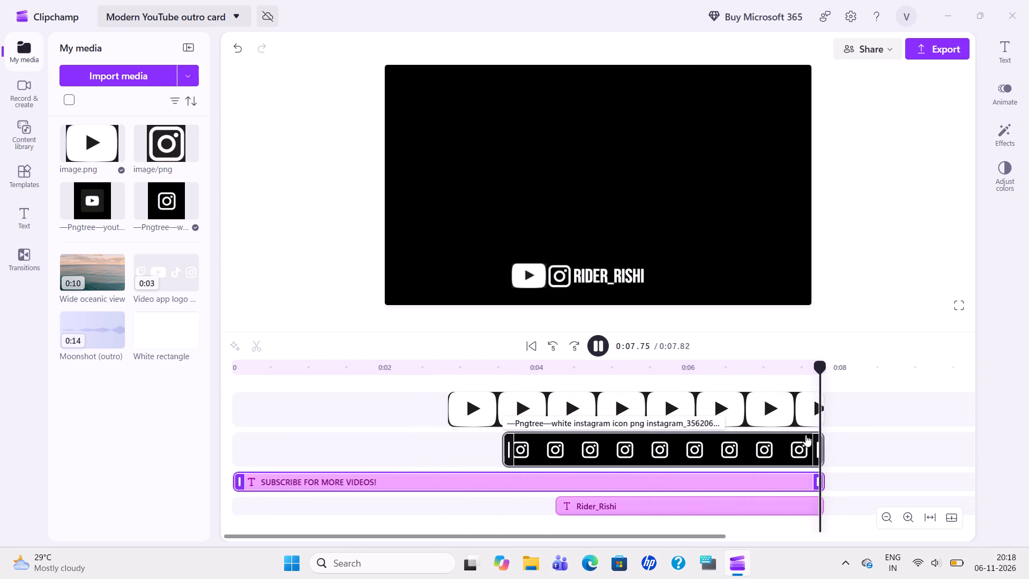
# Play the outro several times, pausing along the way, to examine when the SUBSCRIBE FOR MORE VIDEOS! title fades out, stopping at 6.65 s.
pyautogui.click(908, 223)
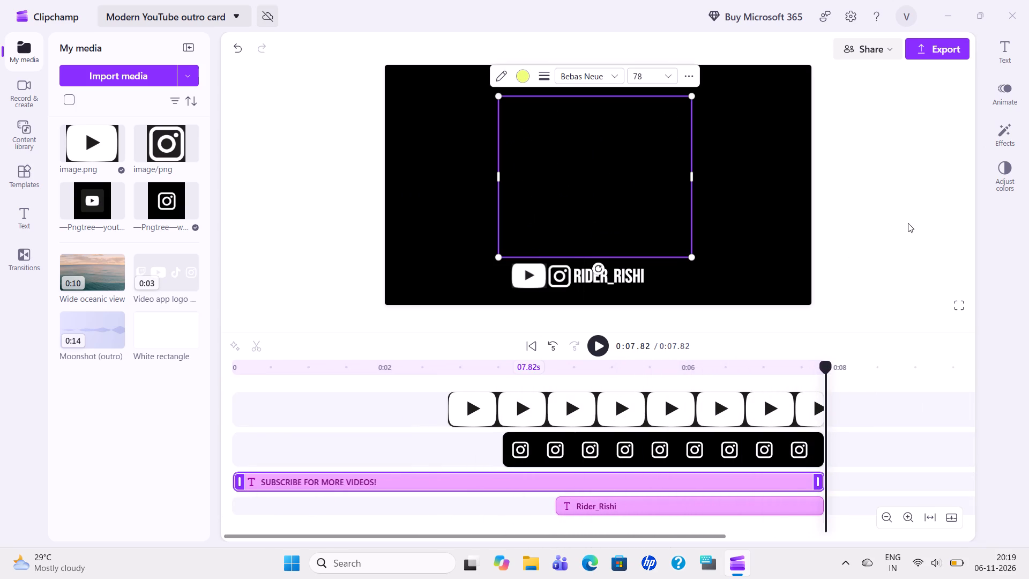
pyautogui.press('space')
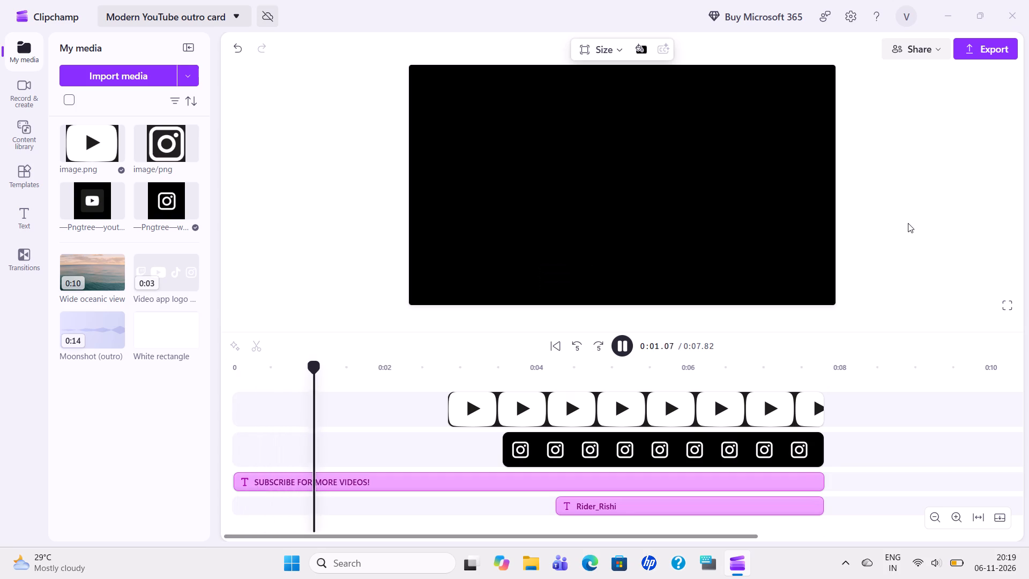
pyautogui.click(908, 223)
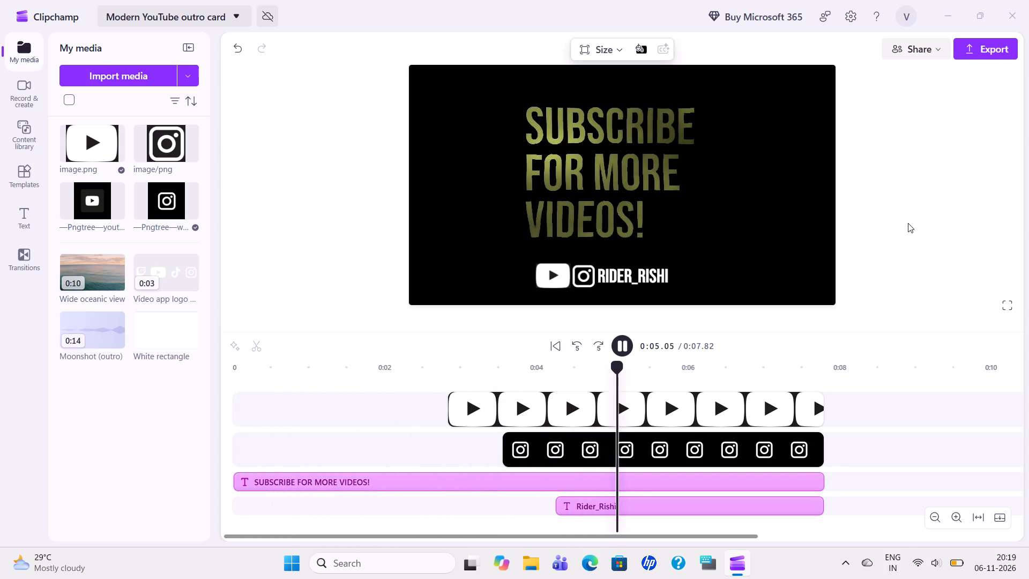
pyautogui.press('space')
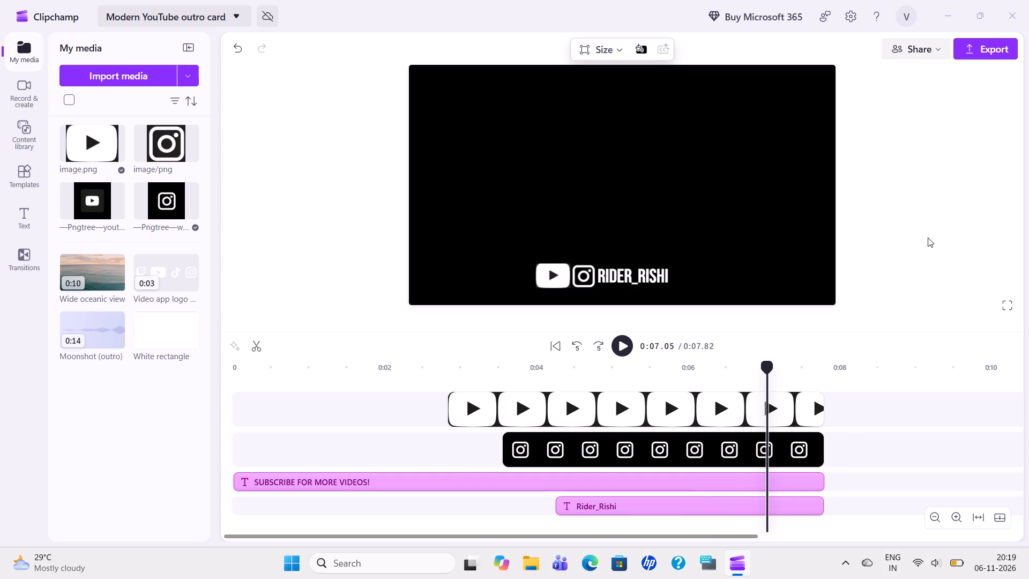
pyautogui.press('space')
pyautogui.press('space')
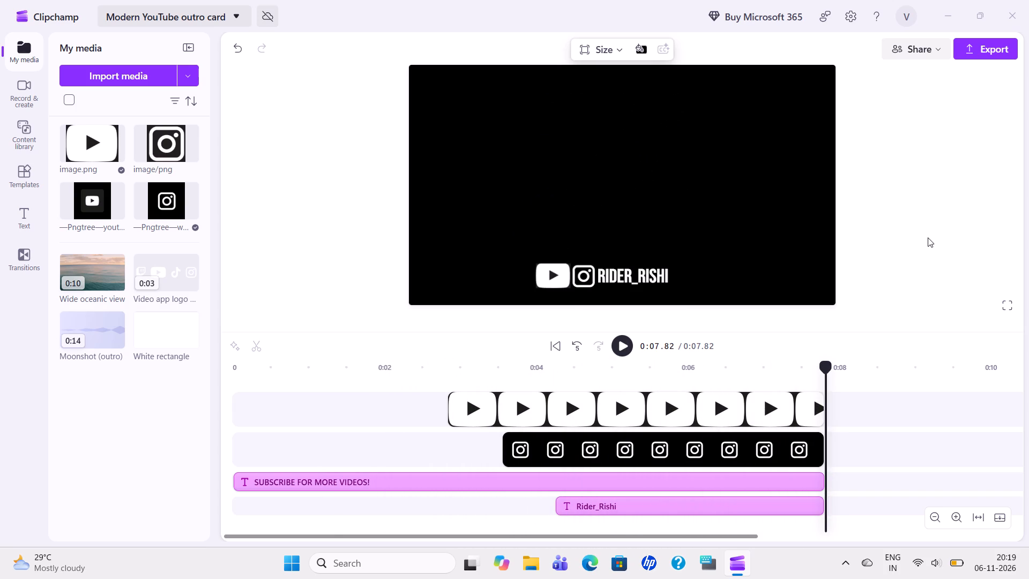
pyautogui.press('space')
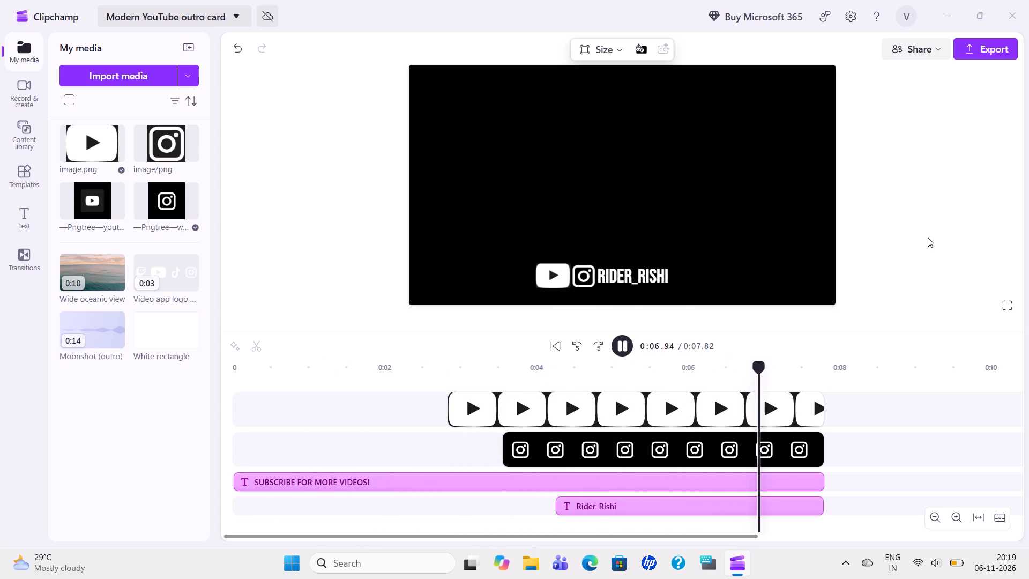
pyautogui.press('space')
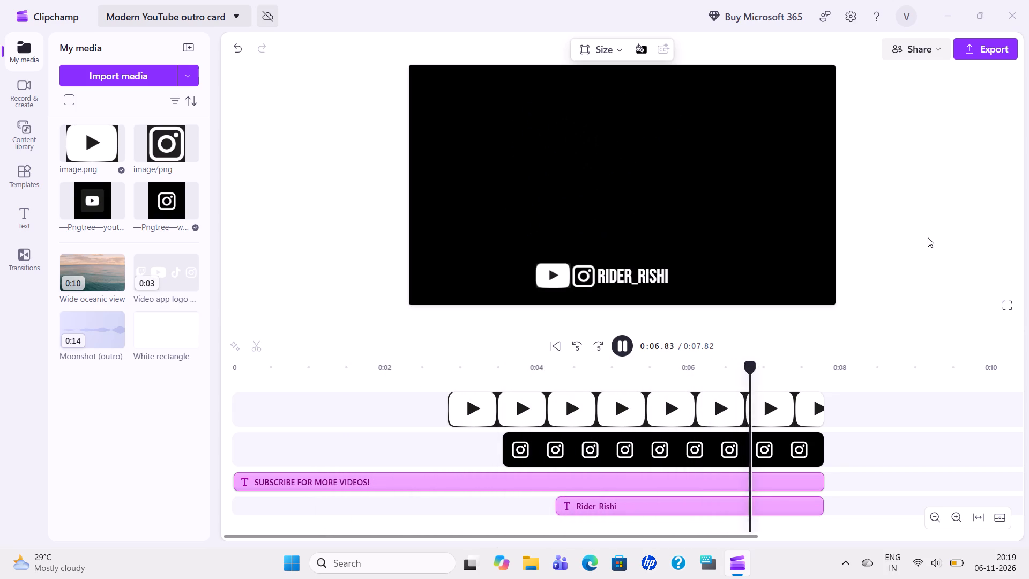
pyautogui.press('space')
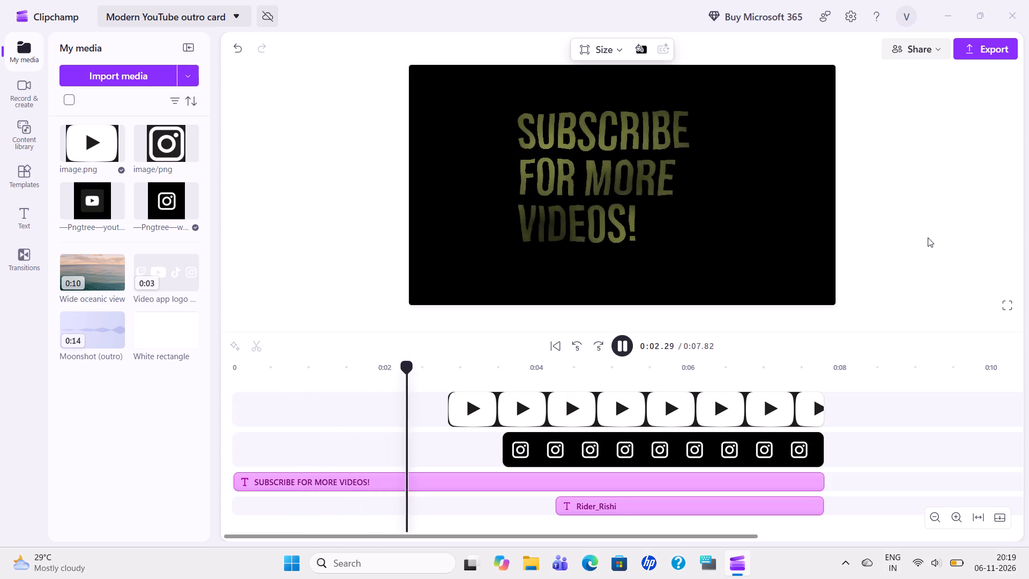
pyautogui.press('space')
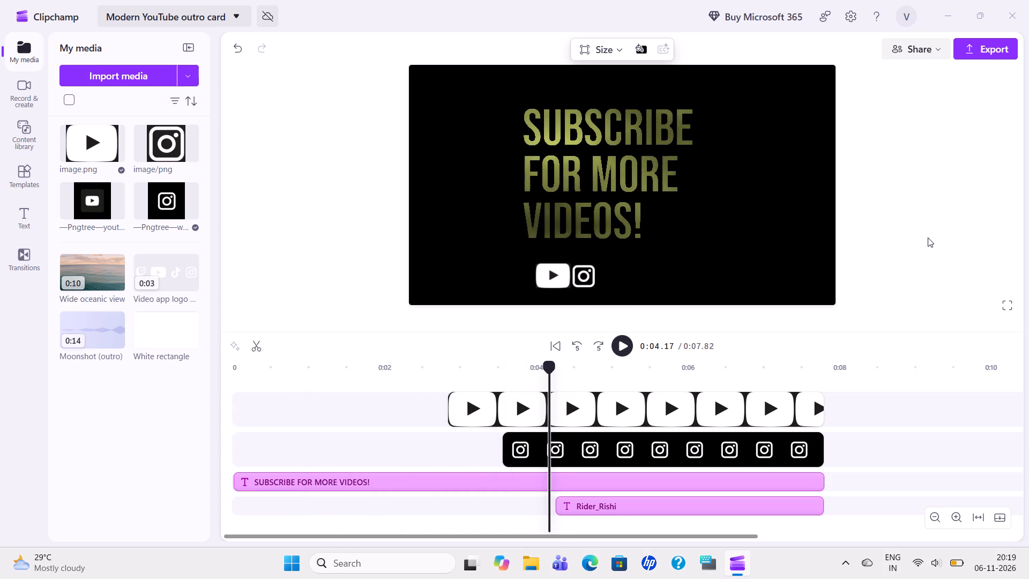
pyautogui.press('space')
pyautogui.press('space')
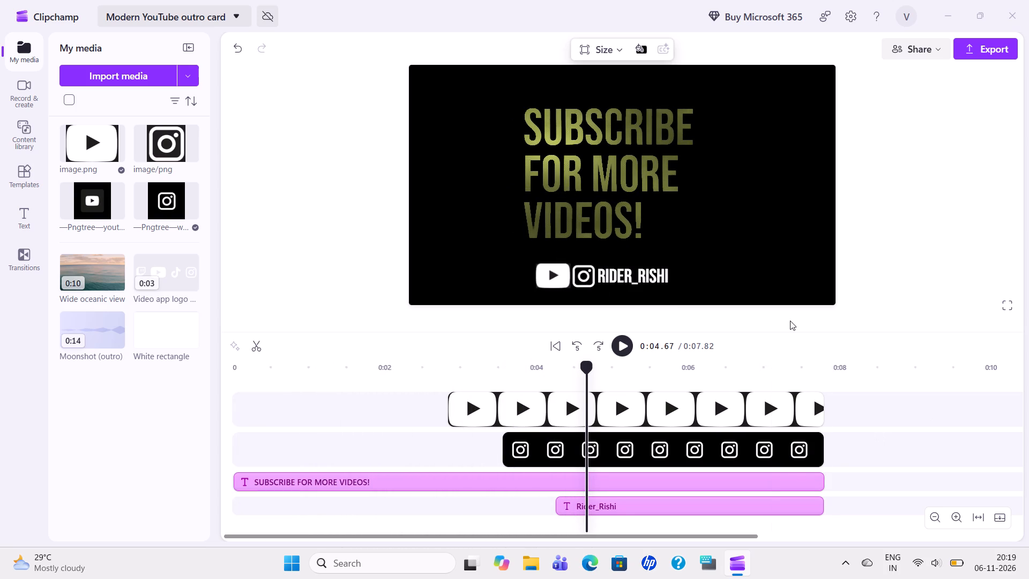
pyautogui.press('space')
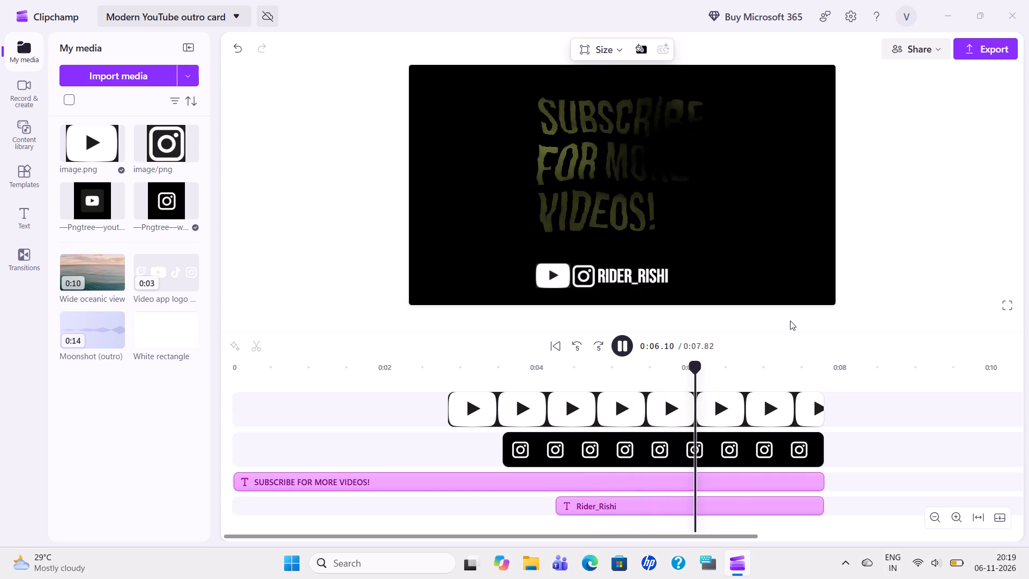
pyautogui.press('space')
# Trim the ends of the YouTube and Instagram logo clips back to about 6.65 s on the timeline.
pyautogui.click(783, 408)
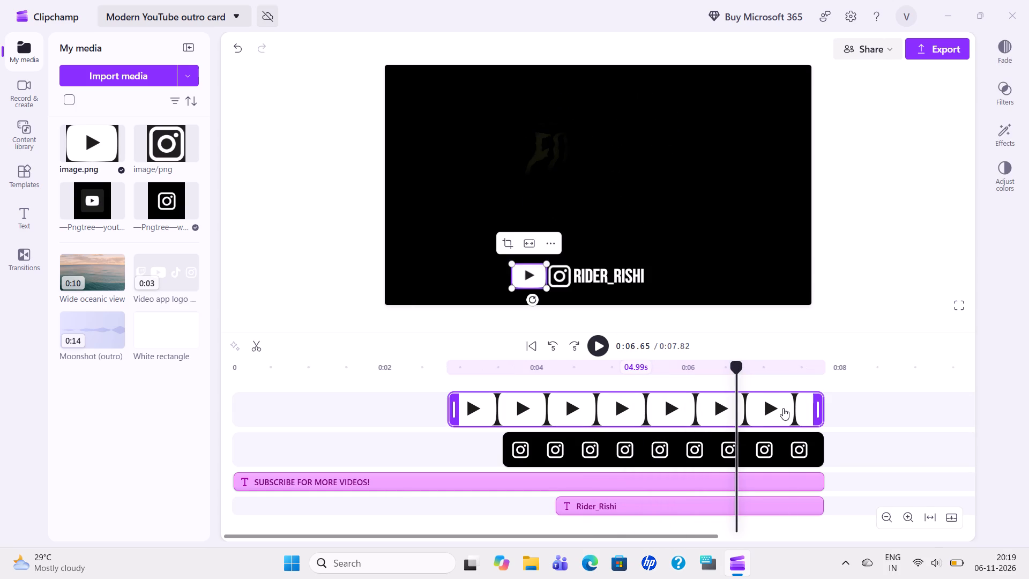
pyautogui.moveTo(819, 407); pyautogui.dragTo(746, 420)
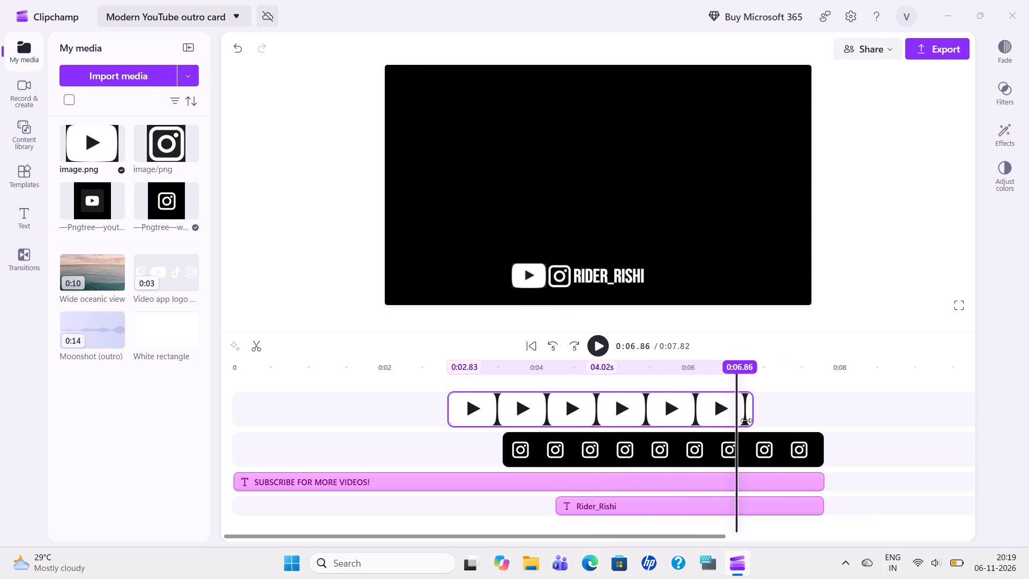
pyautogui.moveTo(746, 420); pyautogui.dragTo(732, 423)
pyautogui.click(791, 449)
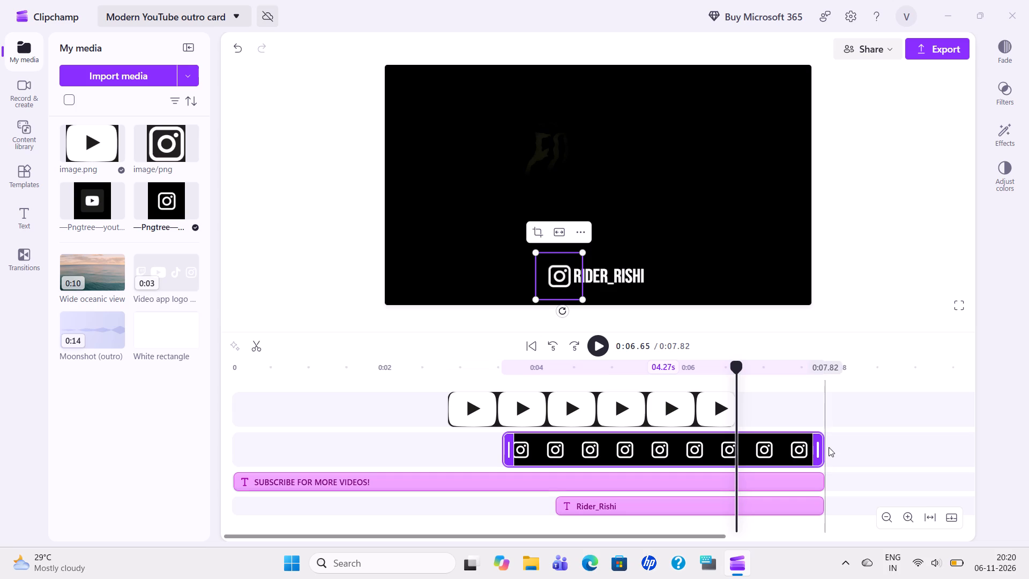
pyautogui.moveTo(818, 447); pyautogui.dragTo(729, 454)
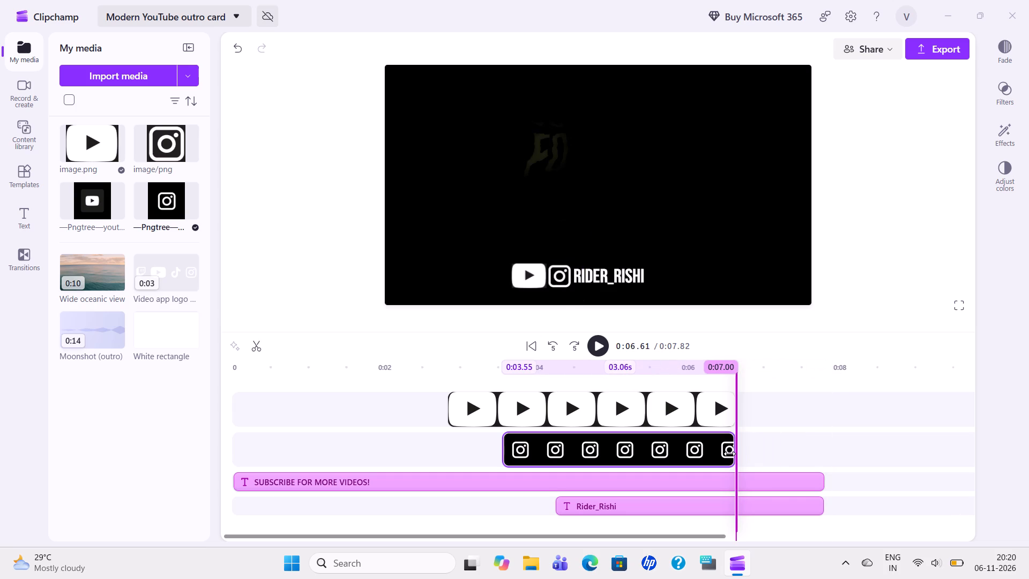
pyautogui.moveTo(729, 454); pyautogui.dragTo(728, 454)
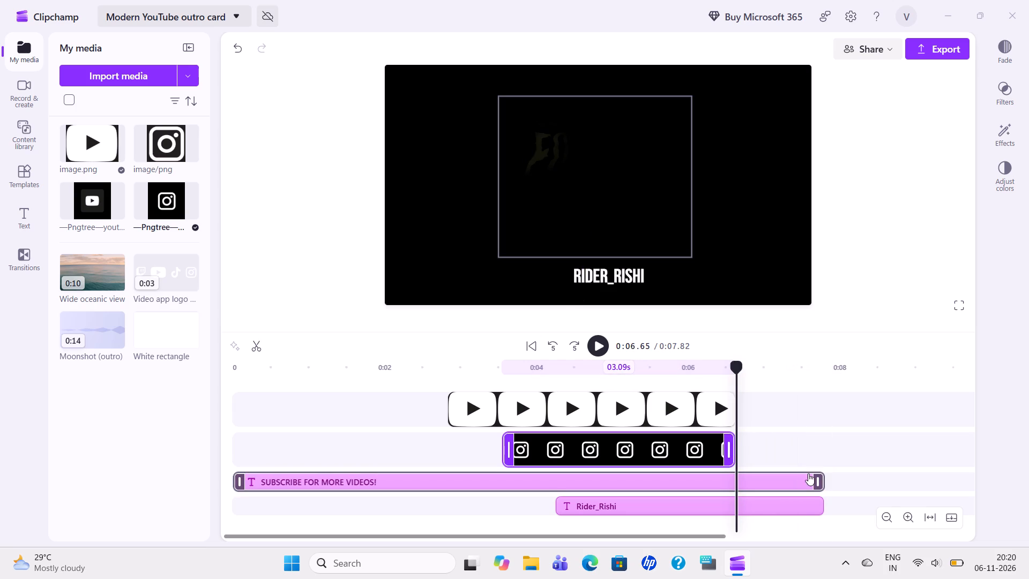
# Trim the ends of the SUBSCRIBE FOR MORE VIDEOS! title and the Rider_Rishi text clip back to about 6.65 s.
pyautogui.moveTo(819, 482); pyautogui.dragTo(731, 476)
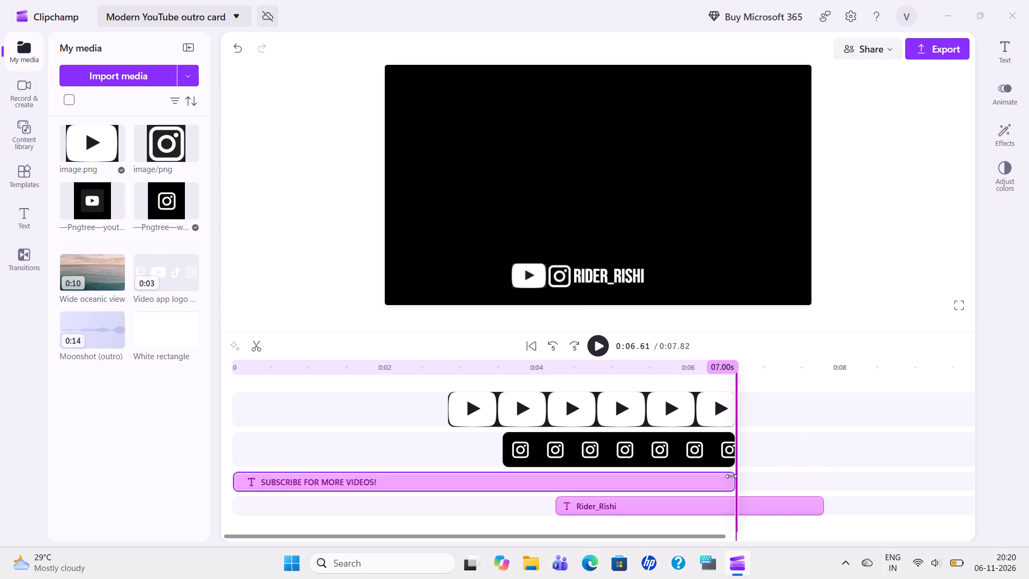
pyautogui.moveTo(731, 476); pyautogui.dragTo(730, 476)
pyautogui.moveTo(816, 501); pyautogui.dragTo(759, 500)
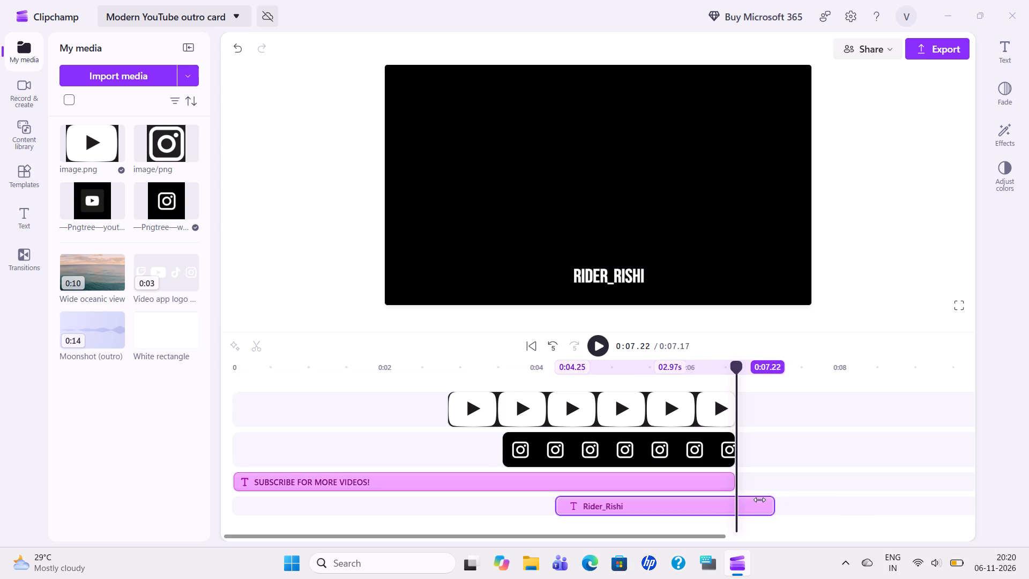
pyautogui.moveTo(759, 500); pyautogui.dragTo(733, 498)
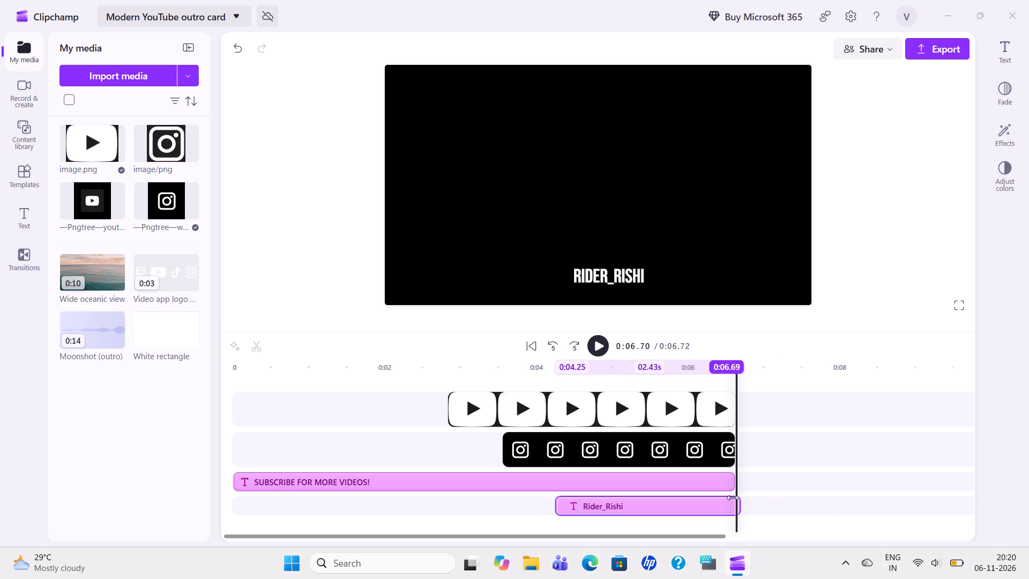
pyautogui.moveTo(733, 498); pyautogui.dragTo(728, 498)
# Play the shortened outro from the start to review its timing and ending, pausing at about 2 s on the replay.
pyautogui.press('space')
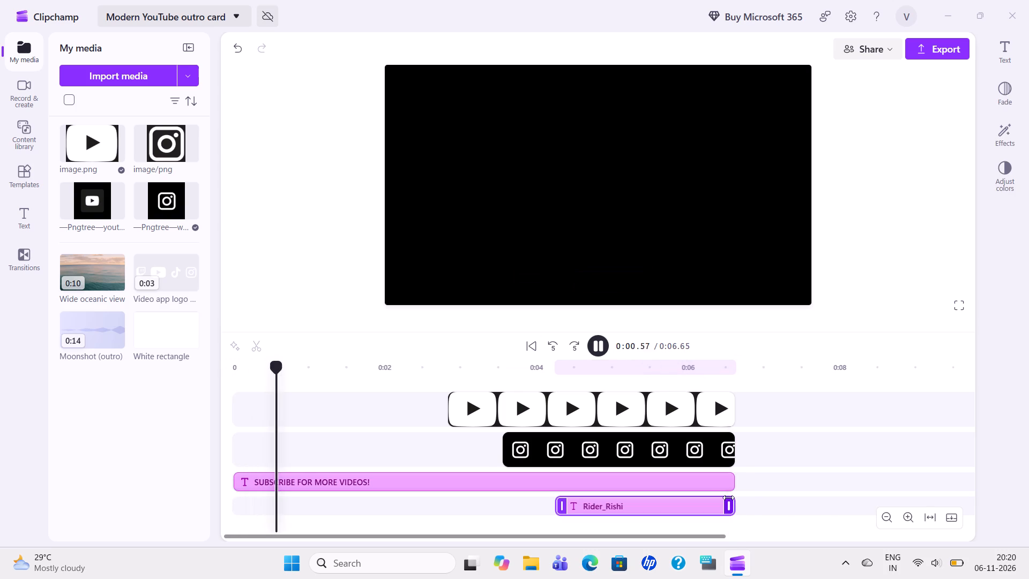
pyautogui.click(867, 296)
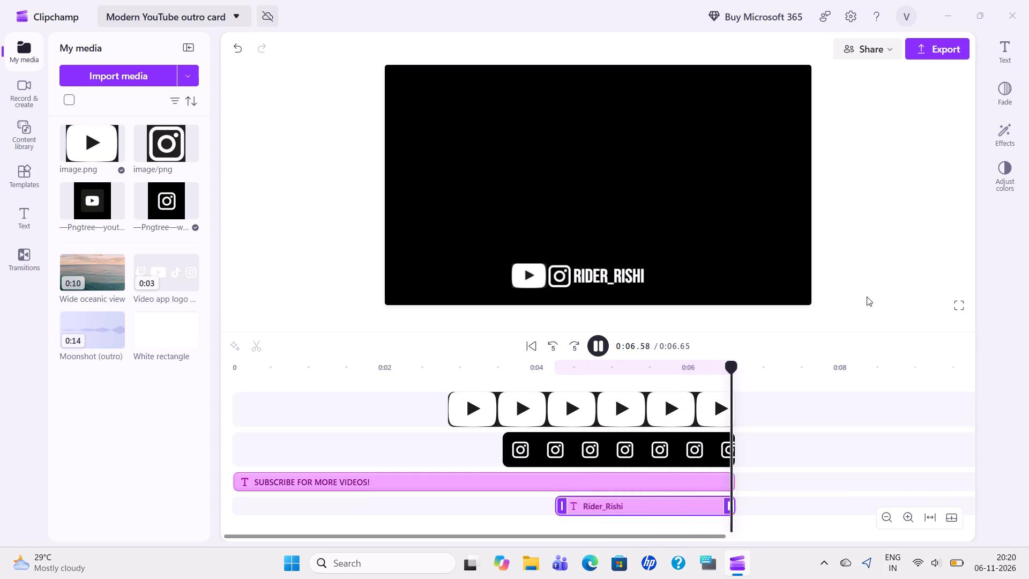
pyautogui.click(638, 502)
pyautogui.rightClick(638, 502)
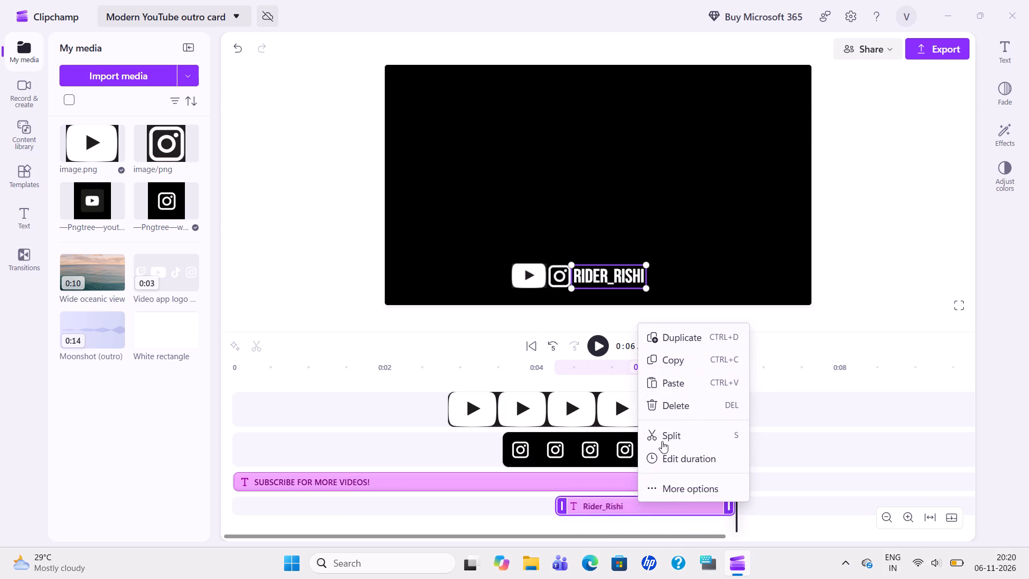
pyautogui.click(876, 262)
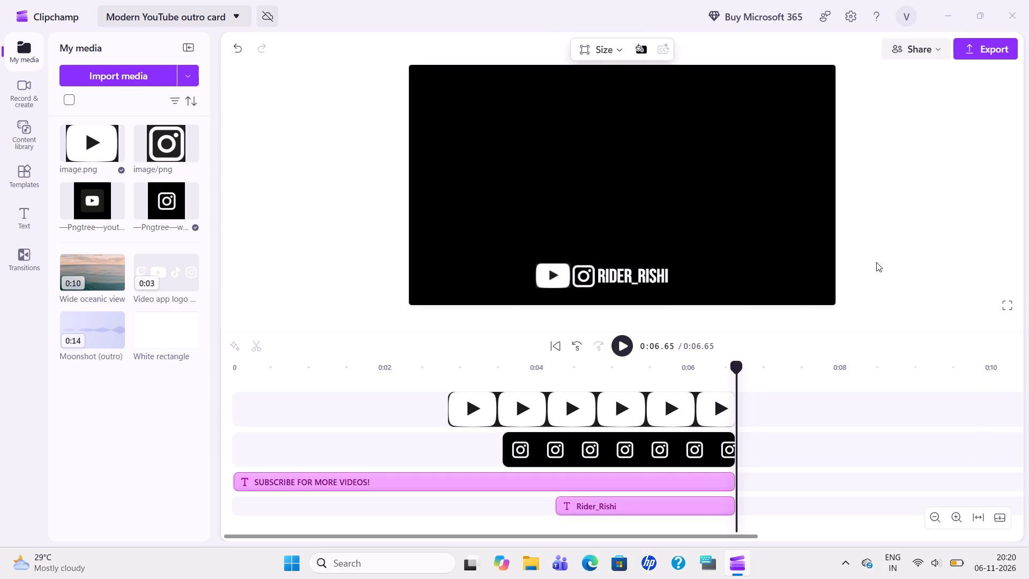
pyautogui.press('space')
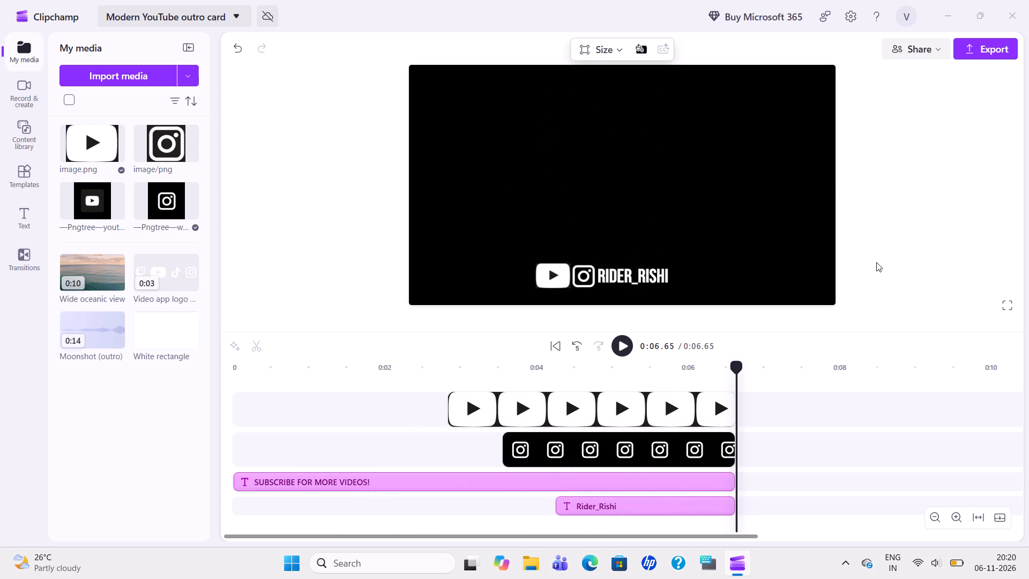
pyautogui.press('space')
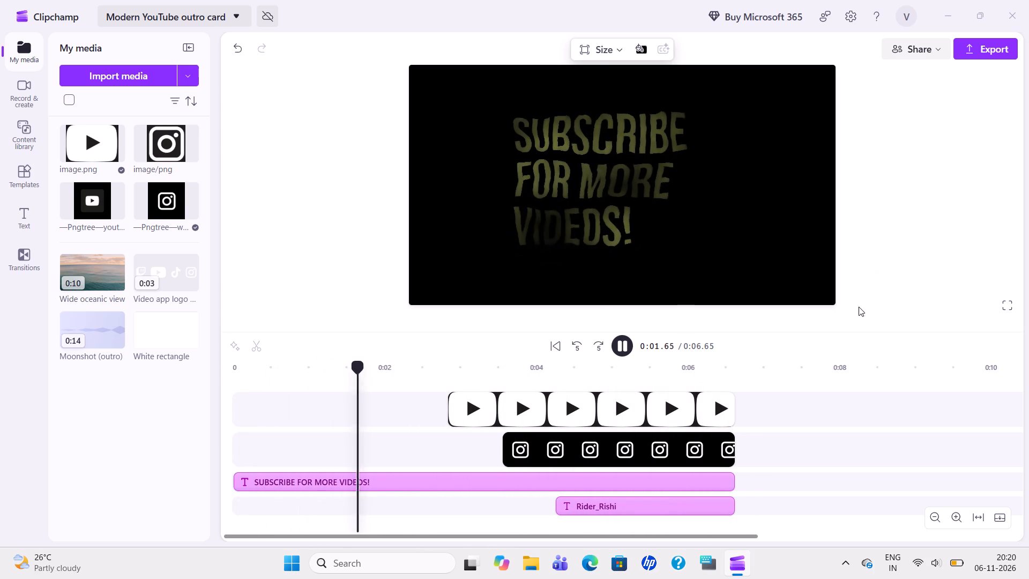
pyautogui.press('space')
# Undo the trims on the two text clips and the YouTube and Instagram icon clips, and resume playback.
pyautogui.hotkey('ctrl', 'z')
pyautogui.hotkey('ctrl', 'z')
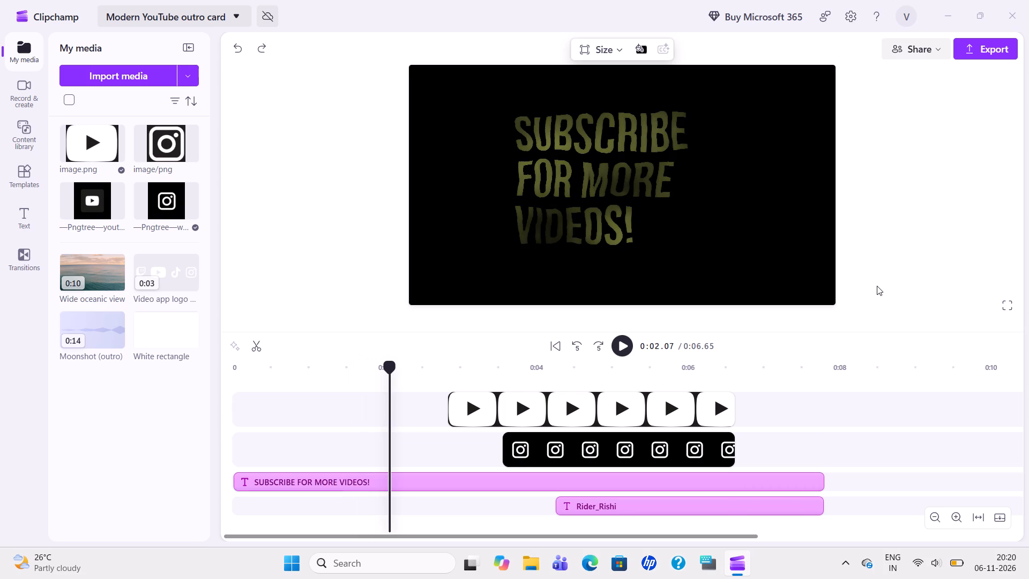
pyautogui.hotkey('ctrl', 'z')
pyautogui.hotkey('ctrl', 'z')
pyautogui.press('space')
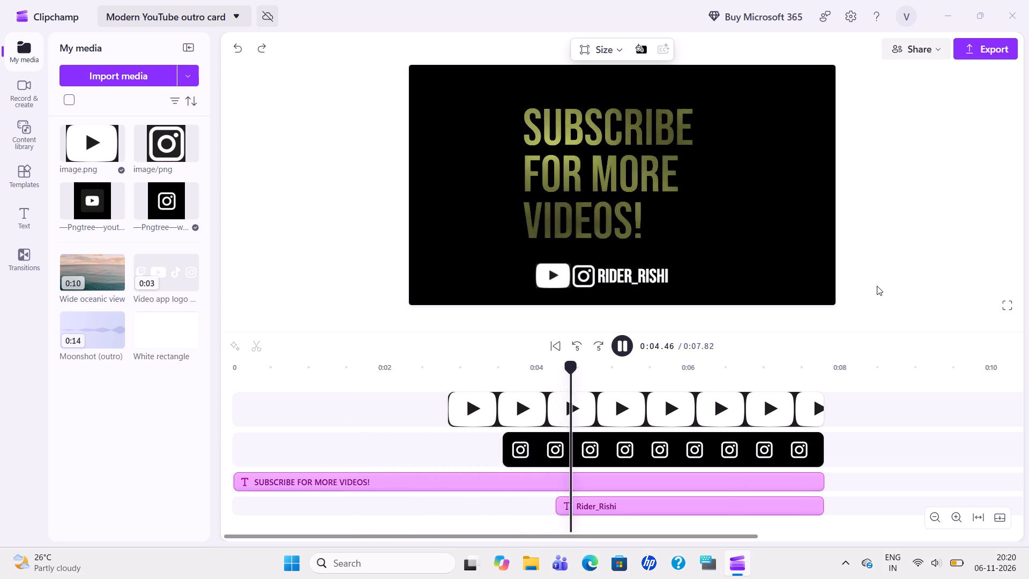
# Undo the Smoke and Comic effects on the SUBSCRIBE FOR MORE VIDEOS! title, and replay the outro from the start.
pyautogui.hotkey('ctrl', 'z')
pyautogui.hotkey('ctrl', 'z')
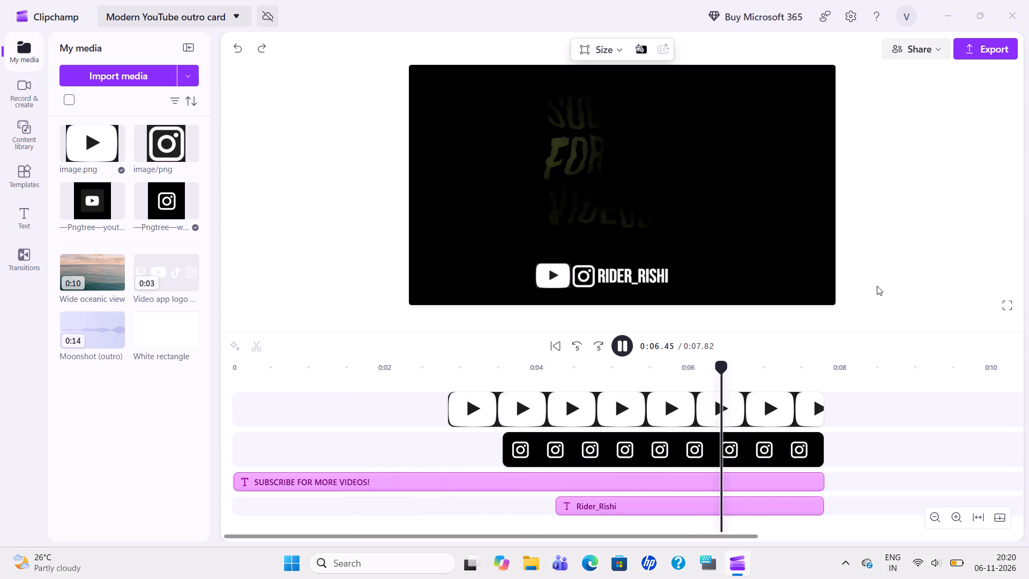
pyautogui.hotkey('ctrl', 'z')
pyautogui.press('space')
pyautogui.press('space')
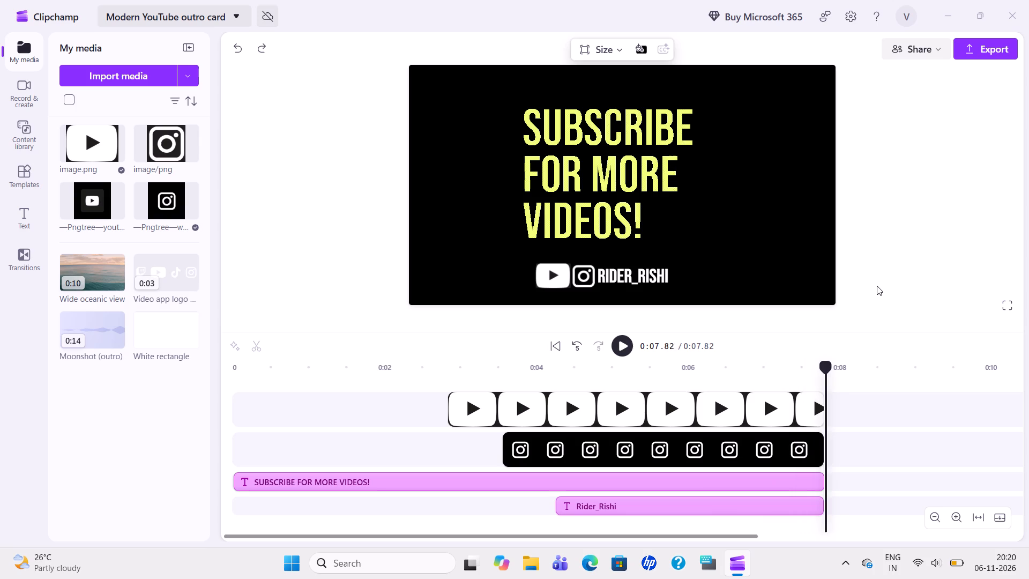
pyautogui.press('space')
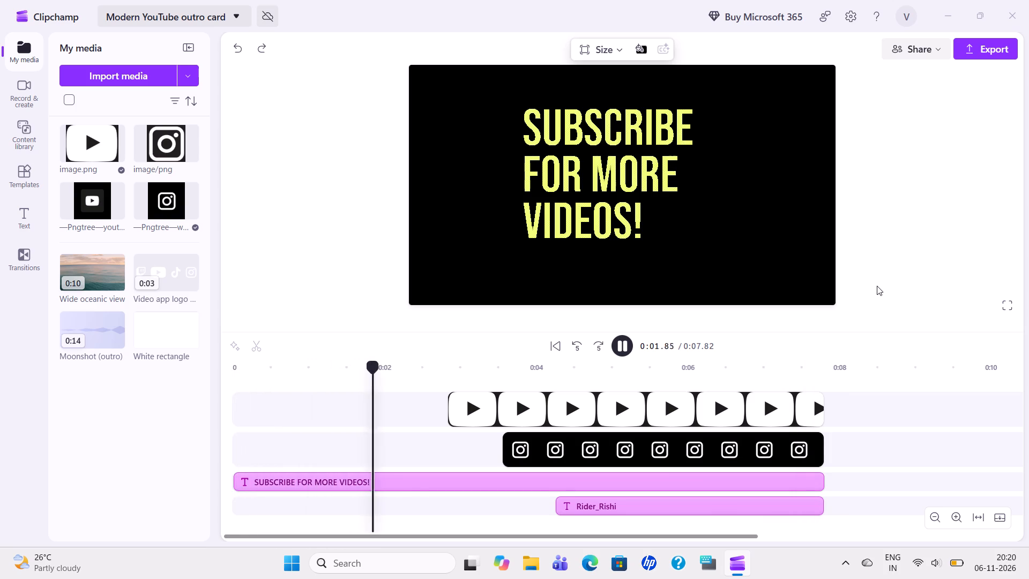
# Undo all remaining edits to the outro's titles and icon clips, back to the beginning of the undo history.
pyautogui.hotkey('ctrl', 'z')
pyautogui.hotkey('ctrl', 'z')
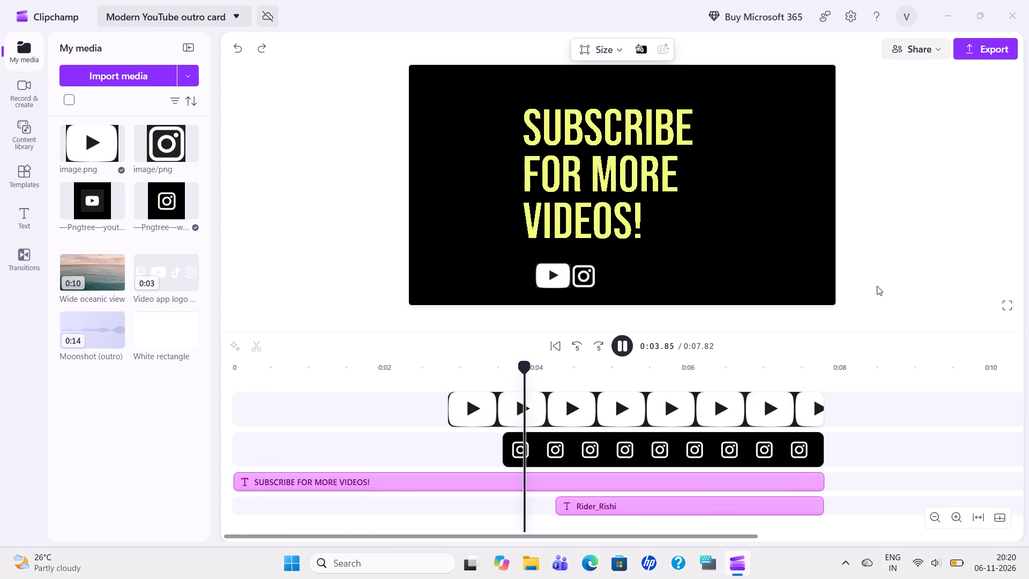
pyautogui.hotkey('ctrl', 'z')
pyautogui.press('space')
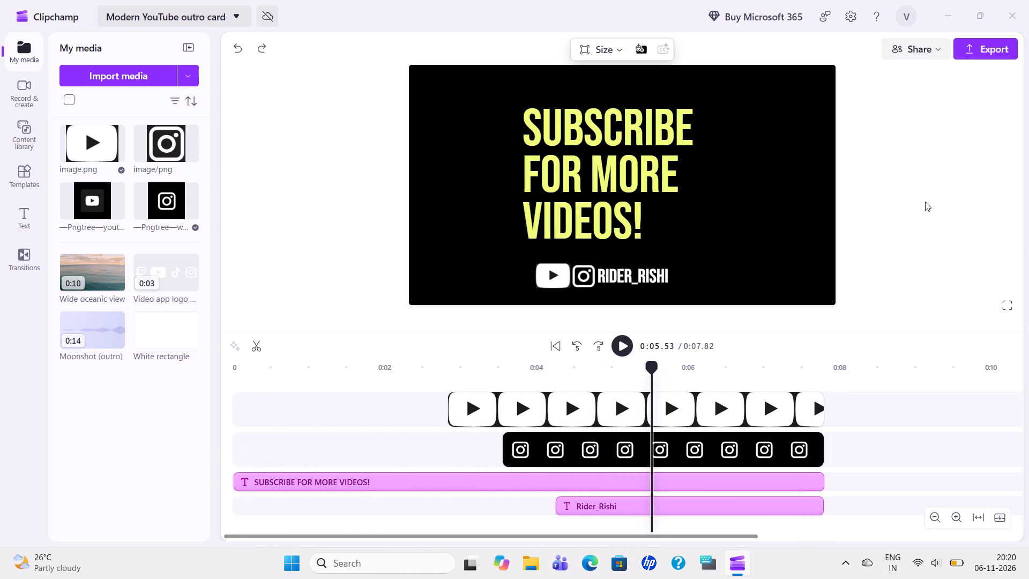
pyautogui.hotkey('ctrl', 'z')
pyautogui.hotkey('ctrl', 'z')
pyautogui.hotkey('ctrl', 'z')
pyautogui.hotkey('ctrl', 'z')
pyautogui.hotkey('ctrl', 'z')
pyautogui.hotkey('ctrl', 'z')
pyautogui.hotkey('ctrl', 'z')
pyautogui.hotkey('ctrl', 'z')
pyautogui.hotkey('ctrl', 'z')
pyautogui.hotkey('ctrl', 'z')
pyautogui.hotkey('ctrl', 'z')
pyautogui.hotkey('ctrl', 'z')
pyautogui.hotkey('ctrl', 'z')
pyautogui.hotkey('ctrl', 'z')
pyautogui.hotkey('ctrl', 'z')
pyautogui.hotkey('ctrl', 'z')
pyautogui.hotkey('ctrl', 'z')
pyautogui.hotkey('ctrl', 'z')
pyautogui.hotkey('ctrl', 'z')
pyautogui.hotkey('ctrl', 'z')
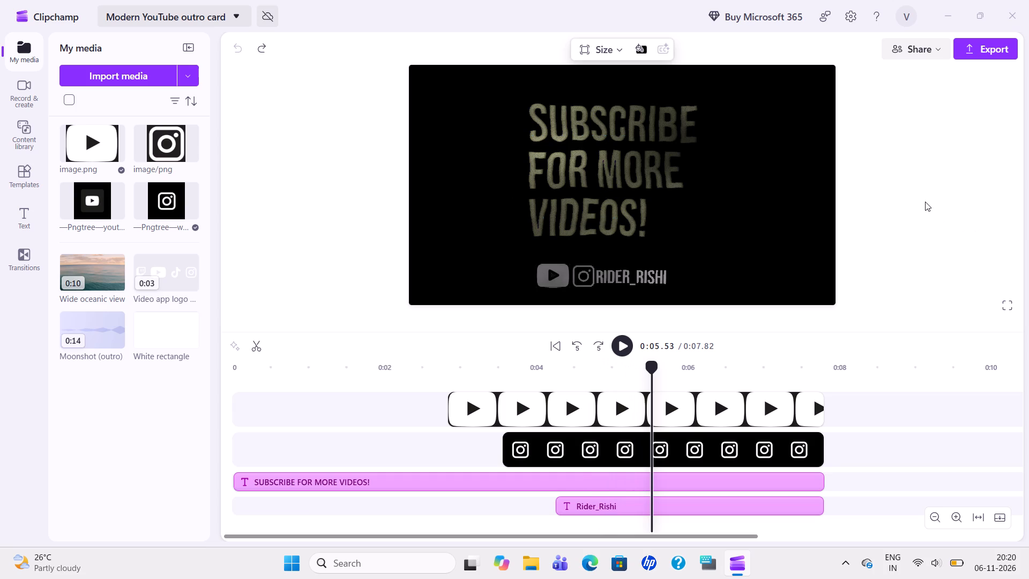
pyautogui.hotkey('ctrl', 'z')
pyautogui.hotkey('ctrl', 'z')
pyautogui.hotkey('ctrl', 'z')
pyautogui.hotkey('ctrl', 'z')
pyautogui.hotkey('ctrl', 'z')
pyautogui.hotkey('ctrl', 'z')
# Play the outro to its end and replay it from the start to check the title's and icons' effects.
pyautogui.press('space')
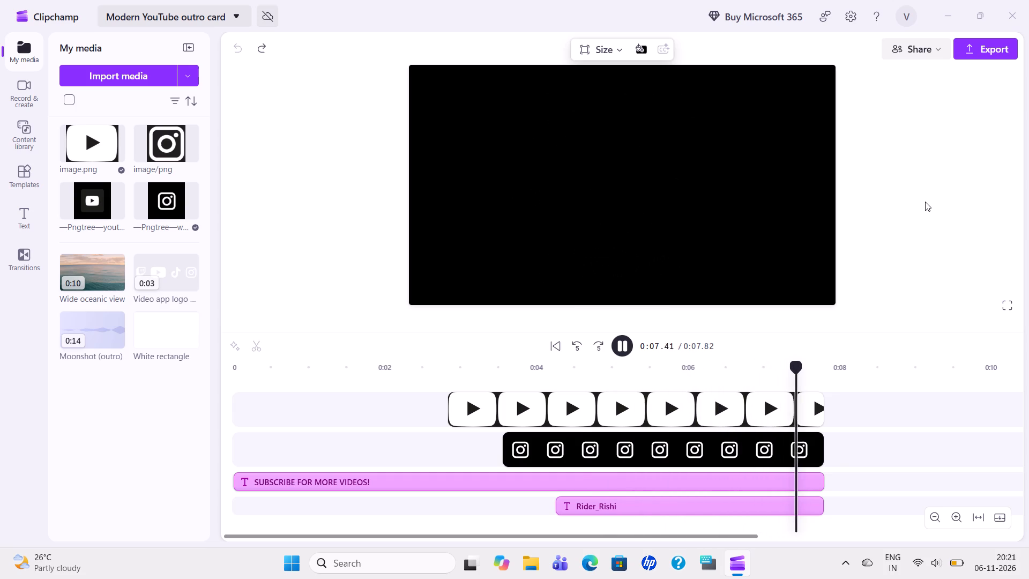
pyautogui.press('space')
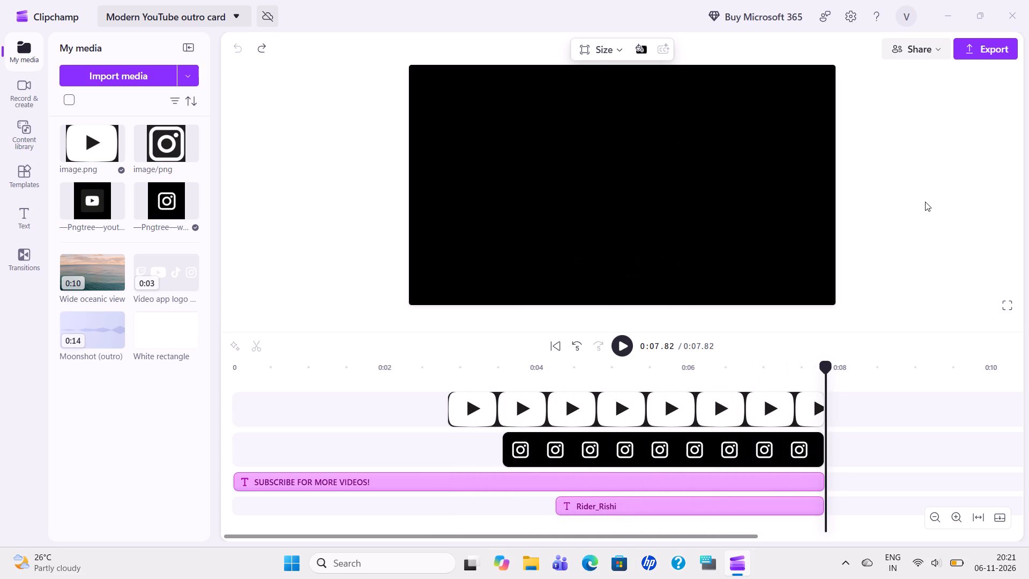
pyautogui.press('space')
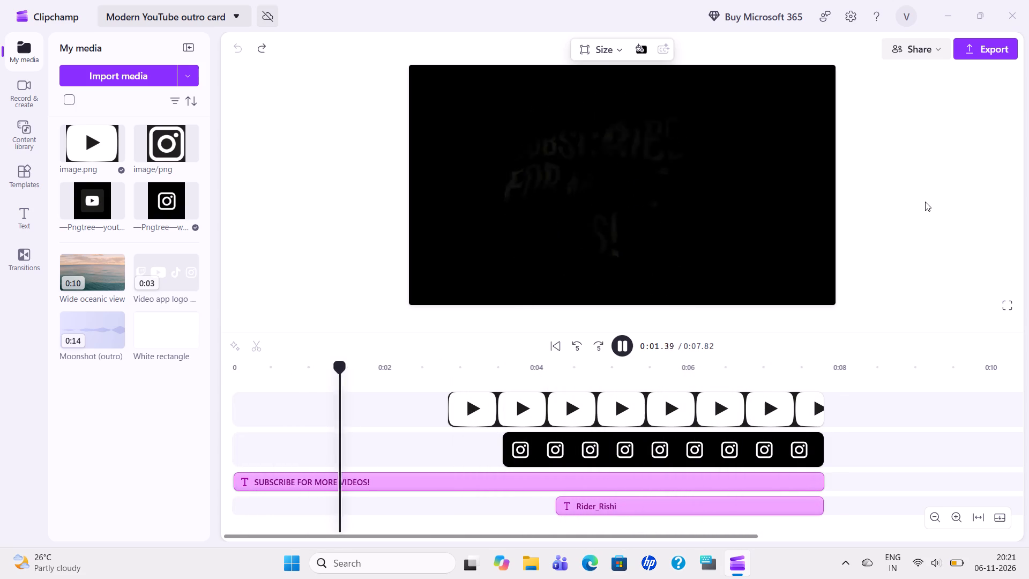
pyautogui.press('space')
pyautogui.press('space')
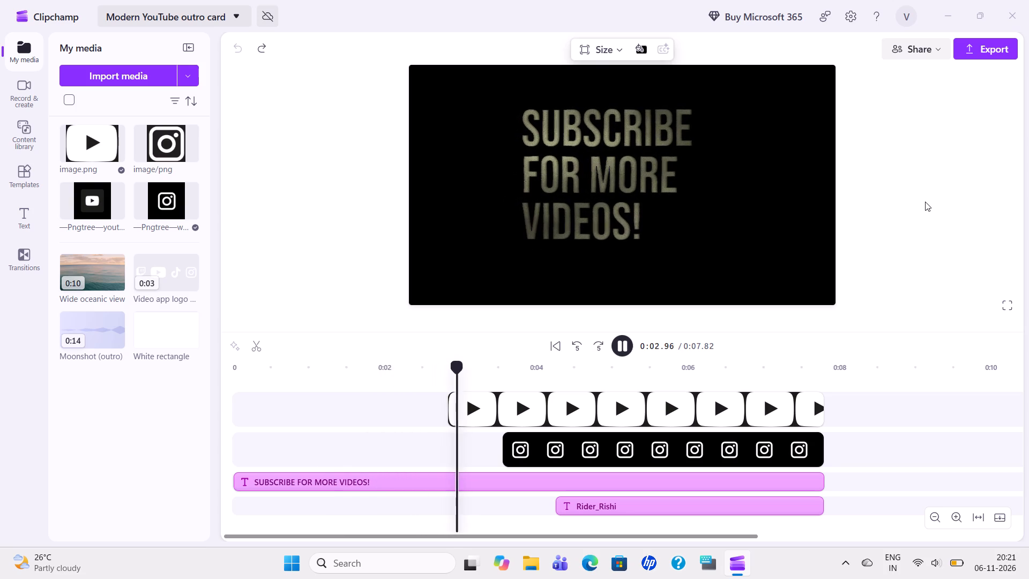
# Examine how the YouTube and Instagram icons appear between about 3.7 and 3.9 seconds using short playback bursts and frame-by-frame backward moves.
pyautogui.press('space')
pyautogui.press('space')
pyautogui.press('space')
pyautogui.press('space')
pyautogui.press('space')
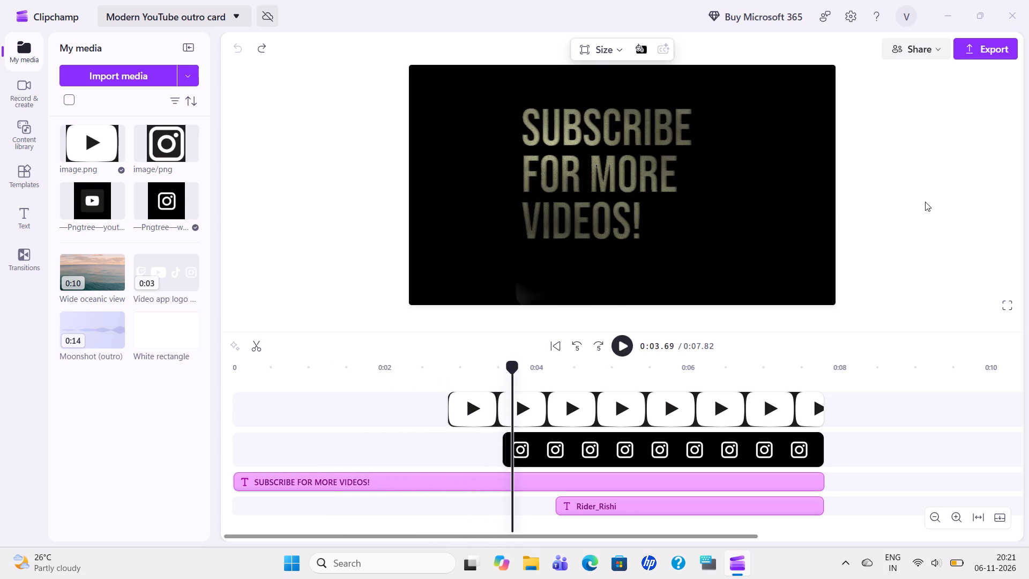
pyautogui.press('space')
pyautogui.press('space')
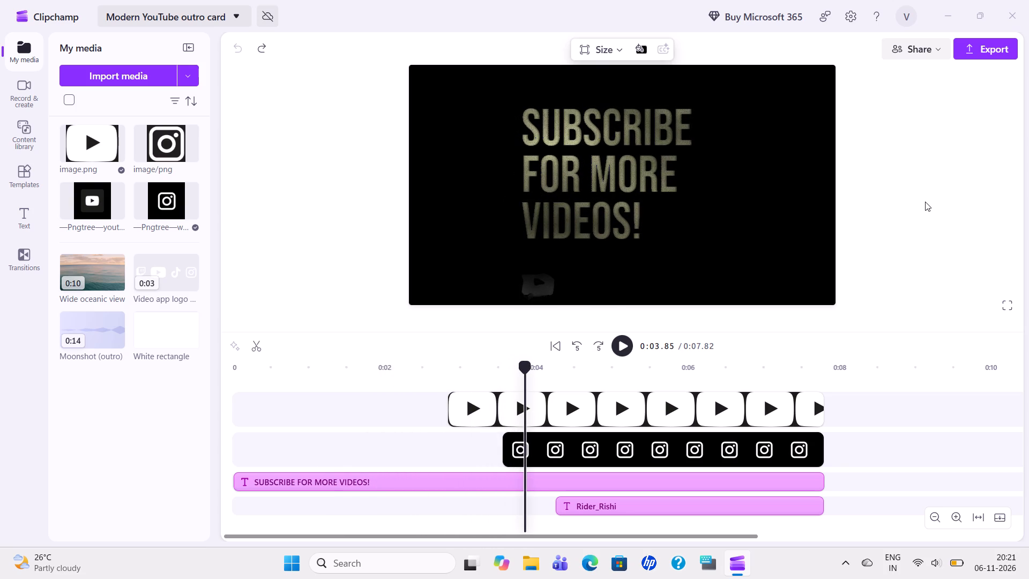
pyautogui.press('Left')
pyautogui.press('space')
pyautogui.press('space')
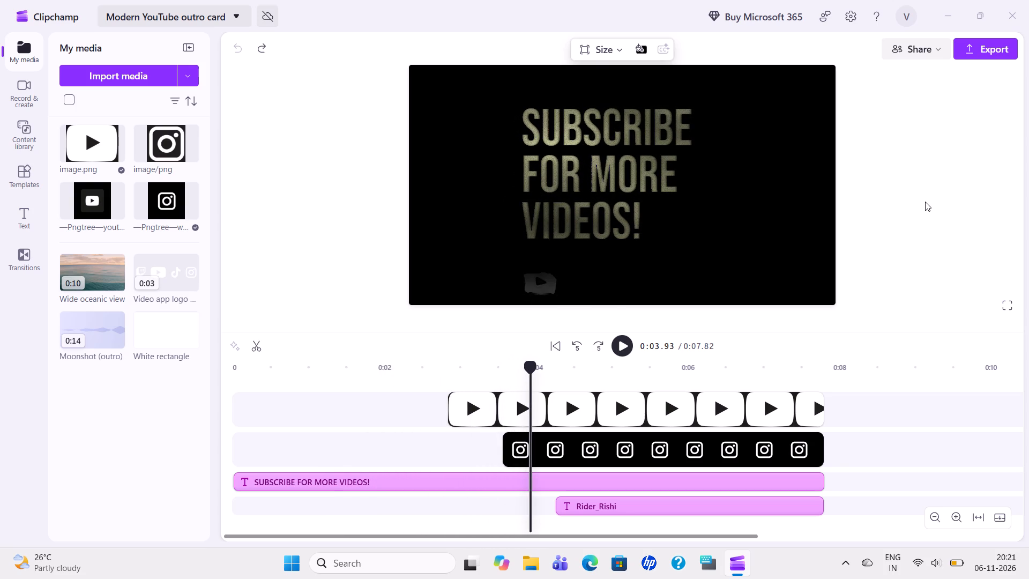
pyautogui.press('Left')
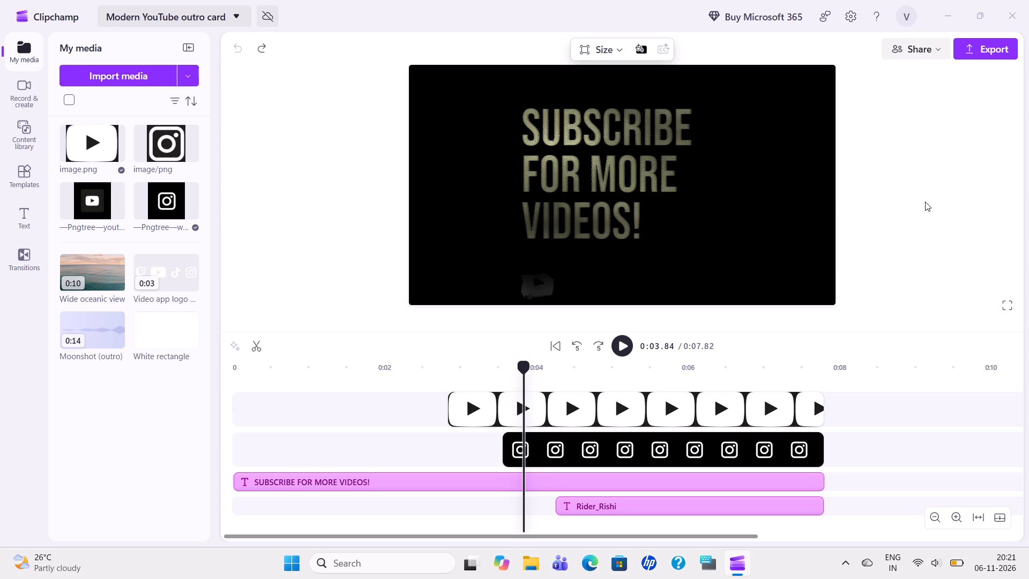
pyautogui.press('Left')
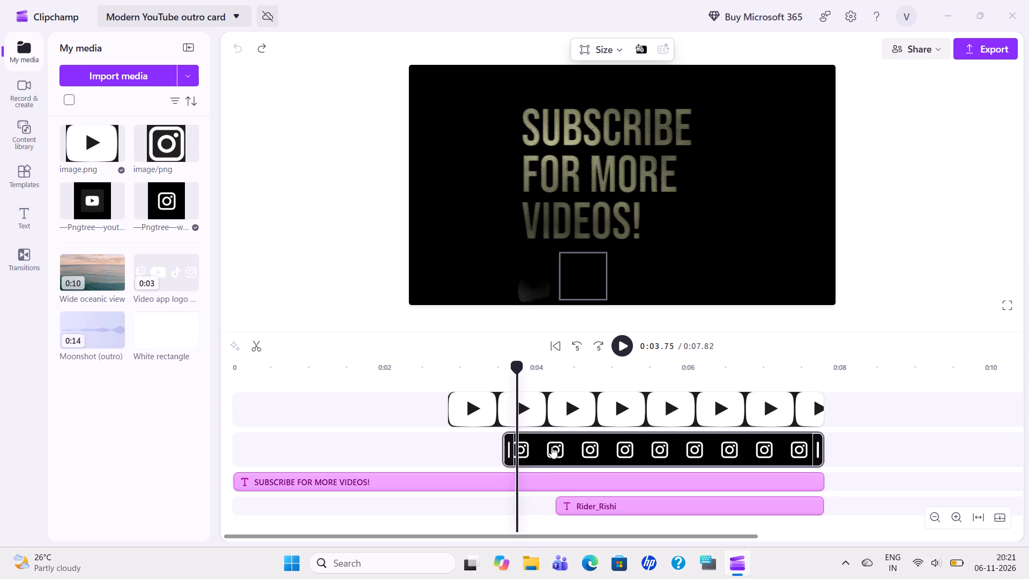
# Split the SUBSCRIBE FOR MORE VIDEOS! title clip at the 3.75-second playhead position.
pyautogui.click(523, 481)
pyautogui.rightClick(522, 481)
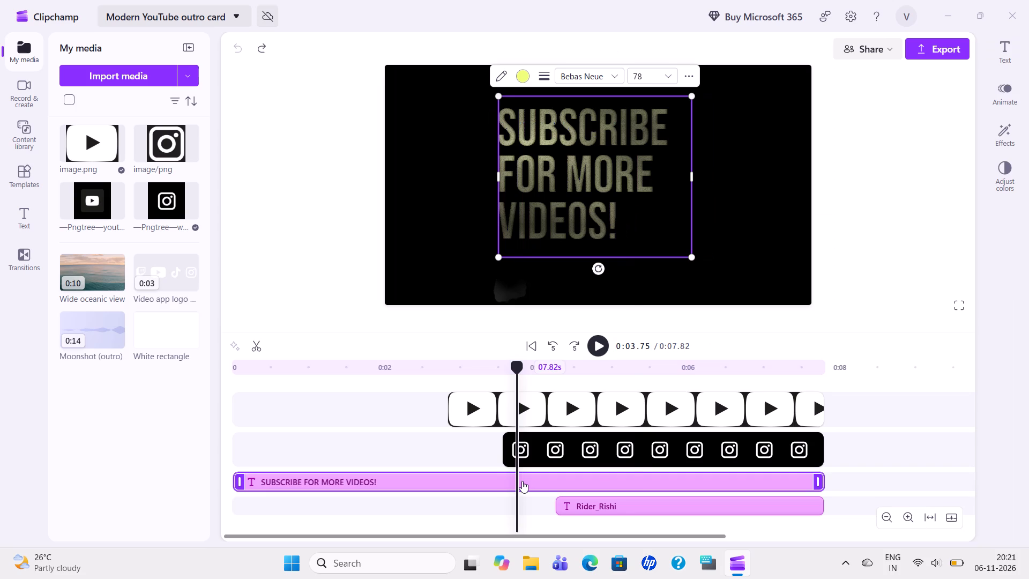
pyautogui.click(558, 411)
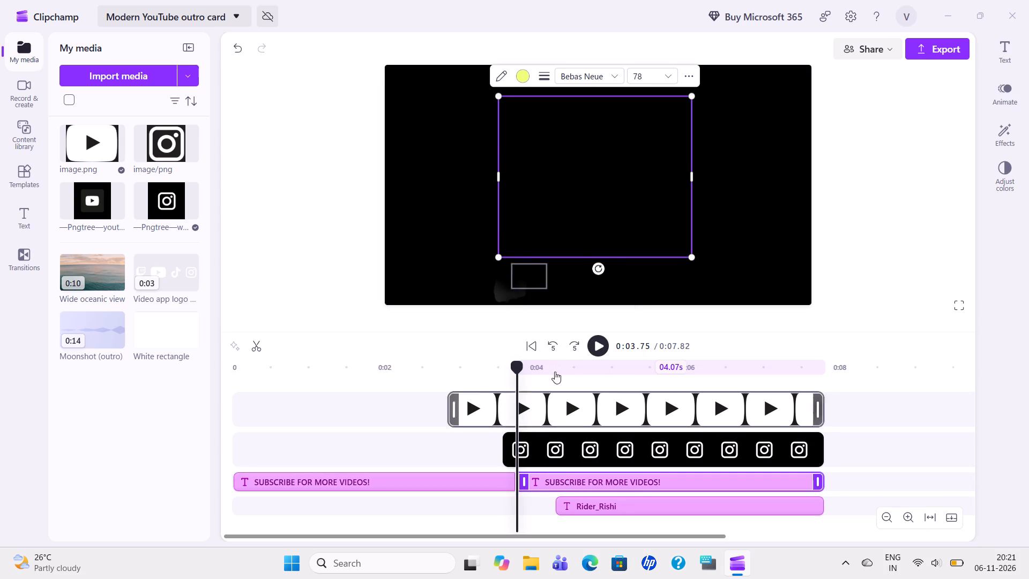
# Return to the start of the timeline and play the outro to check the split title.
pyautogui.press('Left')
pyautogui.press('Left')
pyautogui.press('Left')
pyautogui.press('Left')
pyautogui.press('Left')
pyautogui.press('Left')
pyautogui.press('Left')
pyautogui.press('Left')
pyautogui.press('Left')
pyautogui.press('Left')
pyautogui.press('Left')
pyautogui.press('Left')
pyautogui.press('Left')
pyautogui.press('Left')
pyautogui.press('Left')
pyautogui.press('Left')
pyautogui.press('Left')
pyautogui.press('Left')
pyautogui.press('Left')
pyautogui.press('Left')
pyautogui.press('Left')
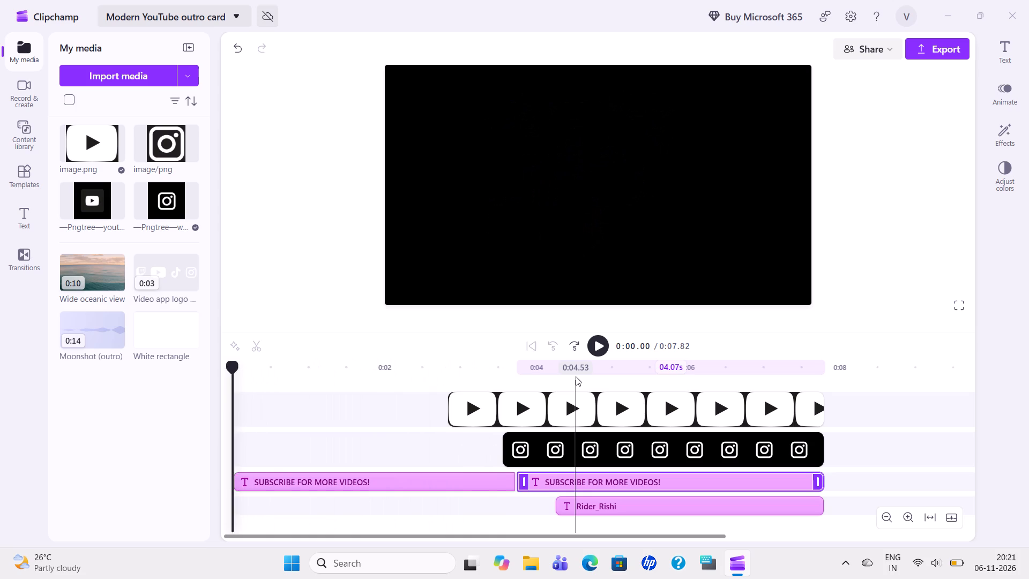
pyautogui.press('space')
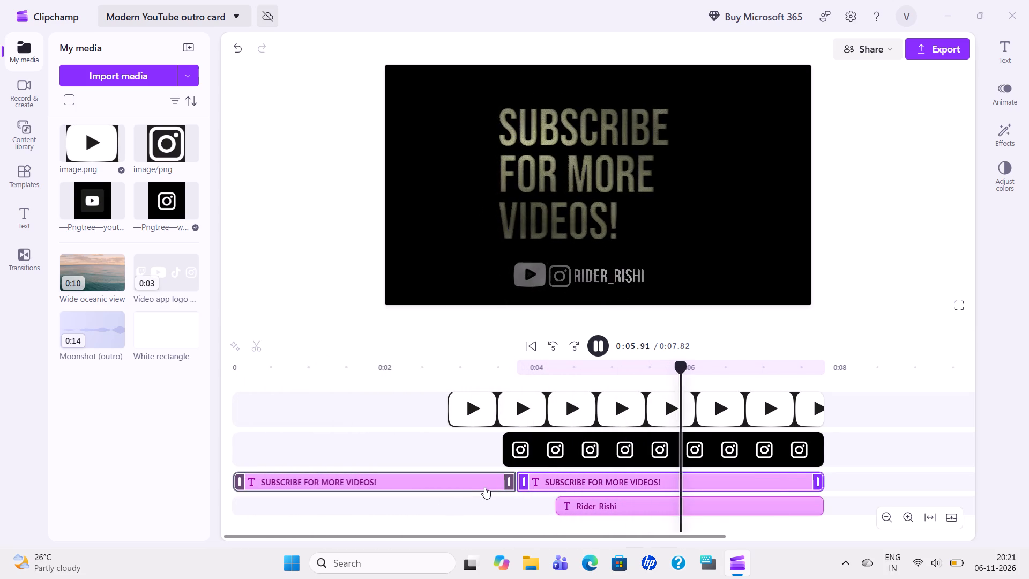
# Remove all effects from the second piece of the split SUBSCRIBE FOR MORE VIDEOS! title.
pyautogui.rightClick(548, 479)
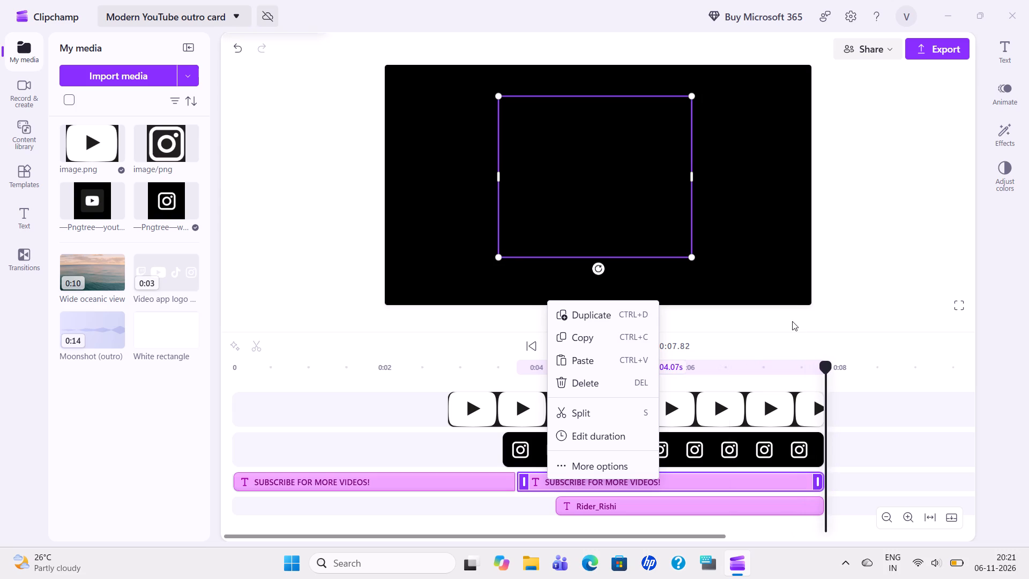
pyautogui.click(1008, 130)
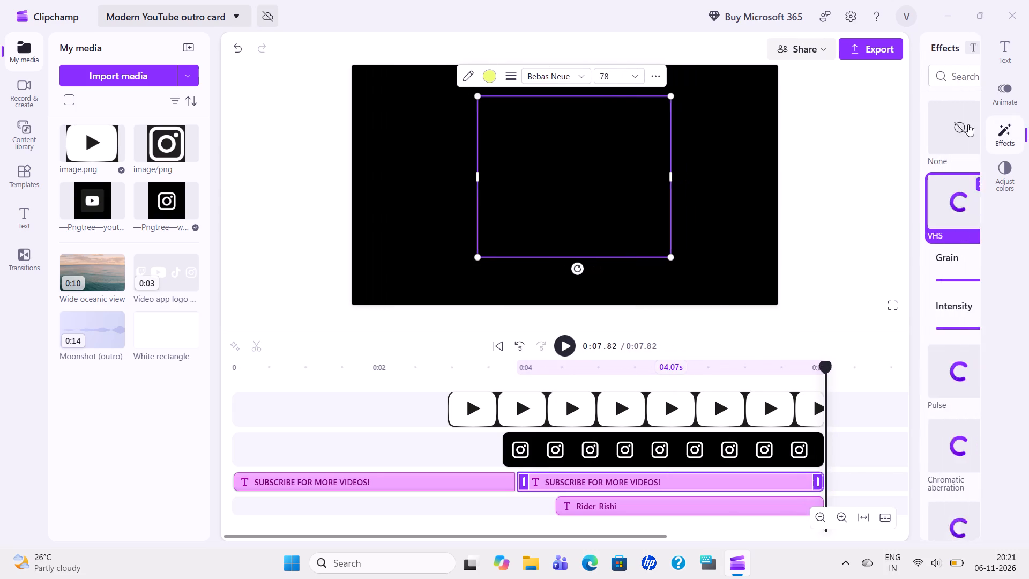
pyautogui.click(853, 137)
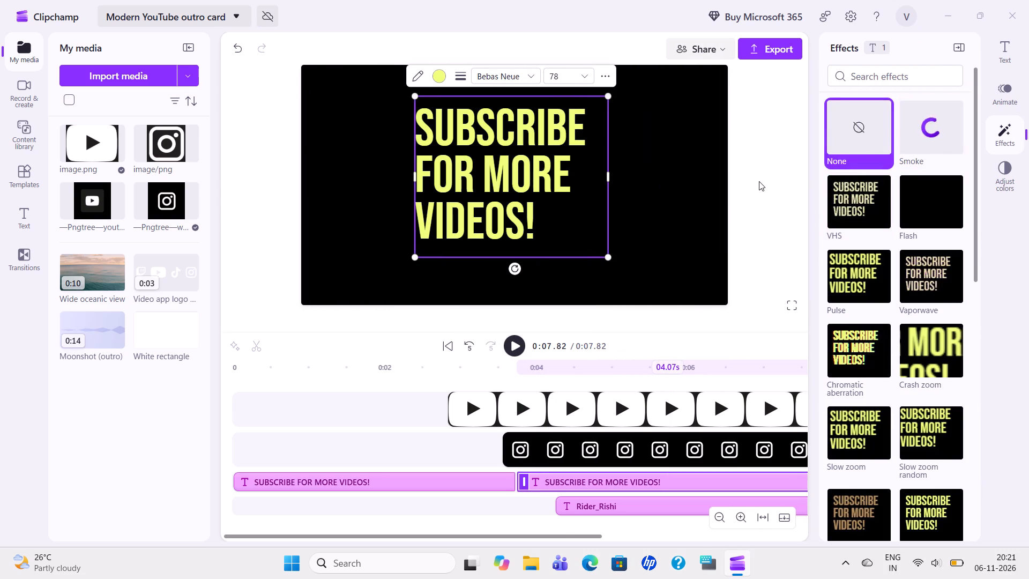
# Shift the first SUBSCRIBE FOR MORE VIDEOS! title piece slightly later, moving the second piece with it by about 0.08 seconds.
pyautogui.click(759, 181)
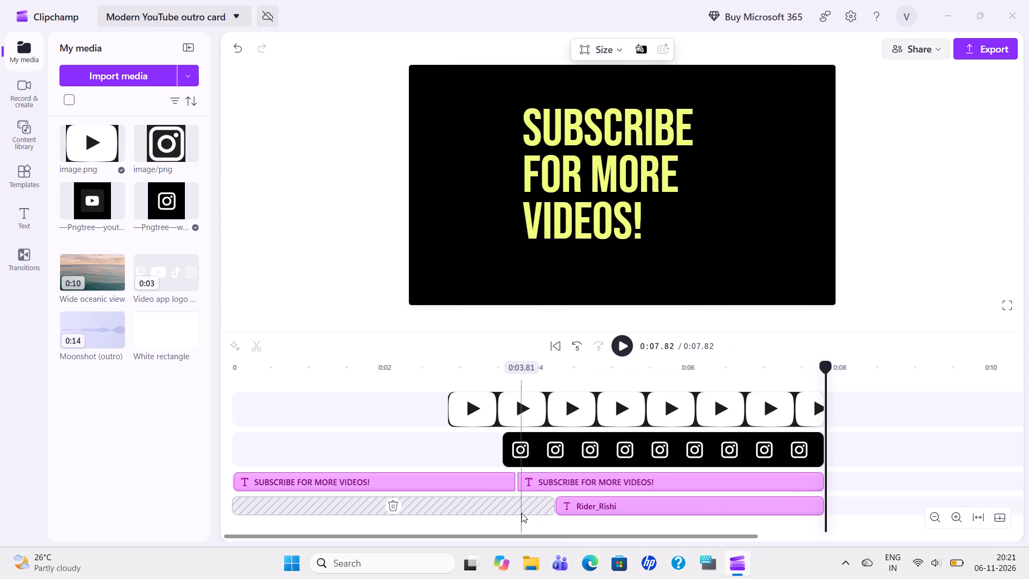
pyautogui.click(500, 489)
pyautogui.moveTo(514, 481); pyautogui.dragTo(519, 481)
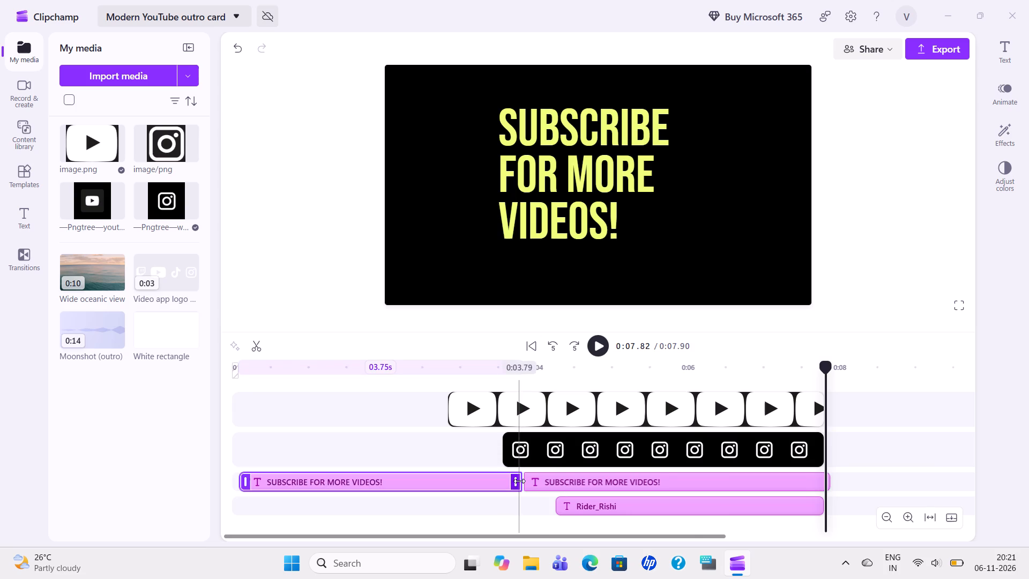
# Add a transition between the two SUBSCRIBE FOR MORE VIDEOS! title pieces.
pyautogui.click(521, 481)
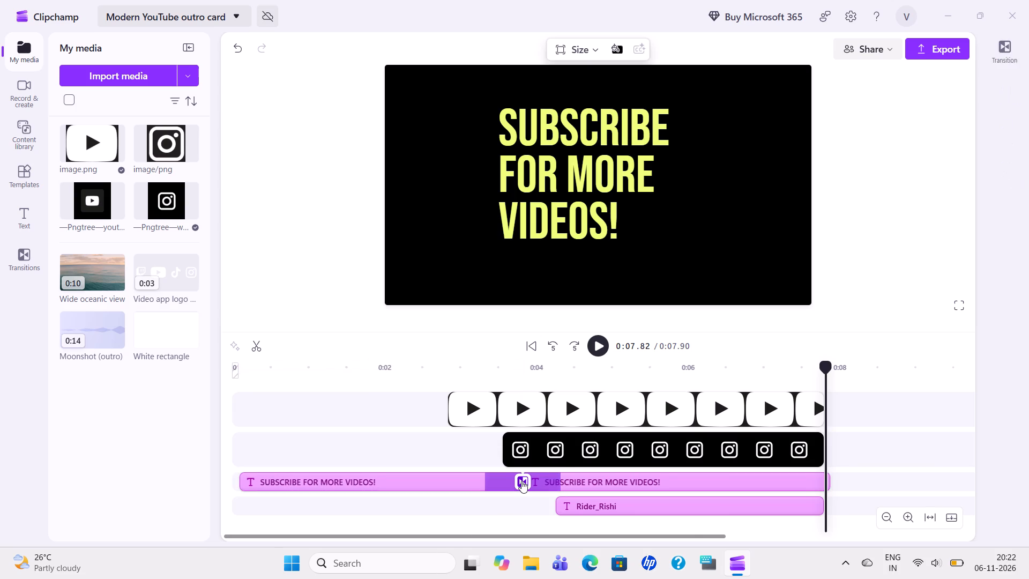
# Play the outro, then replay it in short bursts up to about 3.2 seconds to check the title effect and the transition between pieces.
pyautogui.hscroll(1, 472, 485)
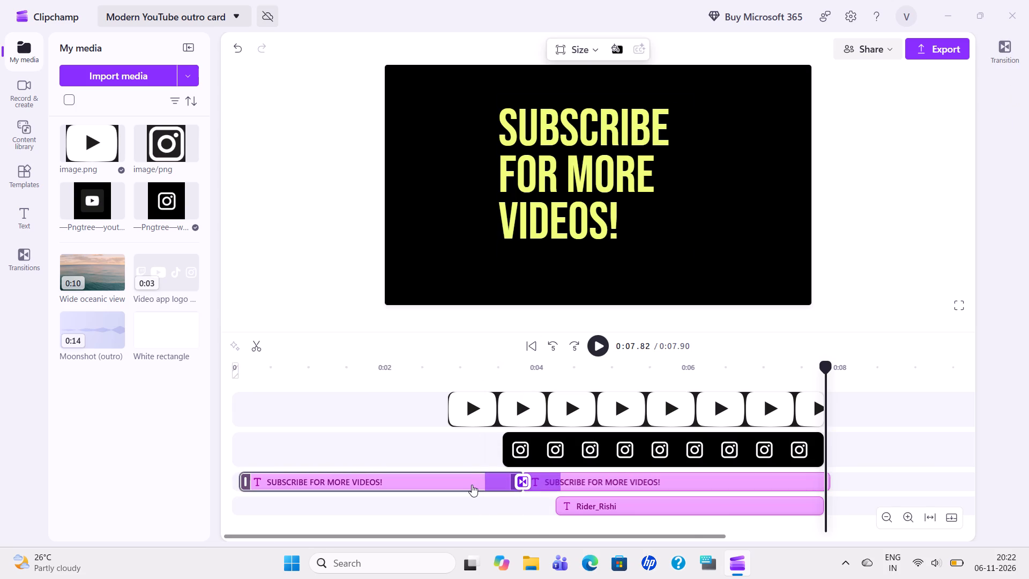
pyautogui.hscroll(1, 472, 485)
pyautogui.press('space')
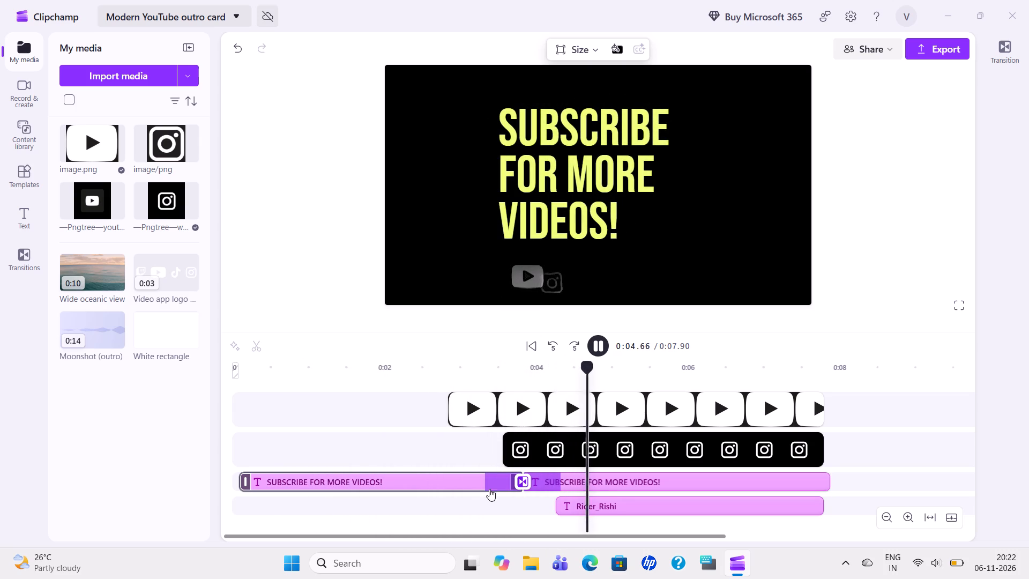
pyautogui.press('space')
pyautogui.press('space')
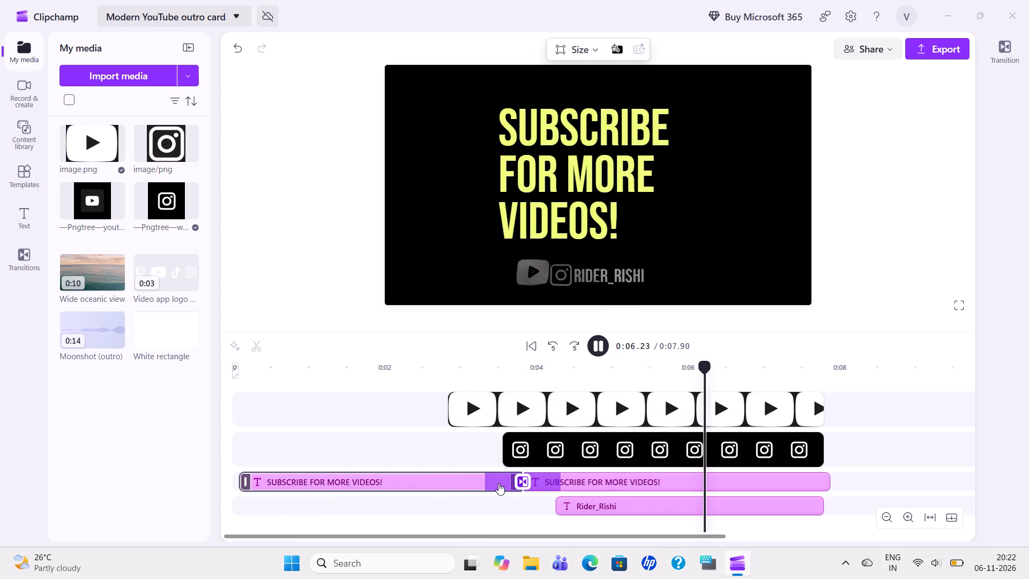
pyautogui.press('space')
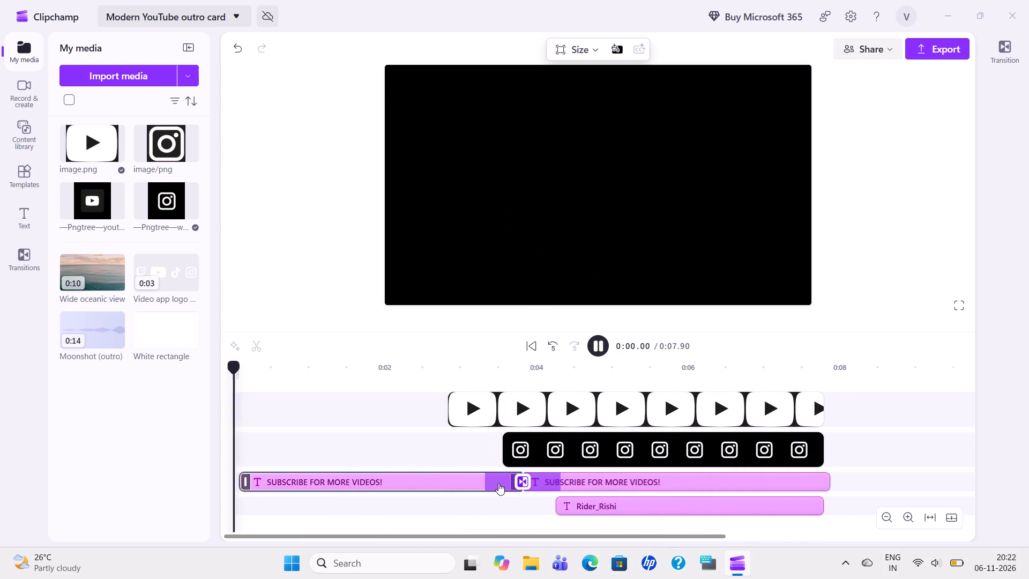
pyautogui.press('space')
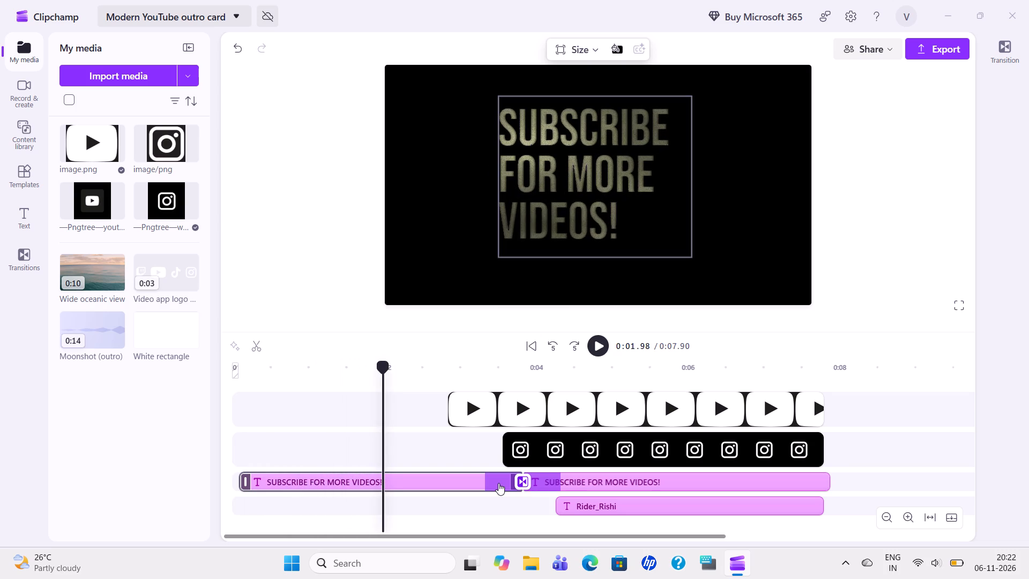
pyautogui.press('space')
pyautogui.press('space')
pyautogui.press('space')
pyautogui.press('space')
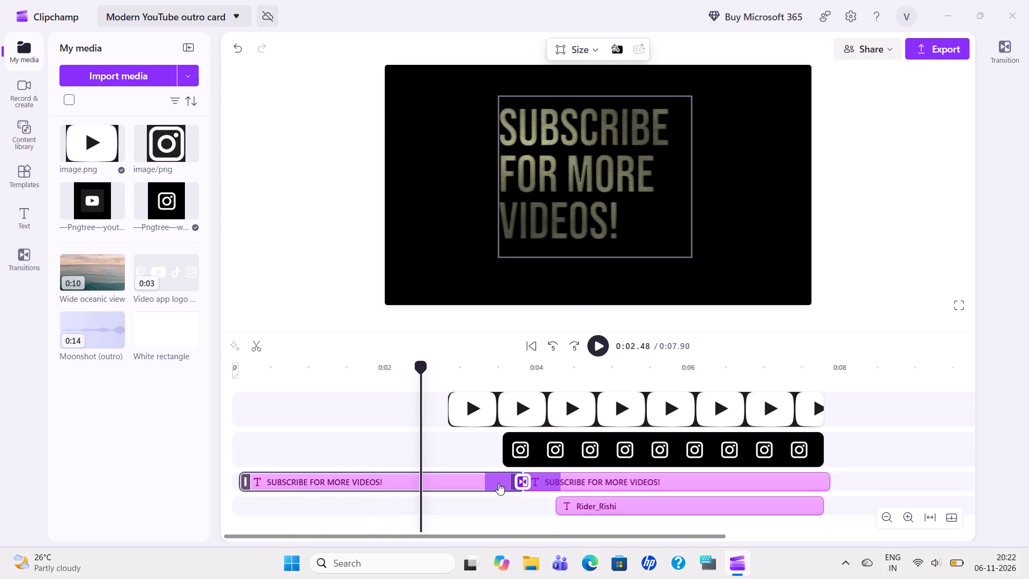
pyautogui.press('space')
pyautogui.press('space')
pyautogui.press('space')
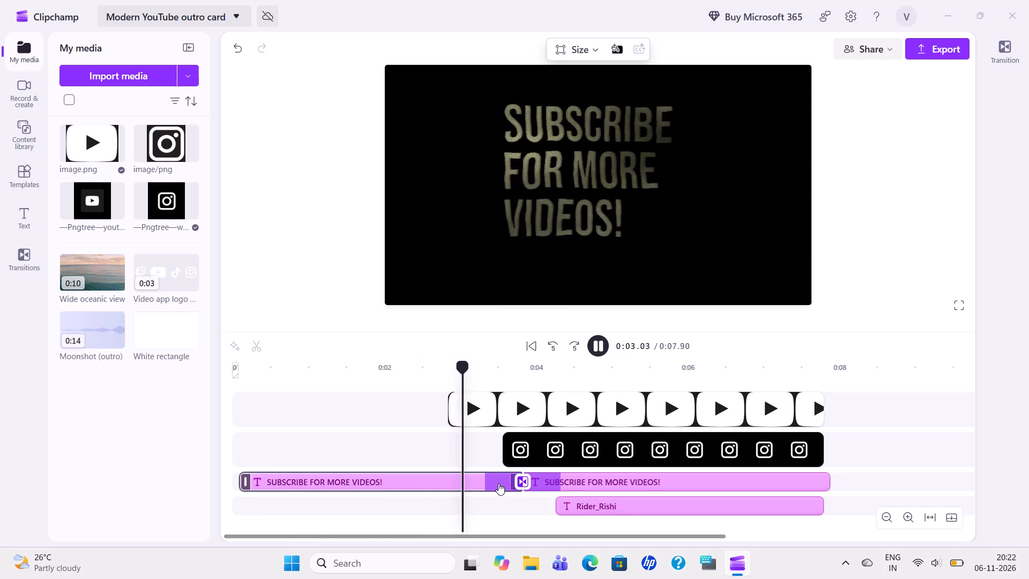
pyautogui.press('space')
pyautogui.press('Left')
pyautogui.press('Left')
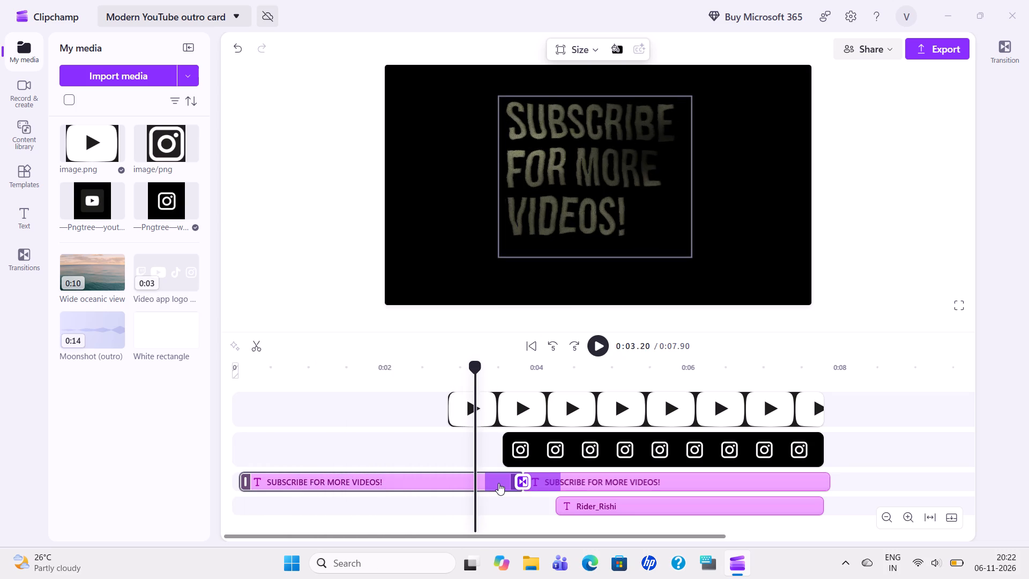
# Rewind the outro and replay its opening to review the first title piece ahead of the transition.
pyautogui.press('Left')
pyautogui.press('Left')
pyautogui.press('Left')
pyautogui.press('Left')
pyautogui.press('Left')
pyautogui.press('Left')
pyautogui.press('Left')
pyautogui.press('Left')
pyautogui.press('Left')
pyautogui.press('Left')
pyautogui.press('Left')
pyautogui.press('Left')
pyautogui.press('Left')
pyautogui.press('Left')
pyautogui.press('Left')
pyautogui.press('Left')
pyautogui.press('Left')
pyautogui.press('Left')
pyautogui.press('Left')
pyautogui.press('Left')
pyautogui.press('Left')
pyautogui.press('Left')
pyautogui.press('Left')
pyautogui.press('Left')
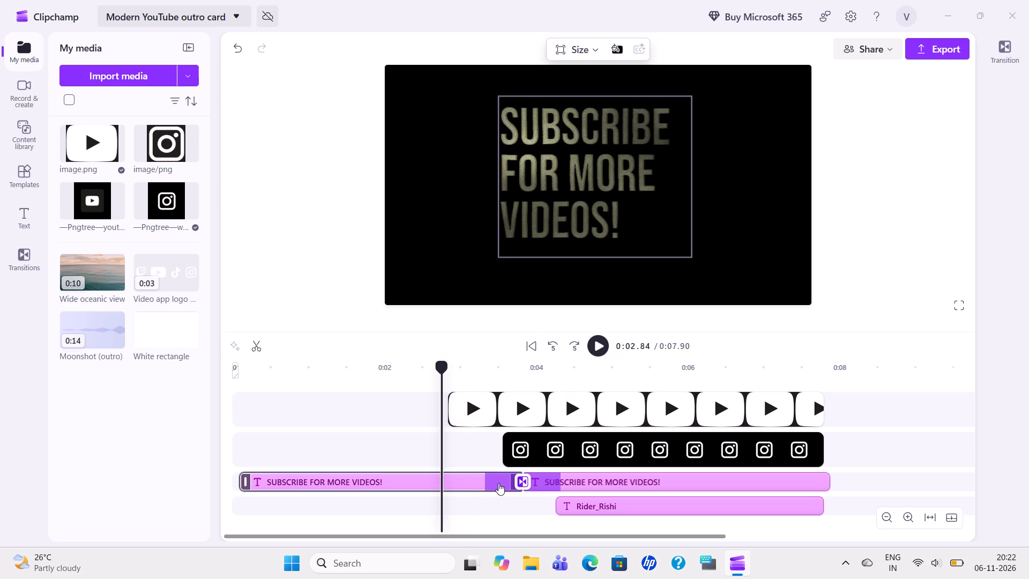
pyautogui.press('space')
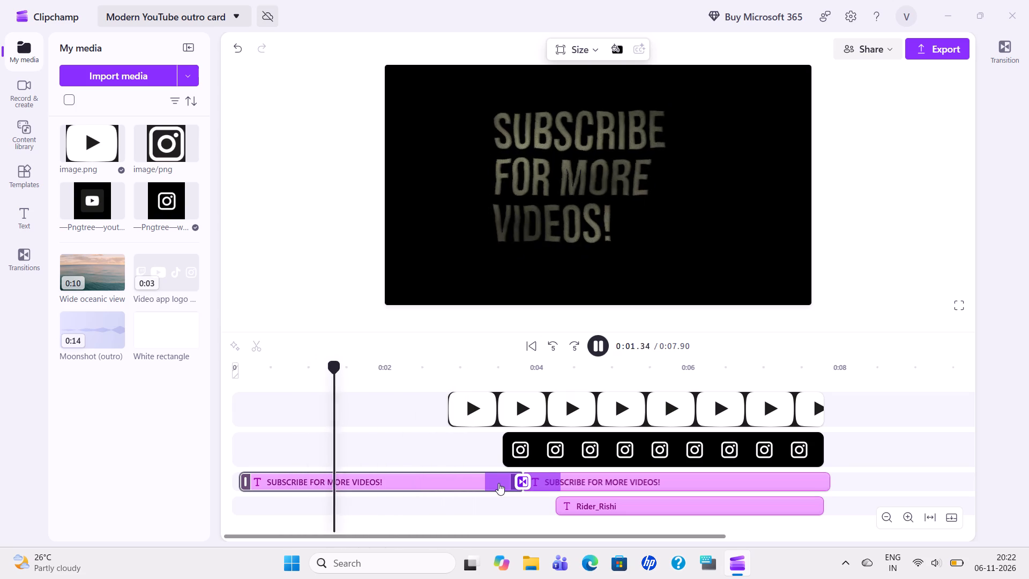
pyautogui.press('space')
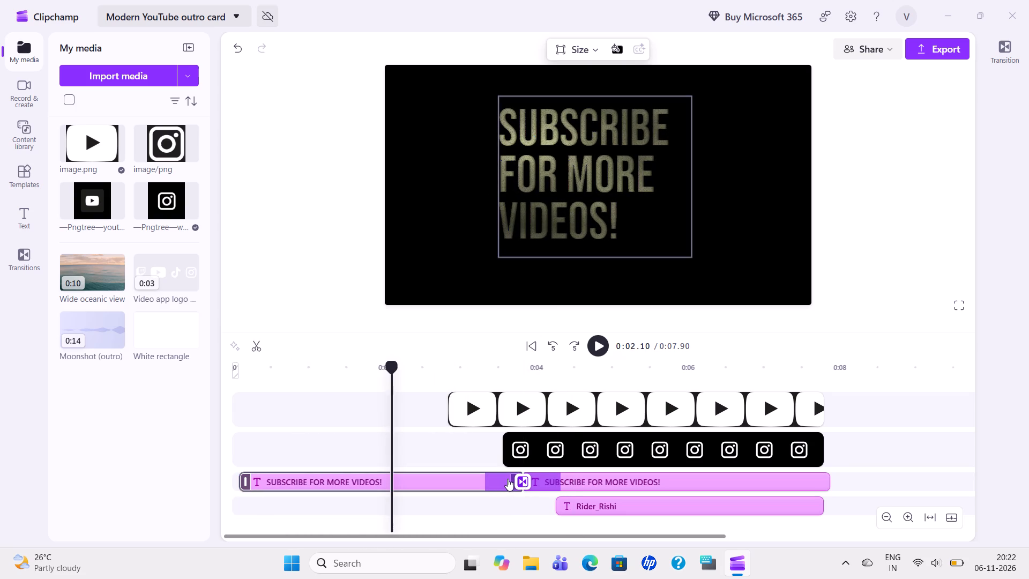
# Trim the end of the first SUBSCRIBE FOR MORE VIDEOS! title piece to a length of about 2.02 seconds.
pyautogui.moveTo(510, 477); pyautogui.dragTo(424, 479)
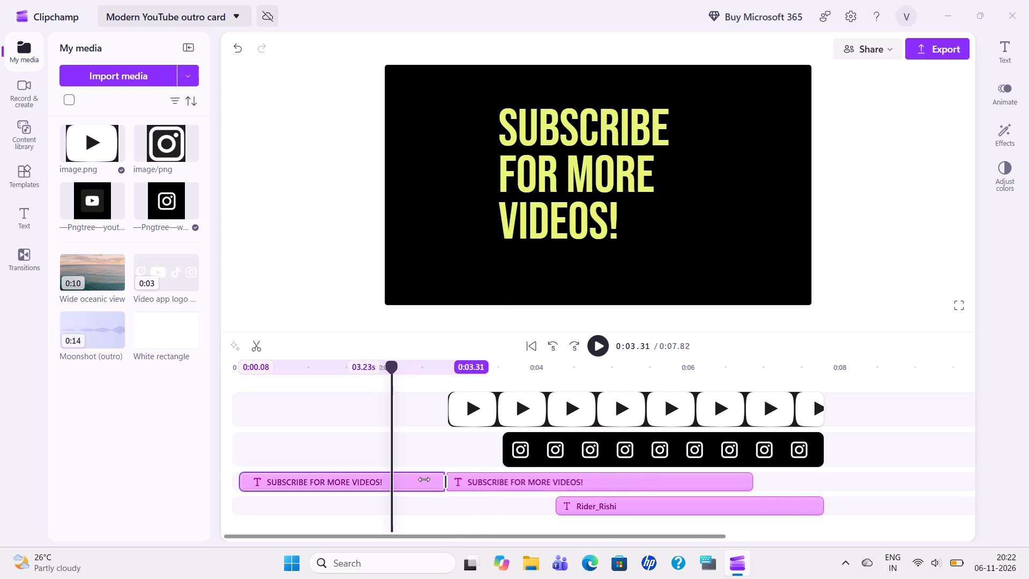
pyautogui.moveTo(424, 479); pyautogui.dragTo(382, 480)
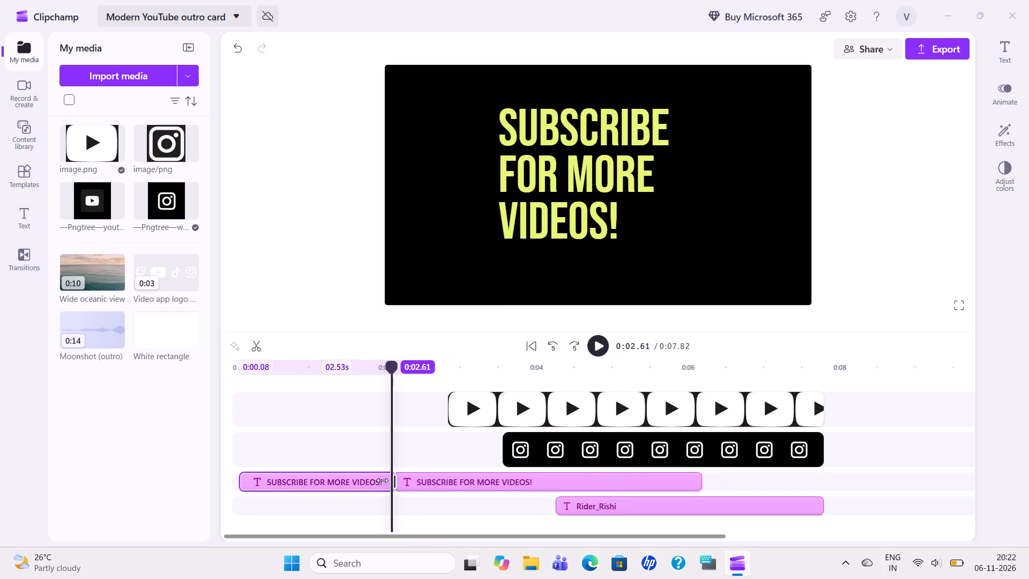
pyautogui.moveTo(382, 480); pyautogui.dragTo(378, 478)
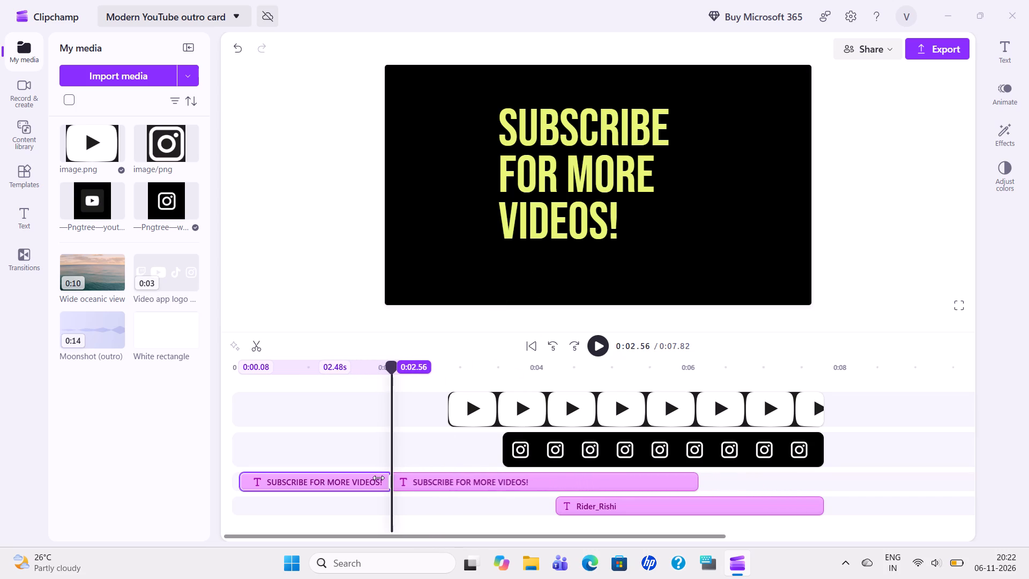
pyautogui.moveTo(378, 478); pyautogui.dragTo(354, 478)
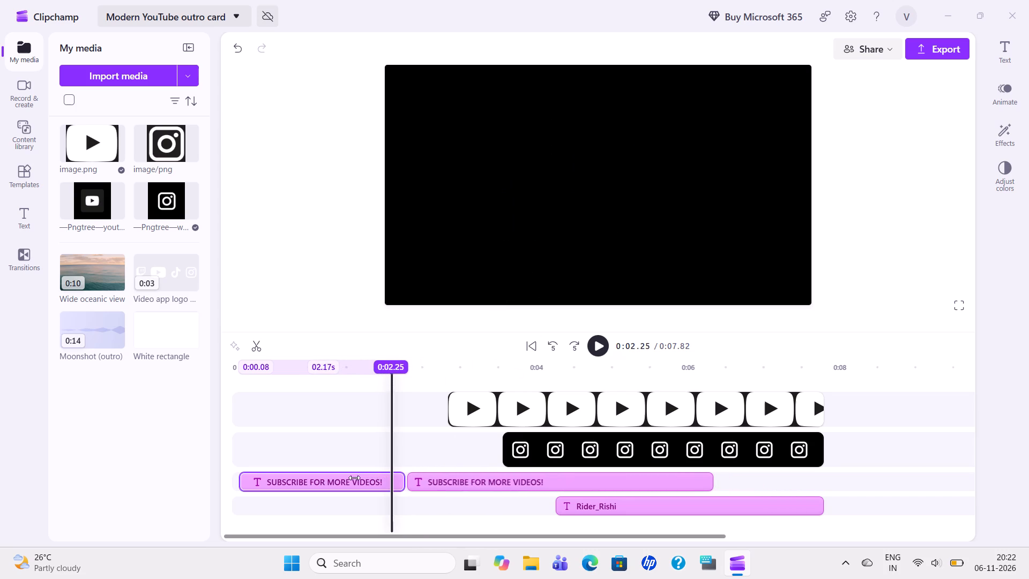
pyautogui.moveTo(354, 478); pyautogui.dragTo(340, 478)
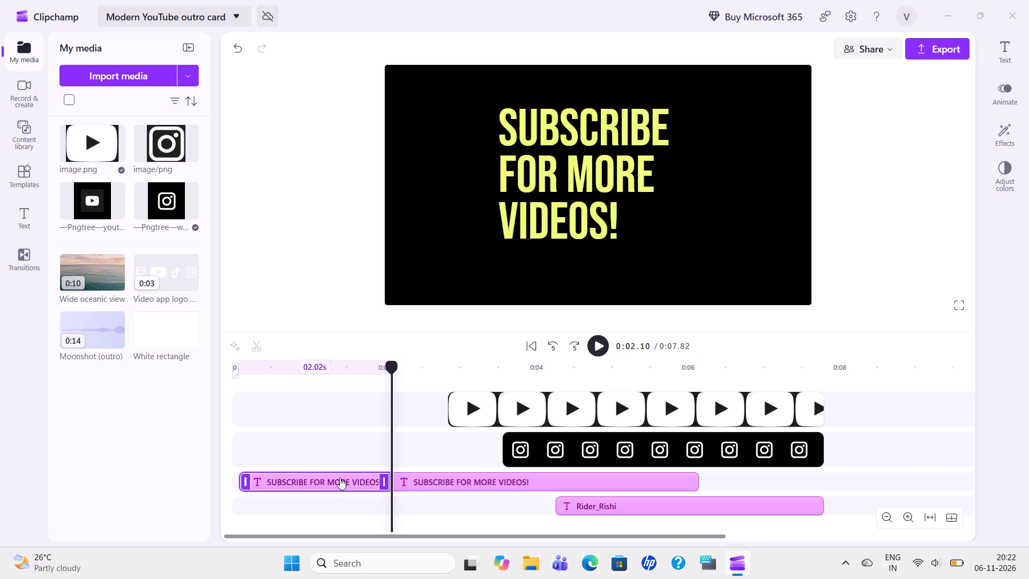
# Replay the outro from the start of the timeline to check how the two title pieces run together.
pyautogui.moveTo(393, 361); pyautogui.dragTo(217, 360)
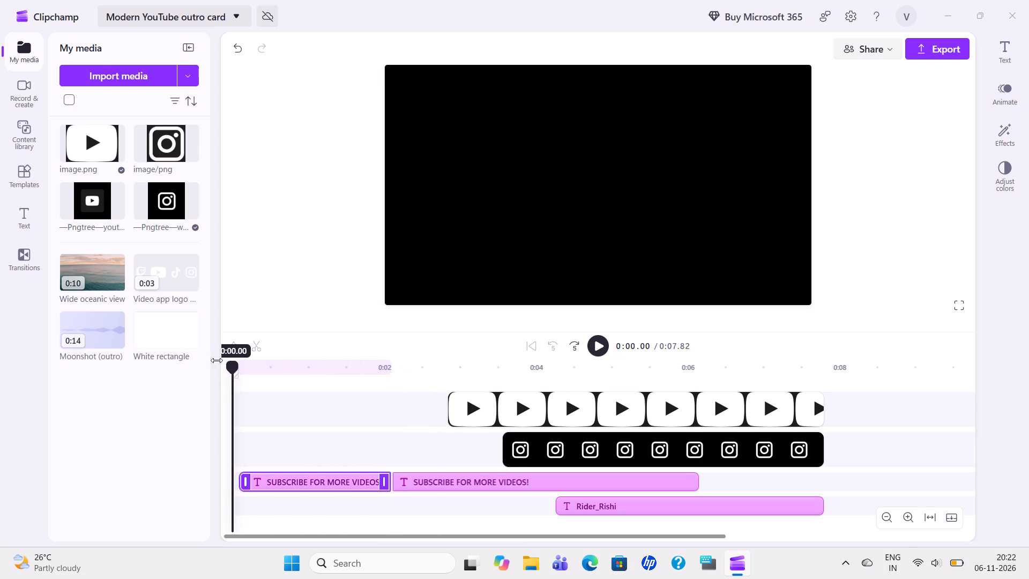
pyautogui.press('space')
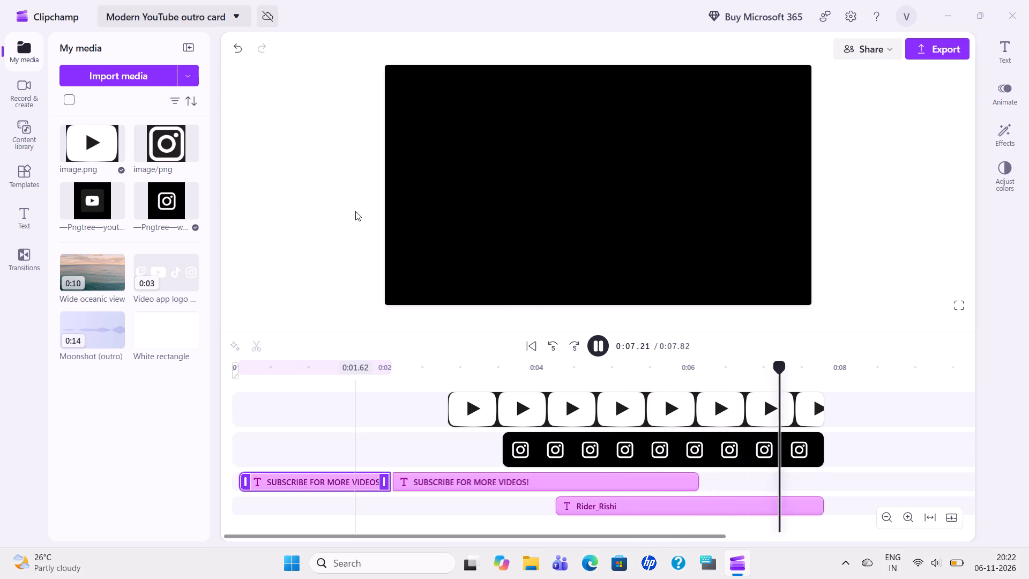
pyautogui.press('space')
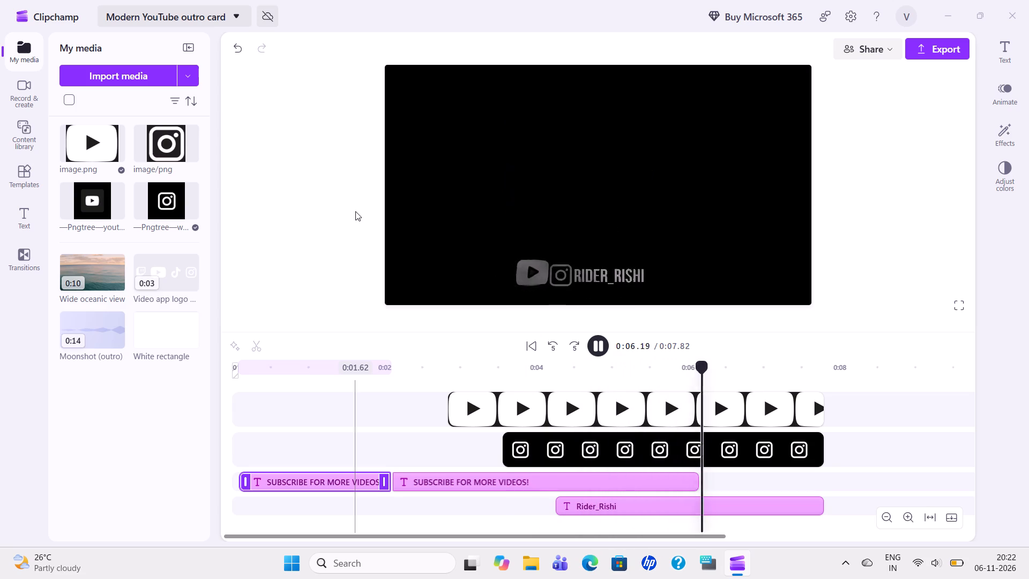
# Delete the first piece of the split SUBSCRIBE FOR MORE VIDEOS! title from the timeline.
pyautogui.press('Delete')
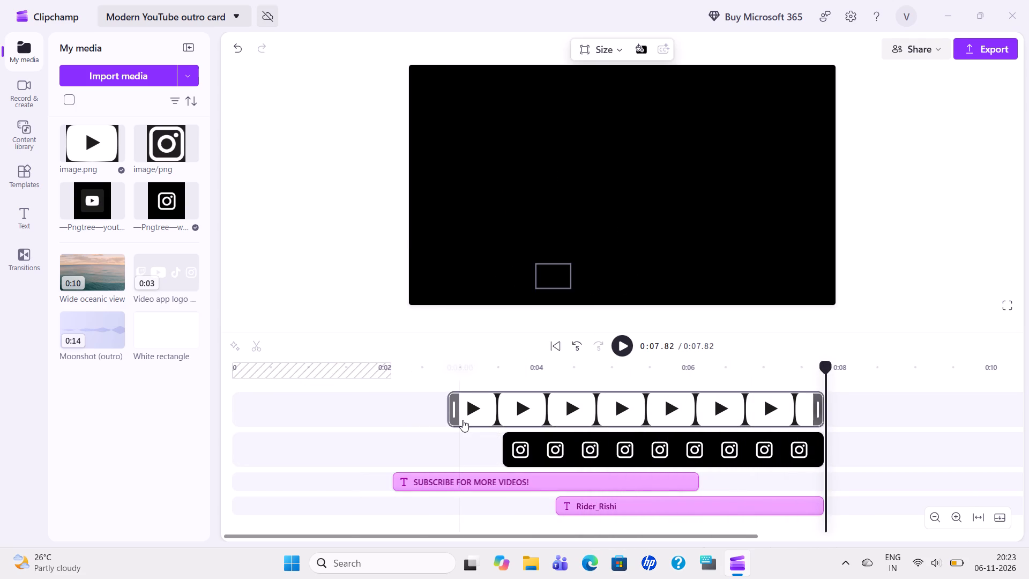
# Play through the outro to review the remaining title, the logo images and the Rider_Rishi text.
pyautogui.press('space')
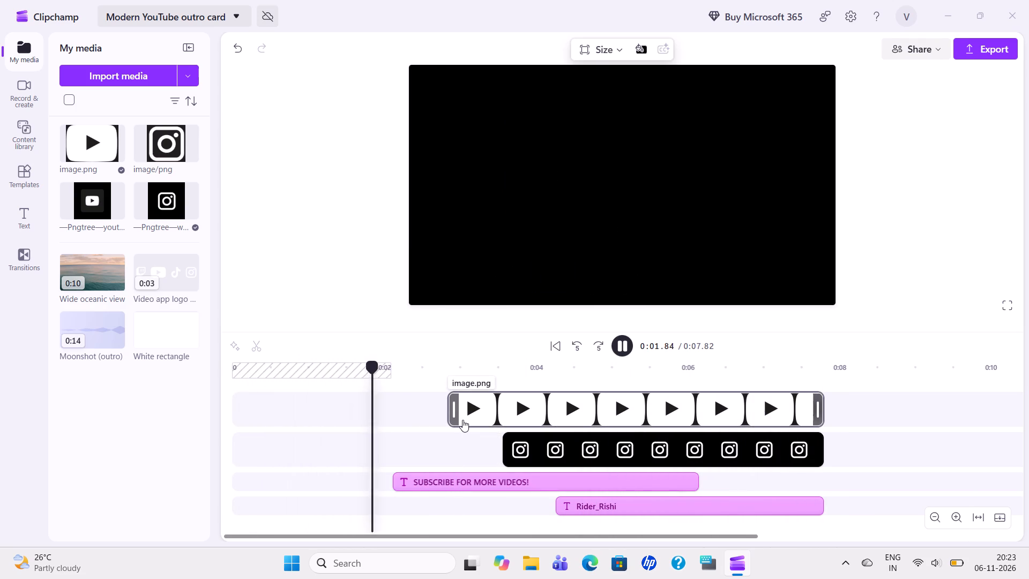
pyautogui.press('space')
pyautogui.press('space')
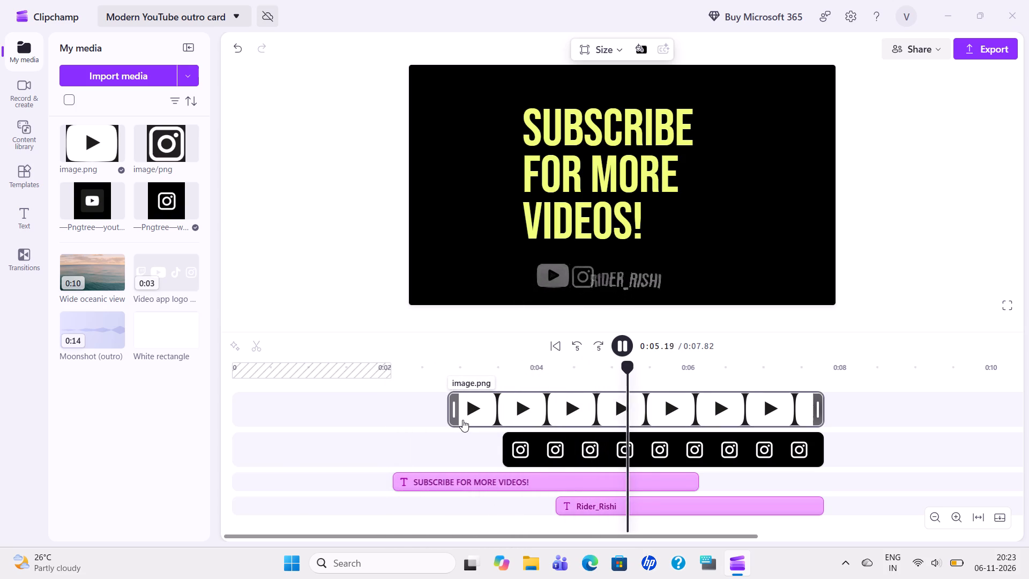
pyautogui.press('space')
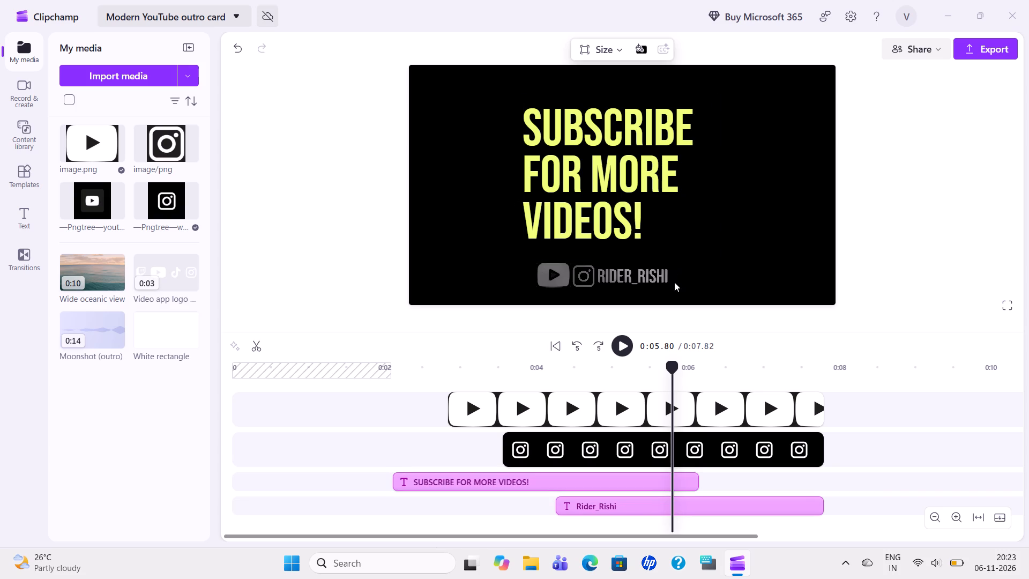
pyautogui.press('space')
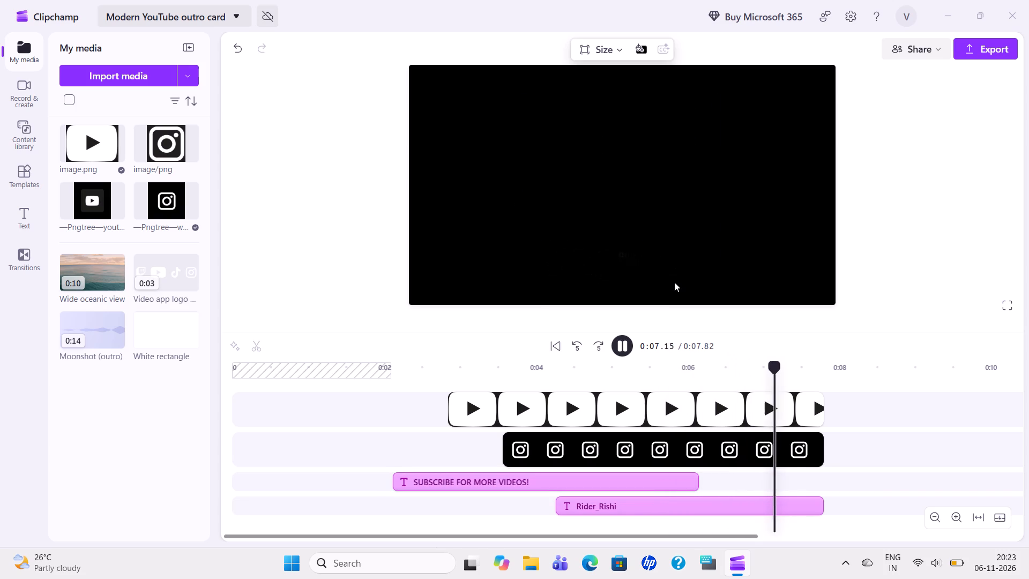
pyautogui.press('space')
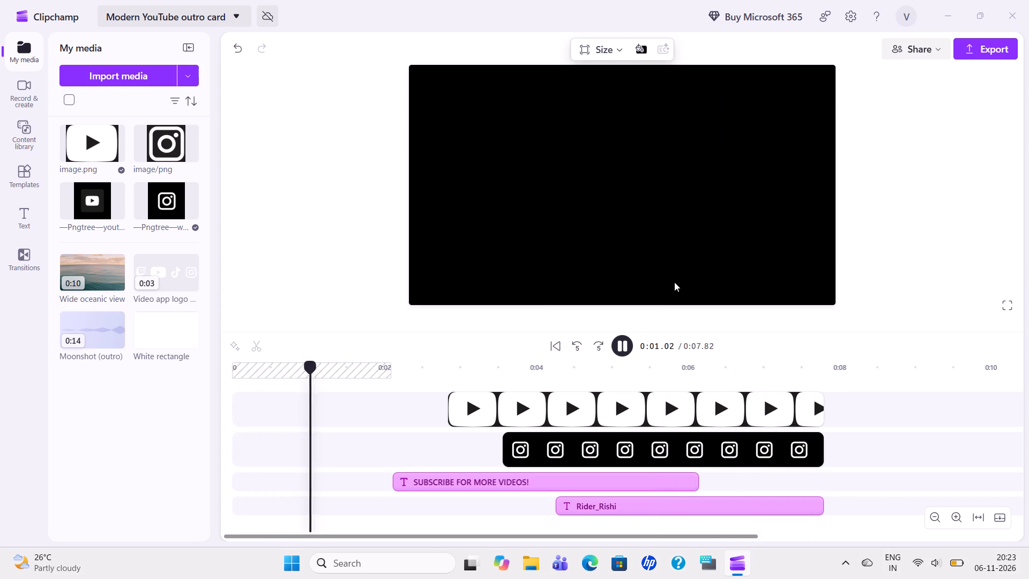
# Remove the Smoke and Comic effects from the YouTube icon, the Instagram icon and the handle text clips.
pyautogui.click(637, 509)
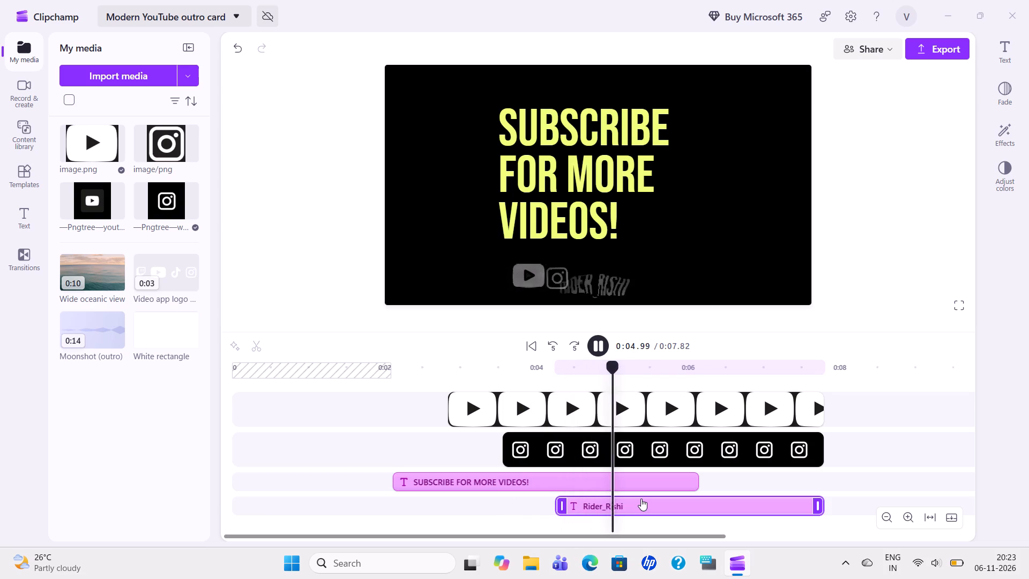
pyautogui.click(633, 406)
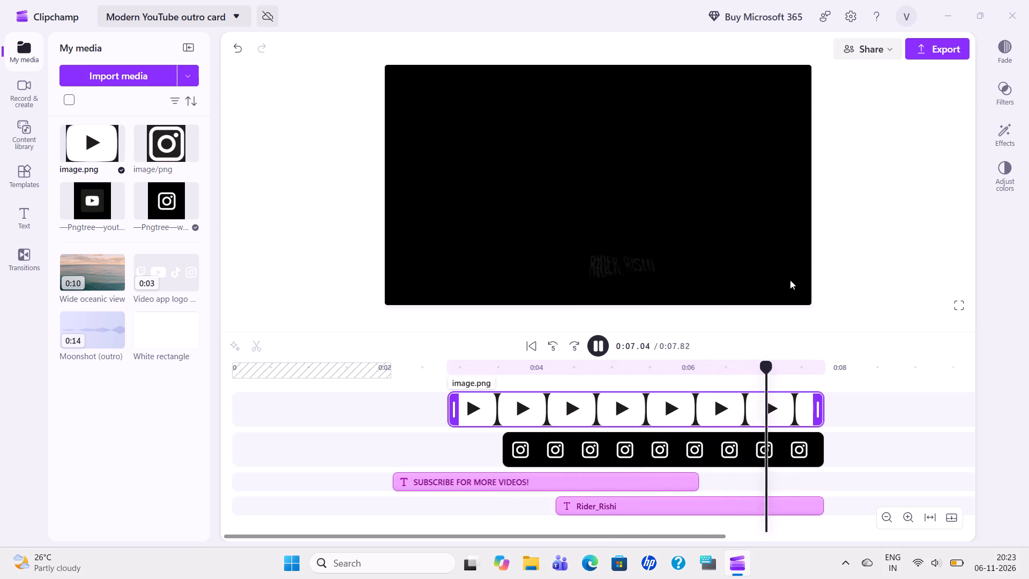
pyautogui.click(1004, 135)
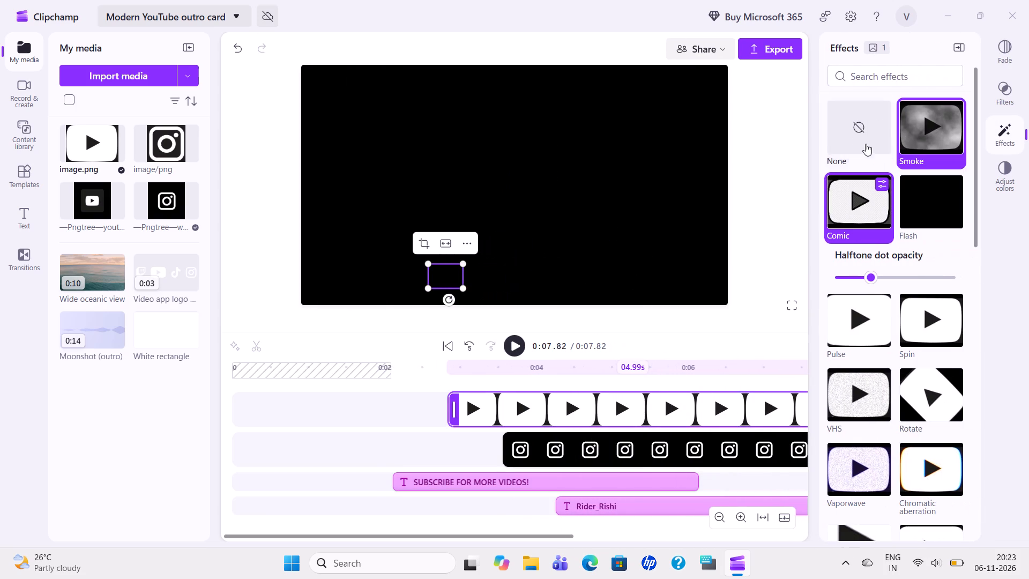
pyautogui.click(864, 144)
pyautogui.click(733, 449)
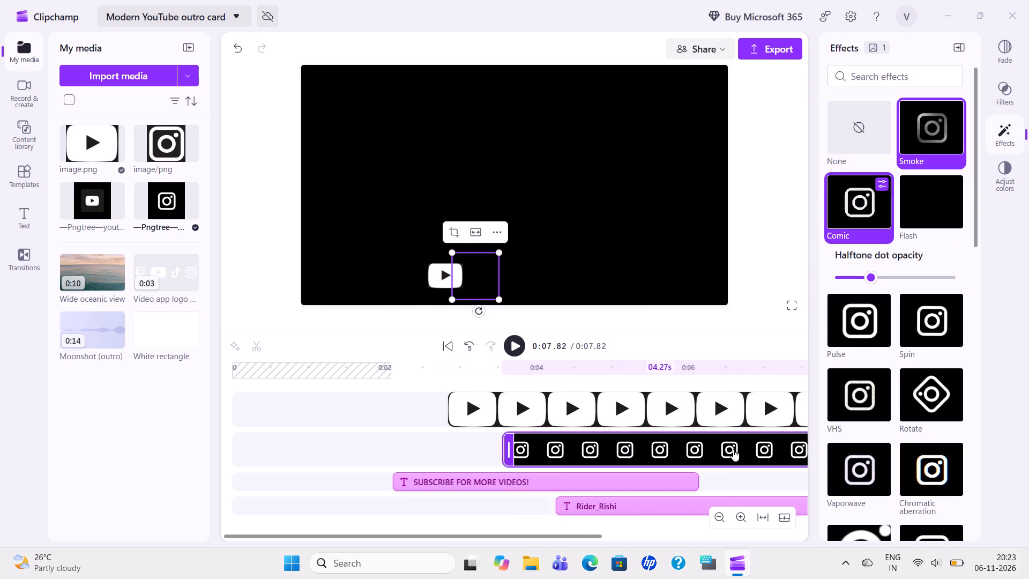
pyautogui.click(865, 140)
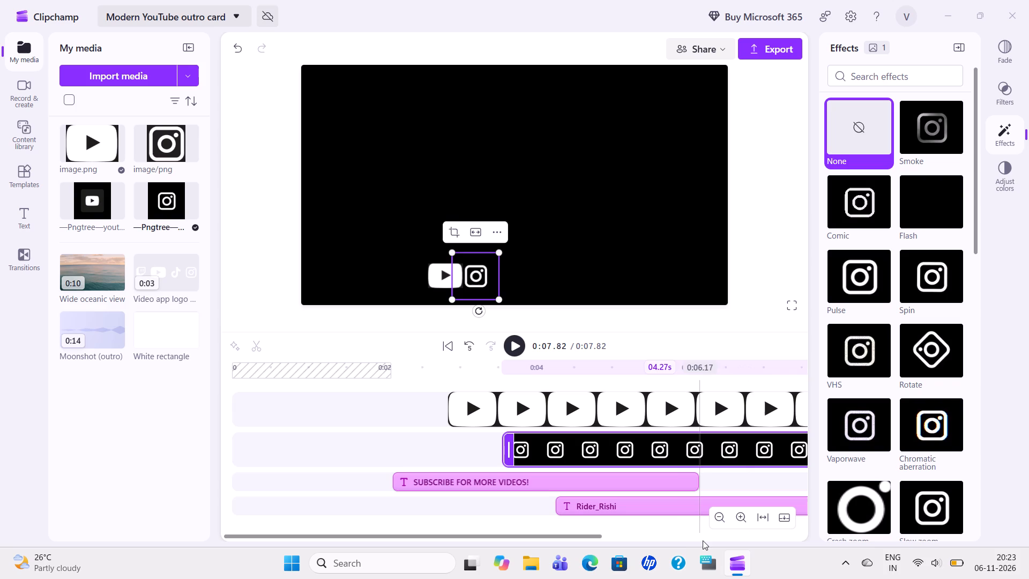
pyautogui.click(666, 508)
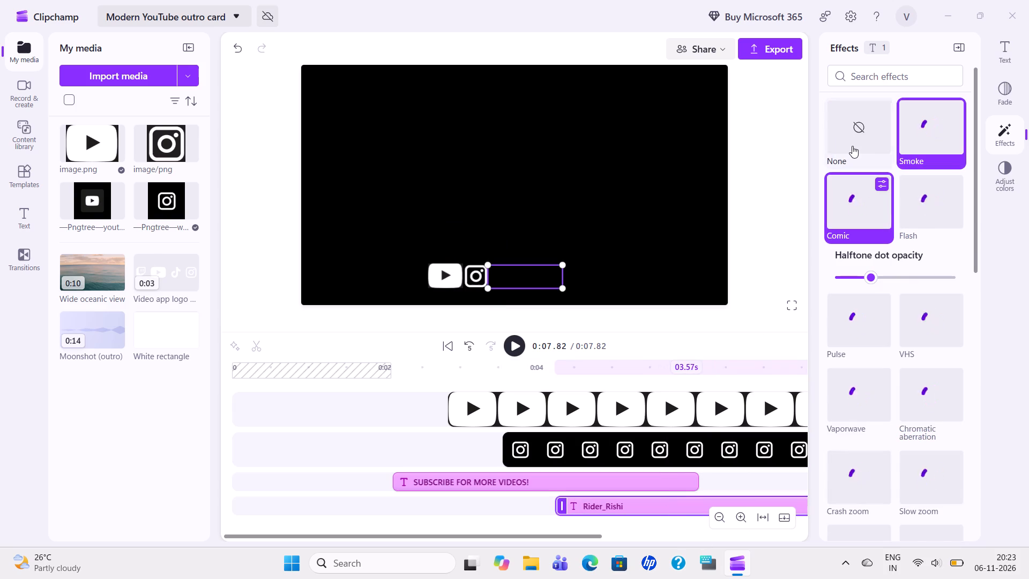
pyautogui.click(852, 146)
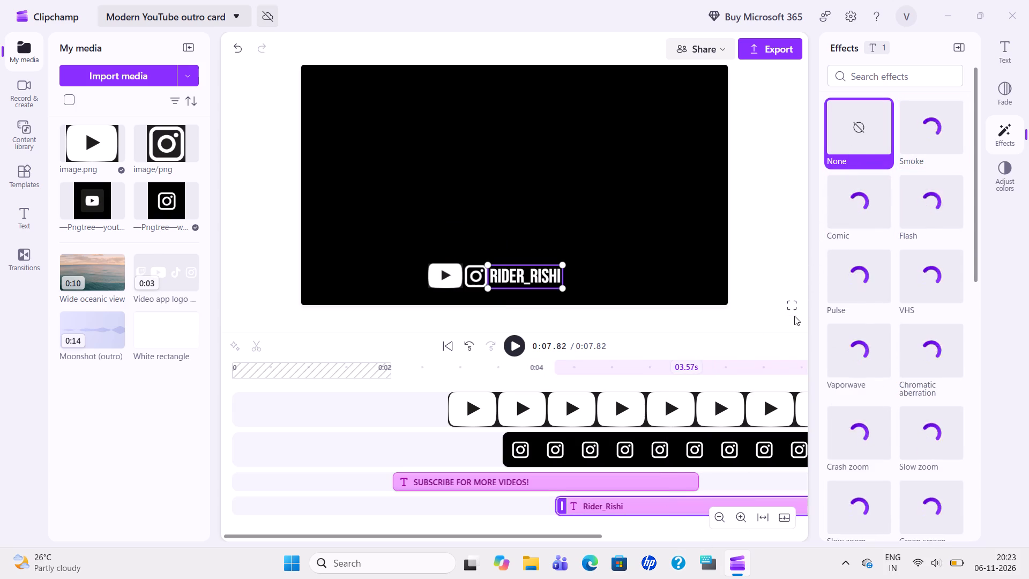
pyautogui.click(998, 129)
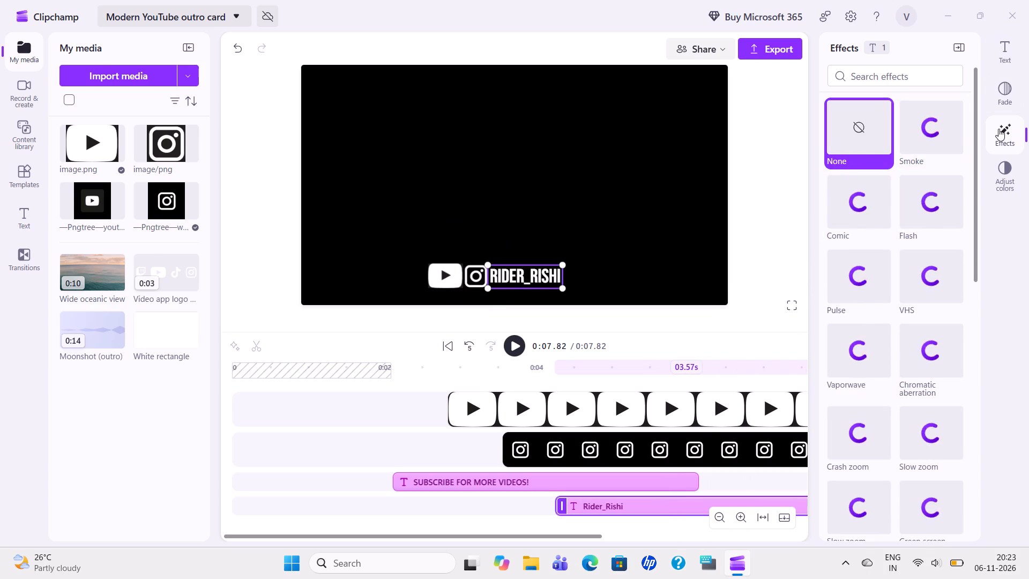
# Play the outro to check the icons and handle text without effects.
pyautogui.press('space')
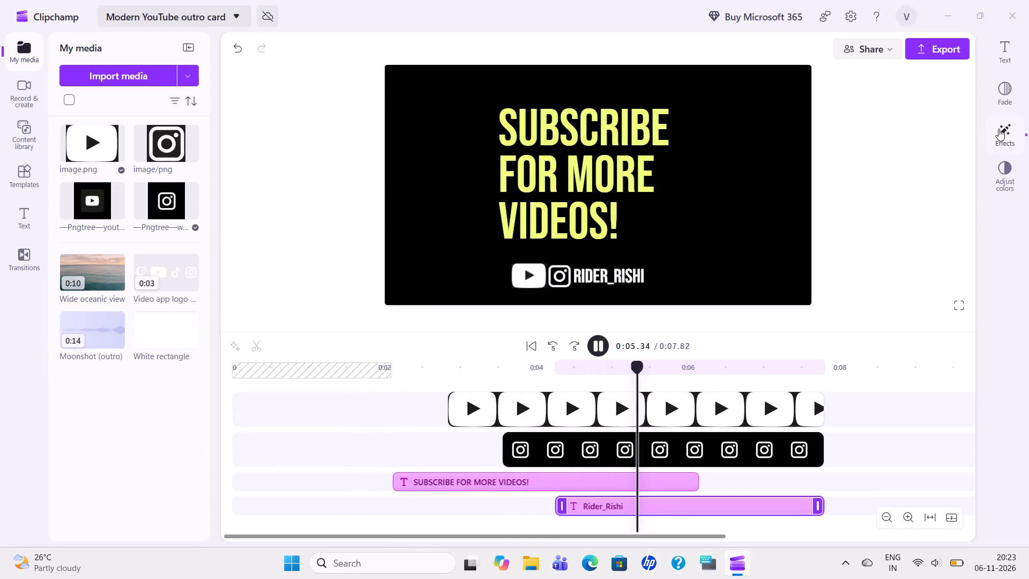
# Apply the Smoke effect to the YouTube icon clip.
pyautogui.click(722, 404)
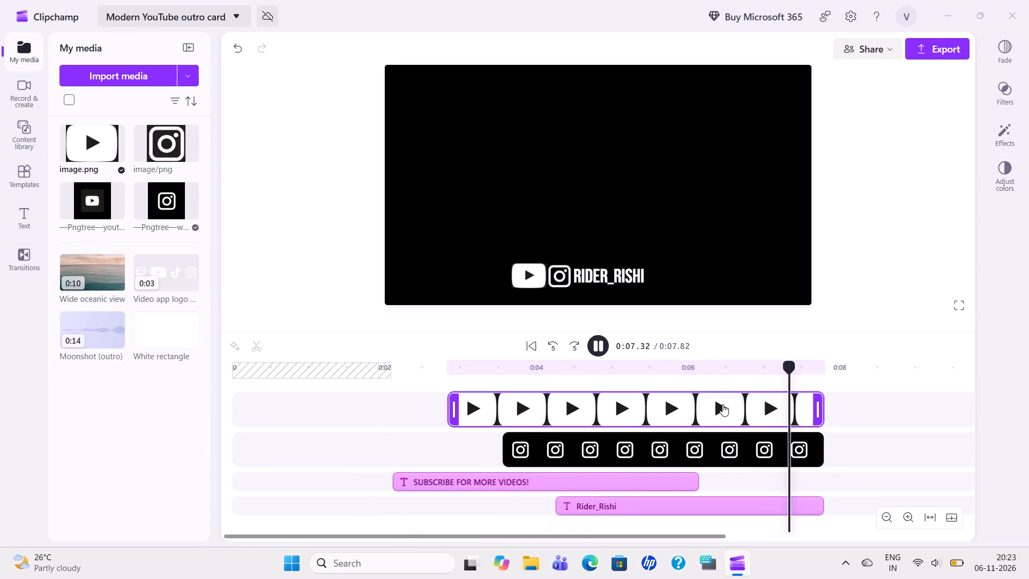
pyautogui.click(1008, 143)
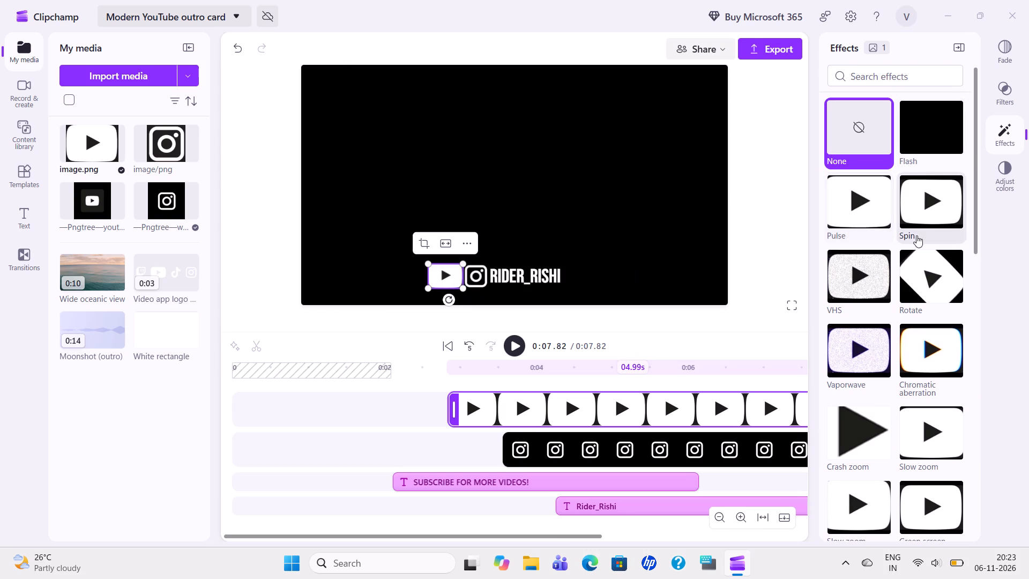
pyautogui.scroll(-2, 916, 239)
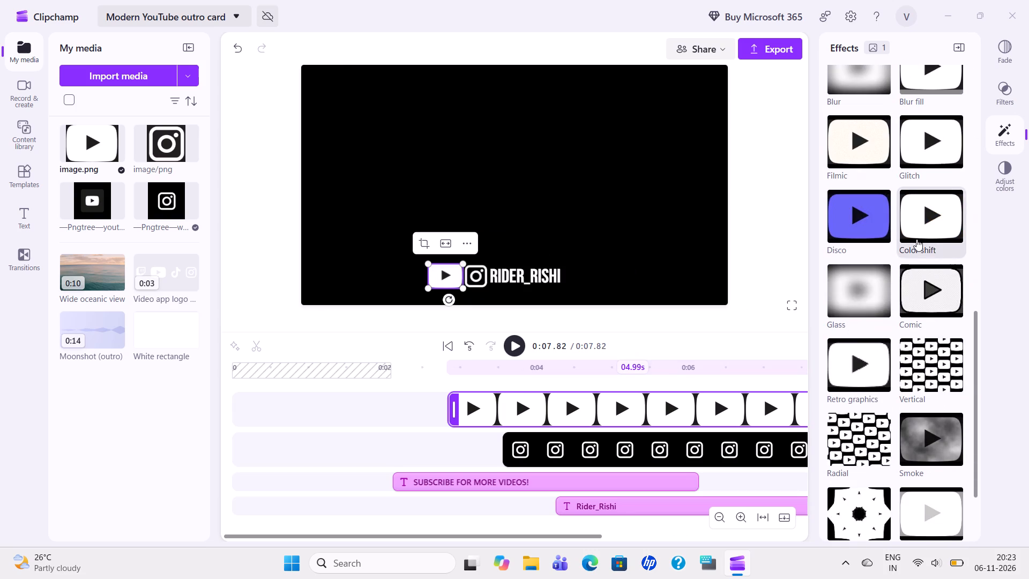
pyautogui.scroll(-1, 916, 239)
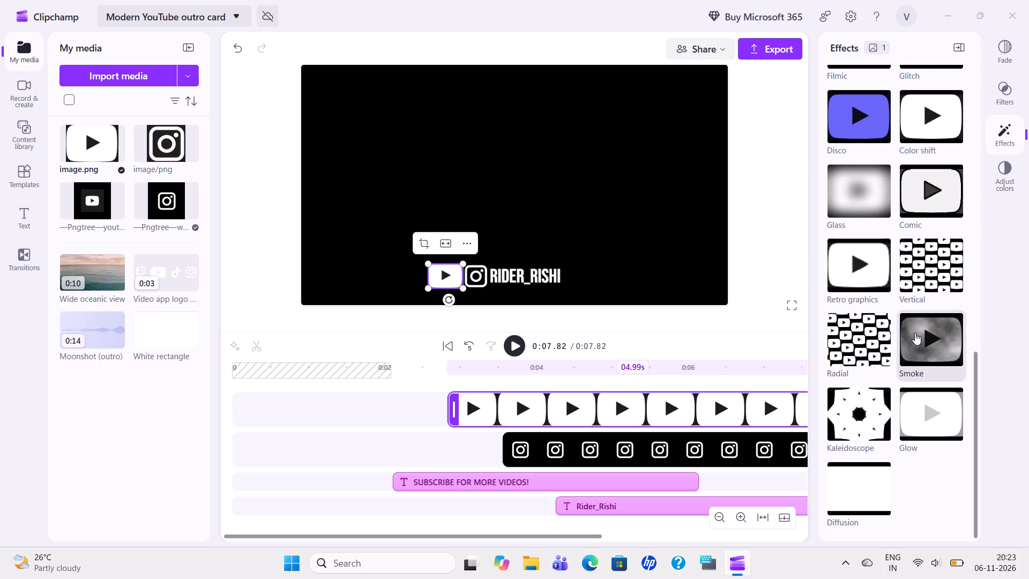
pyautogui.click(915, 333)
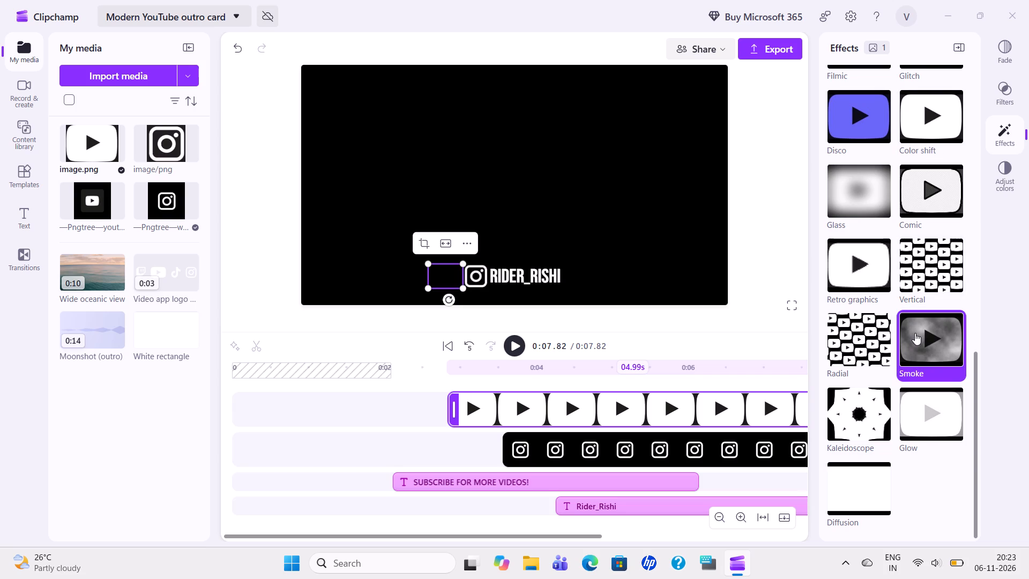
# Play the outro to check the YouTube icon with the Smoke effect, keeping Smoke applied to its clip.
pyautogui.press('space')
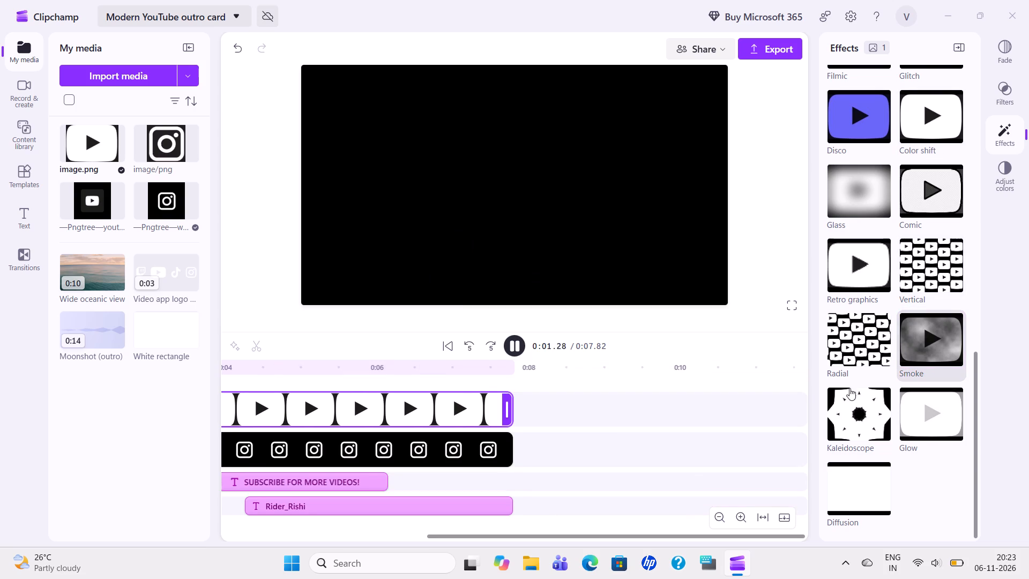
pyautogui.scroll(-1, 744, 424)
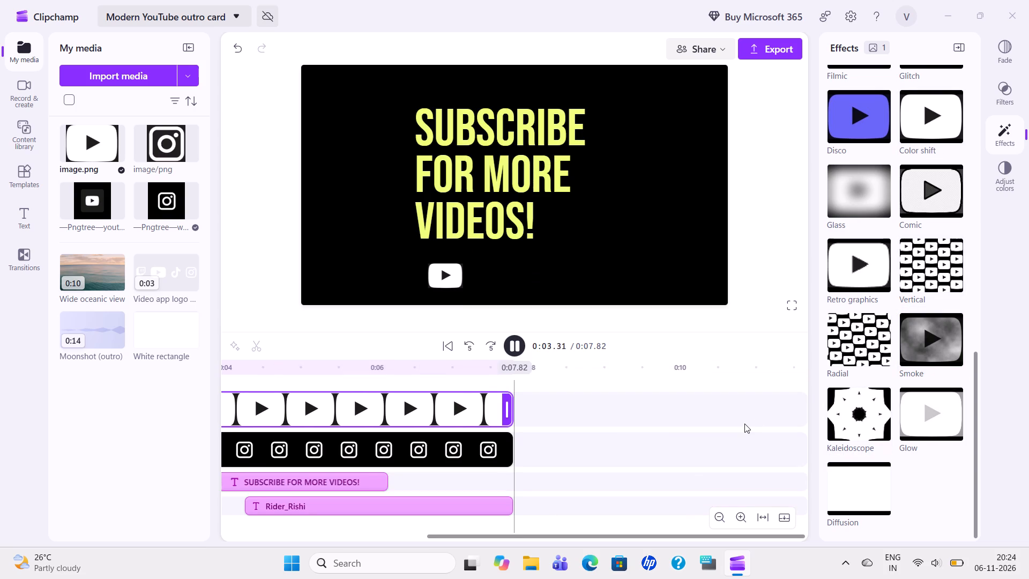
pyautogui.scroll(-2, 673, 430)
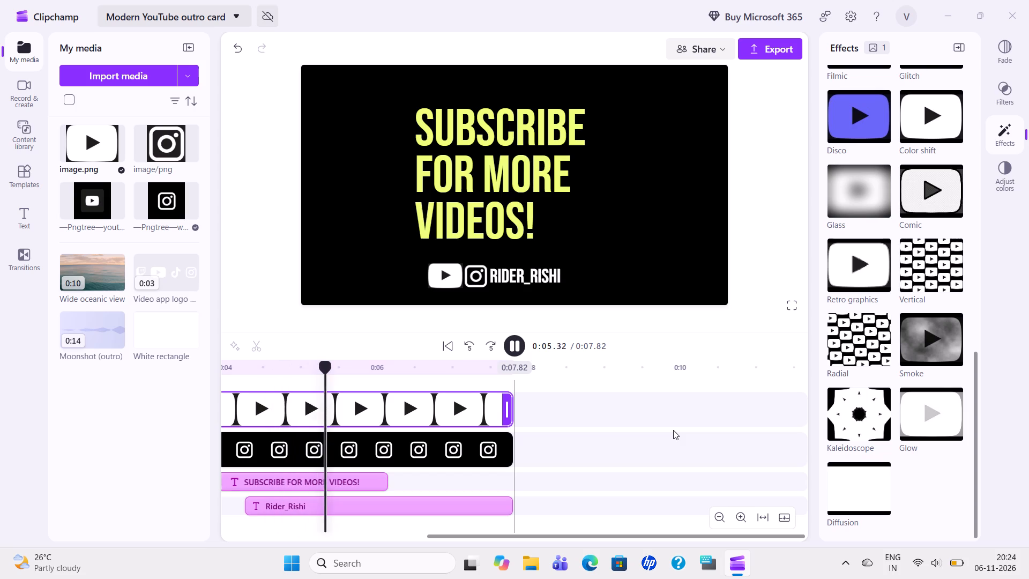
pyautogui.click(913, 345)
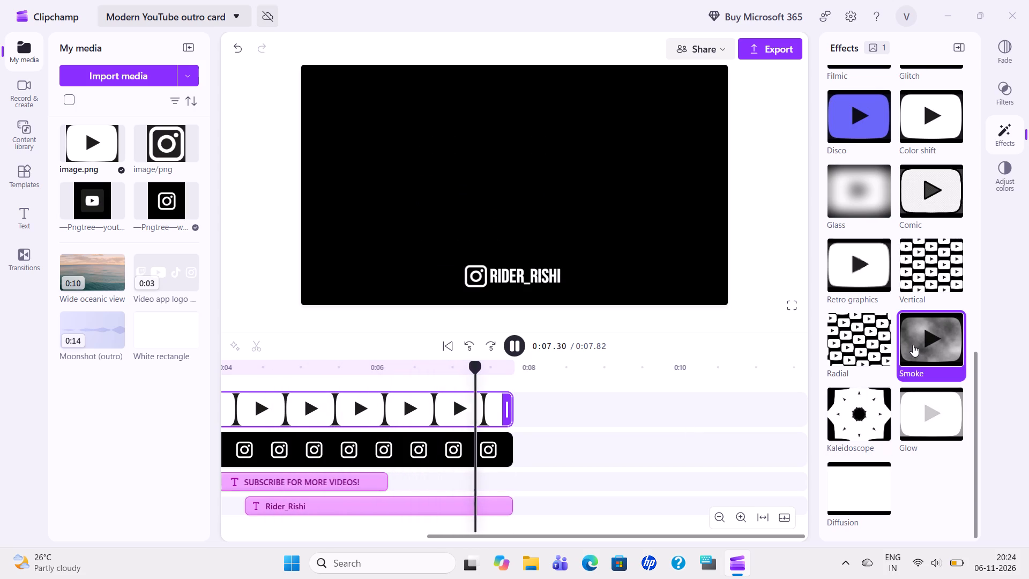
pyautogui.click(913, 345)
pyautogui.click(913, 345)
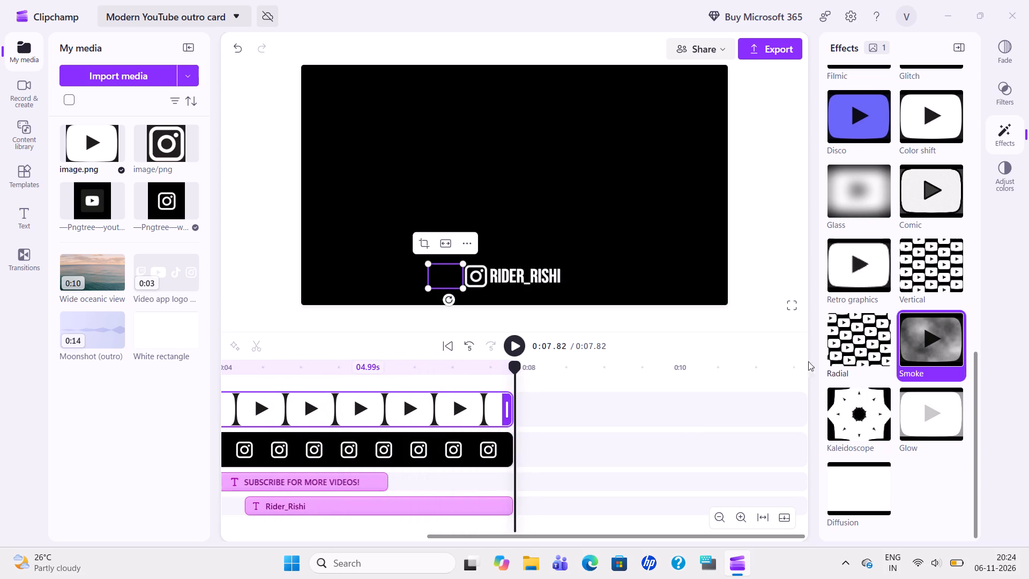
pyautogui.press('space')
pyautogui.click(943, 332)
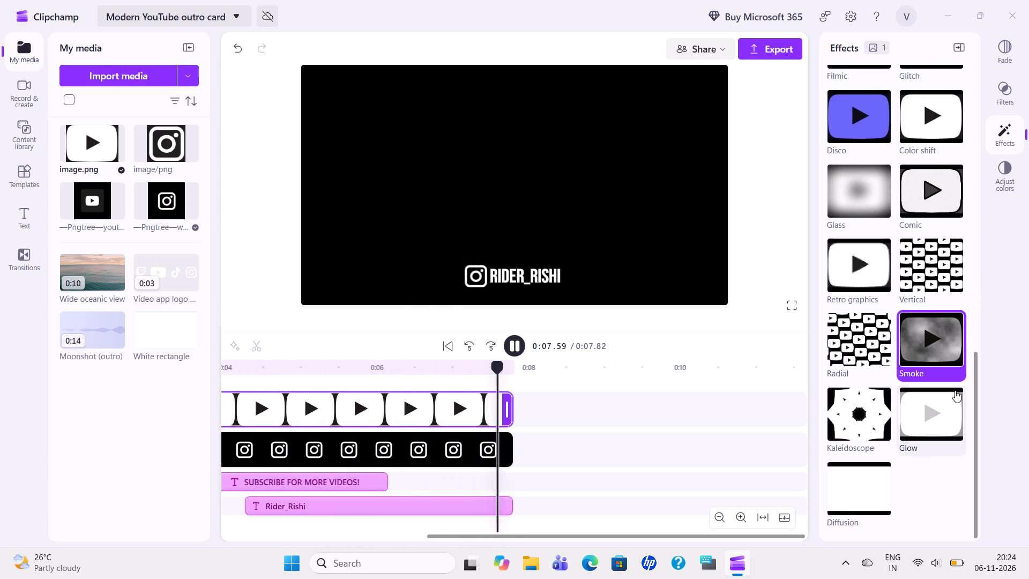
pyautogui.scroll(-1, 909, 270)
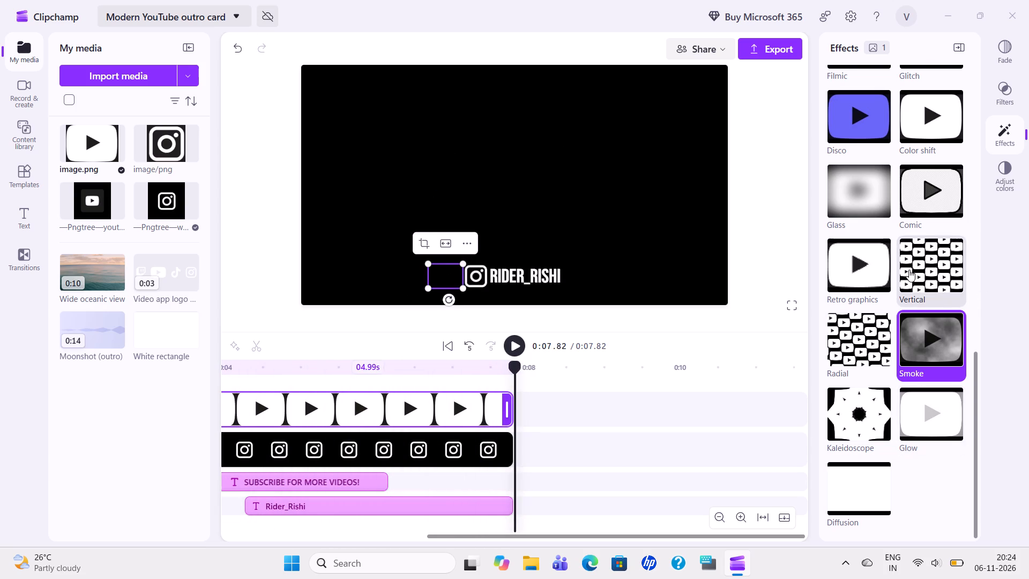
# Replace the Smoke effect on the YouTube icon clip with Vaporwave and play the outro to check it.
pyautogui.scroll(5, 909, 270)
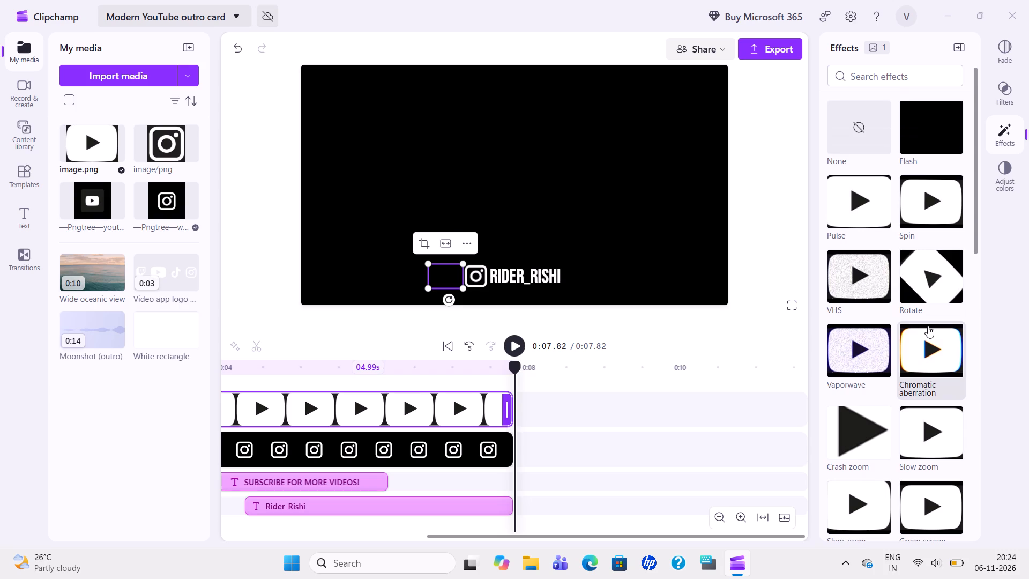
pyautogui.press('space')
pyautogui.click(866, 362)
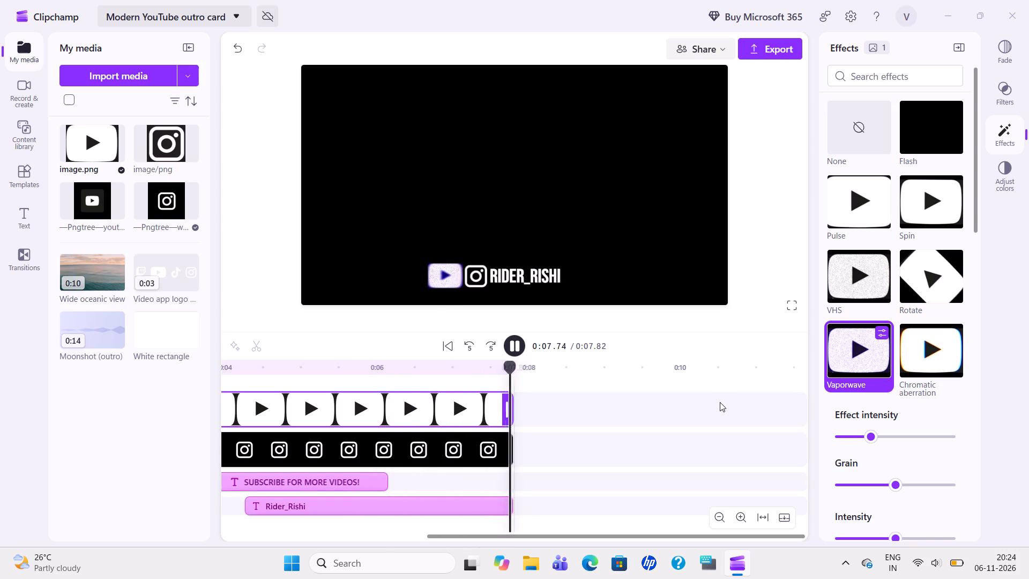
# Apply the Vaporwave effect to the Instagram icon clip and play the outro to check both icons.
pyautogui.scroll(-1, 719, 402)
pyautogui.hscroll(1, 615, 459)
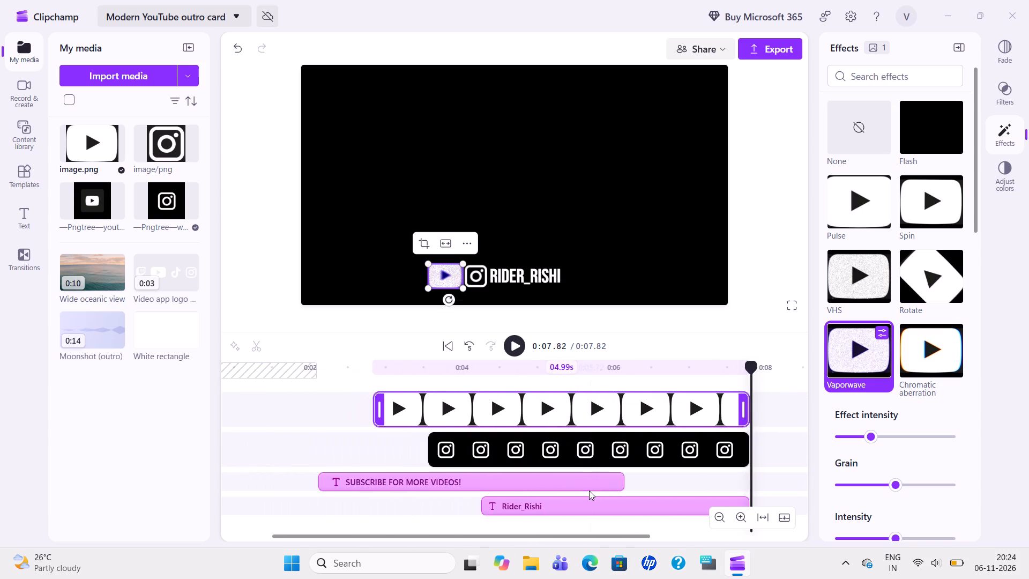
pyautogui.click(584, 454)
pyautogui.click(852, 349)
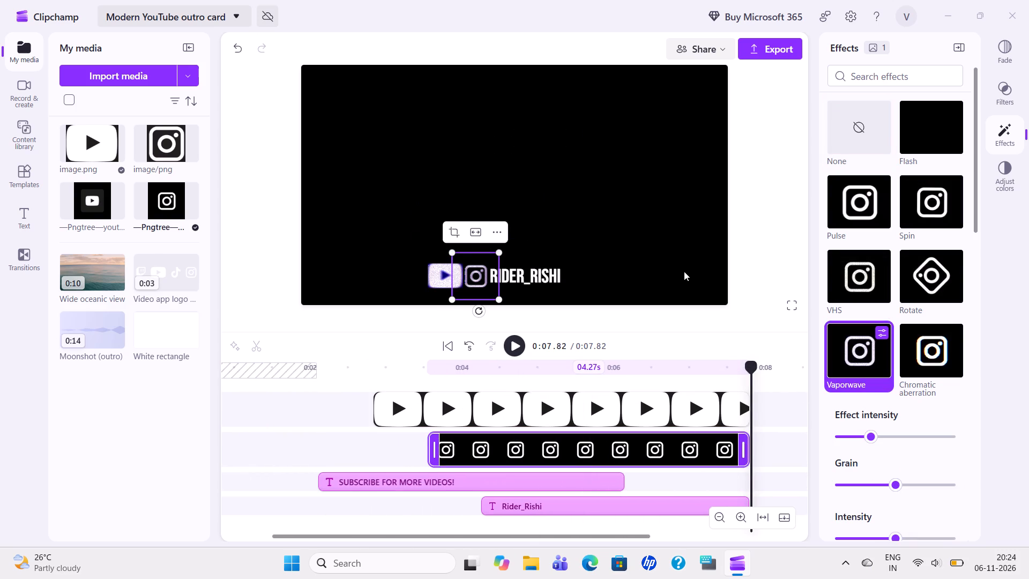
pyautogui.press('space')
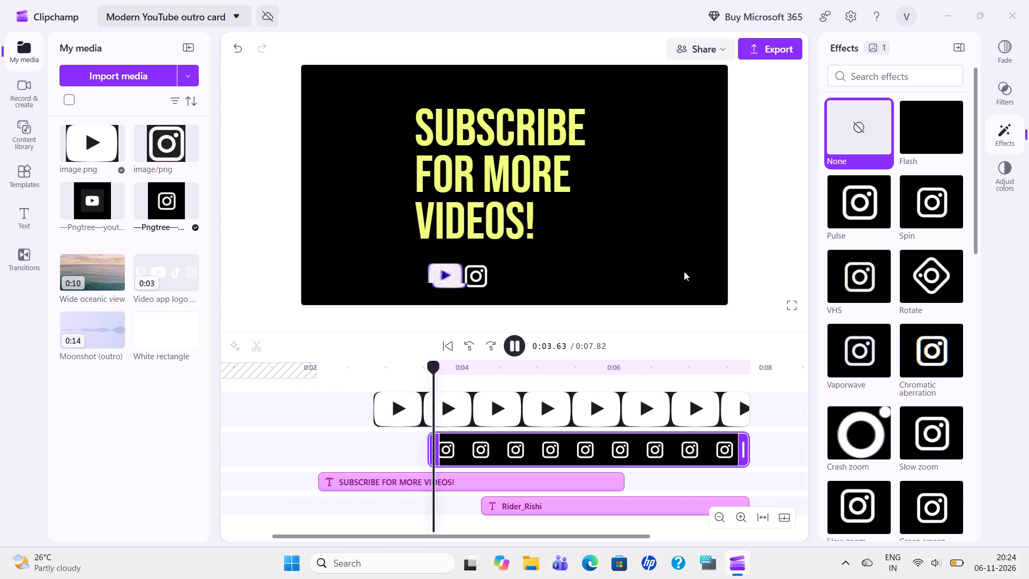
pyautogui.click(666, 453)
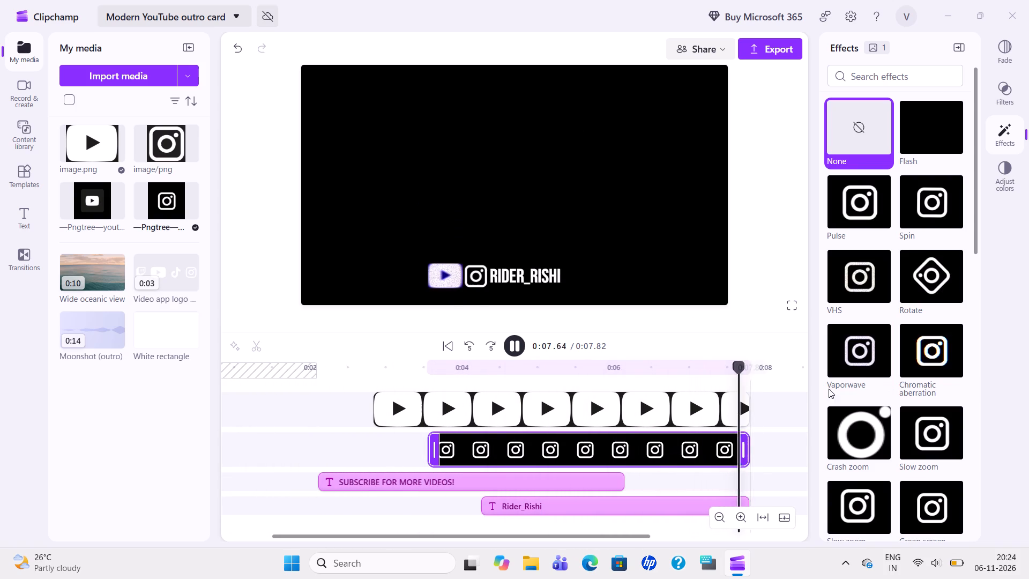
pyautogui.click(857, 367)
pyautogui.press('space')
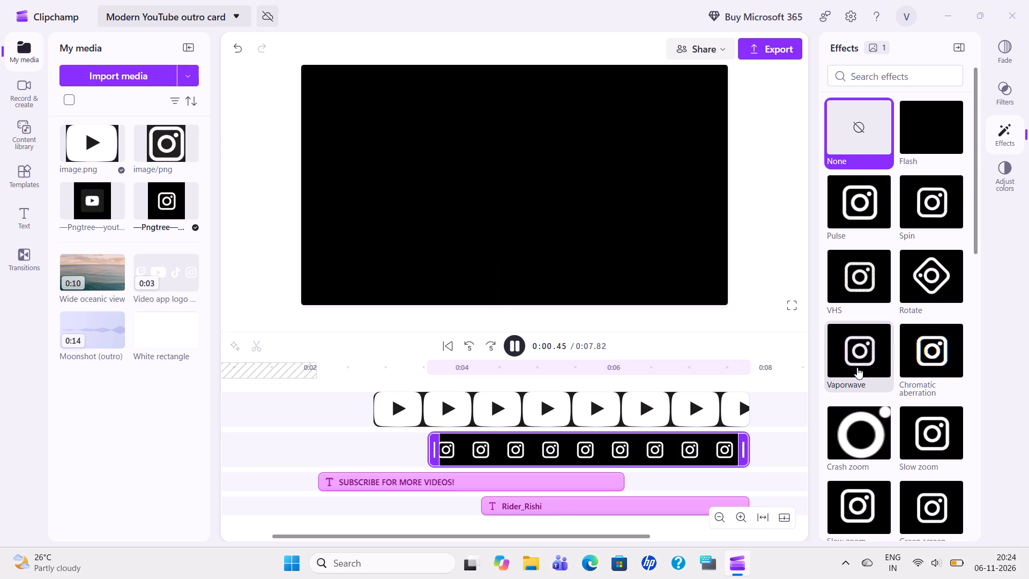
pyautogui.click(857, 367)
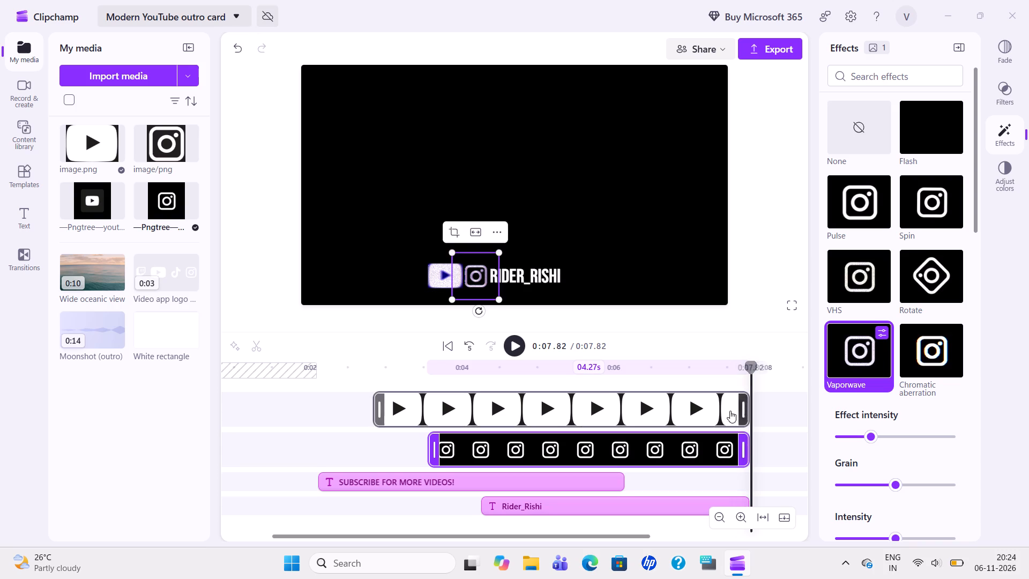
# Select the handle text clip in the timeline to choose an effect for it.
pyautogui.click(624, 503)
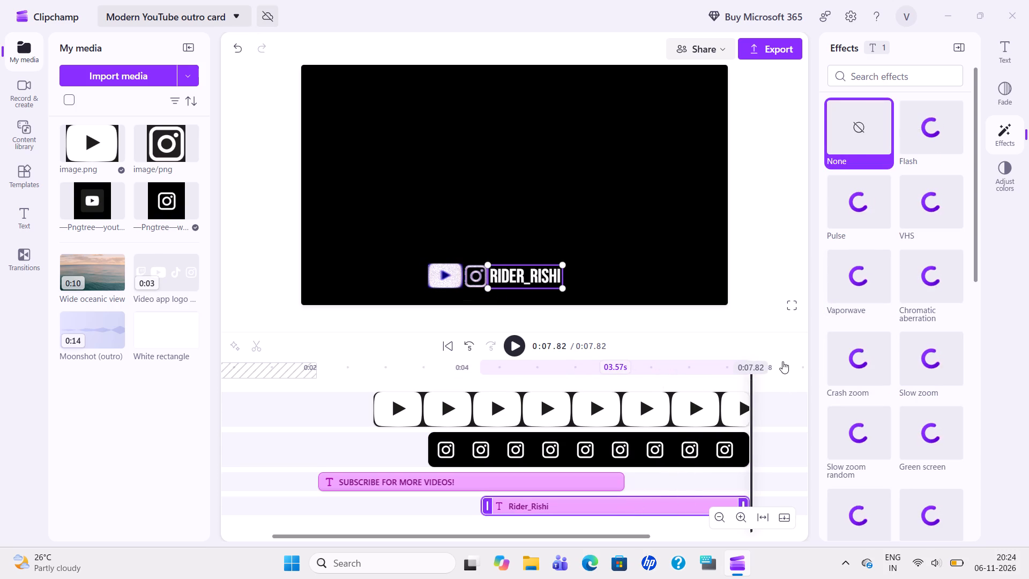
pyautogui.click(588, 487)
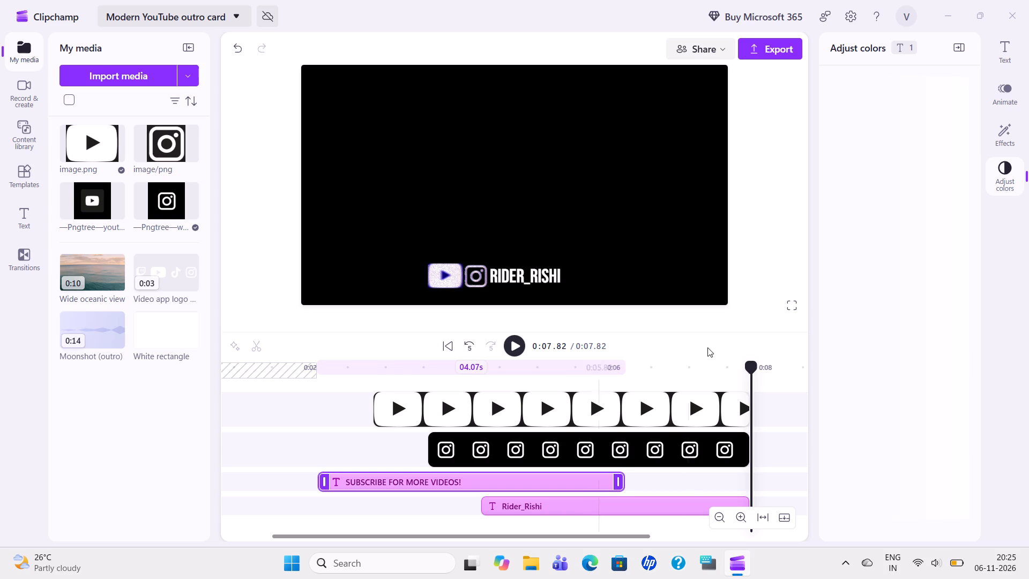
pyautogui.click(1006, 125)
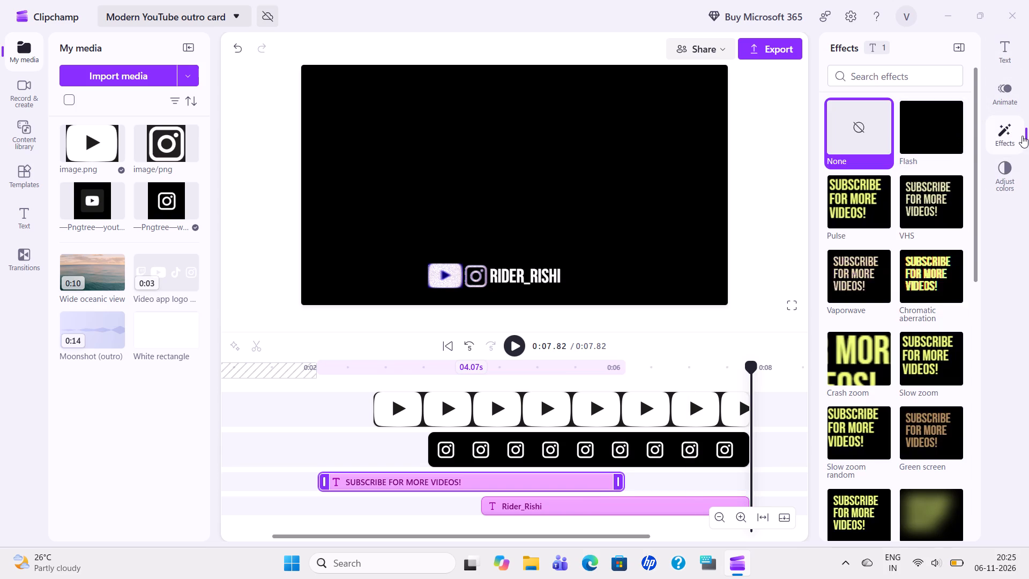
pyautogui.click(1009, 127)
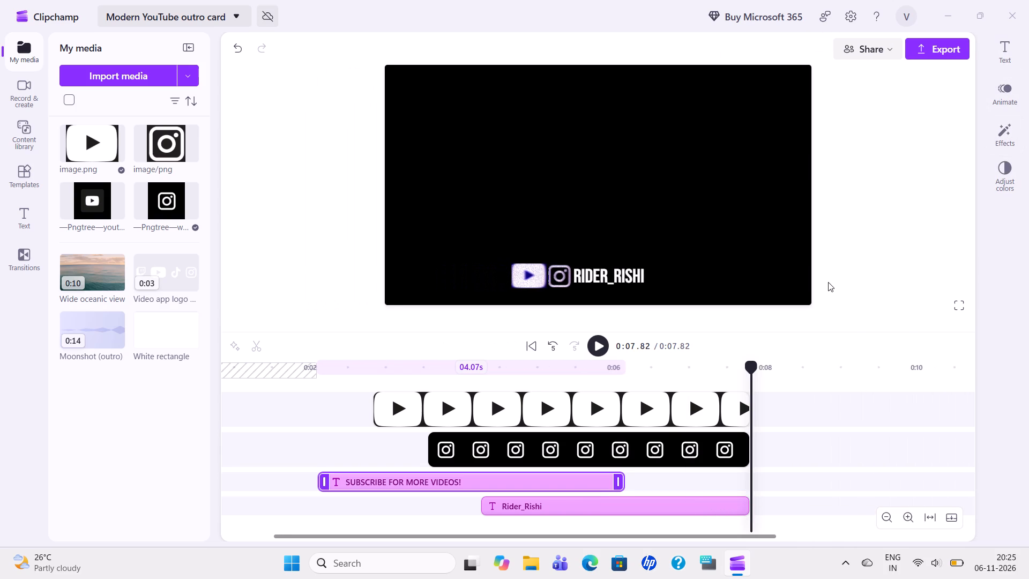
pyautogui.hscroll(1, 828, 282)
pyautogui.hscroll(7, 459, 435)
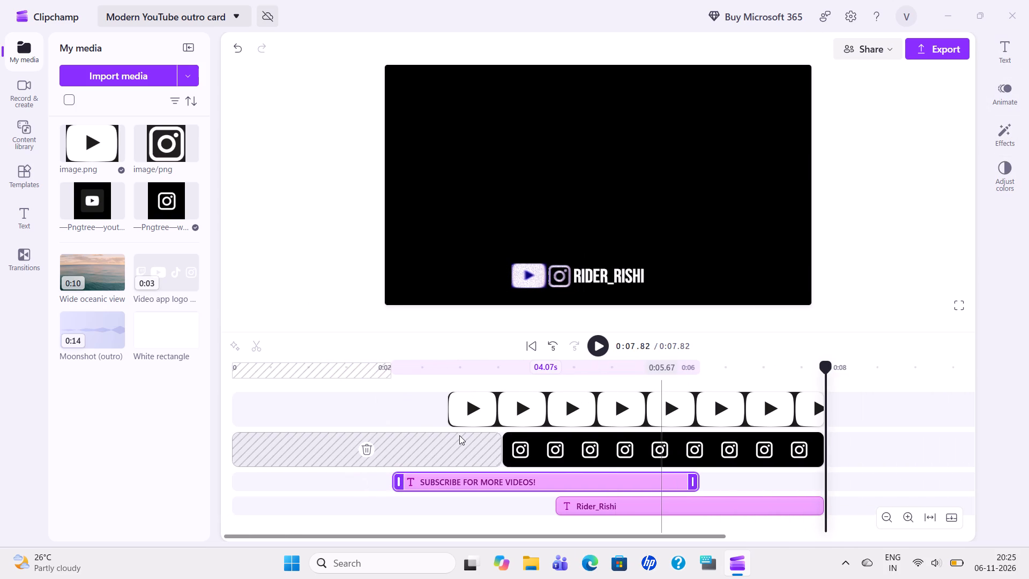
# Play the outro from before the title to check the YouTube icon's effect and the timing of the clips.
pyautogui.click(293, 458)
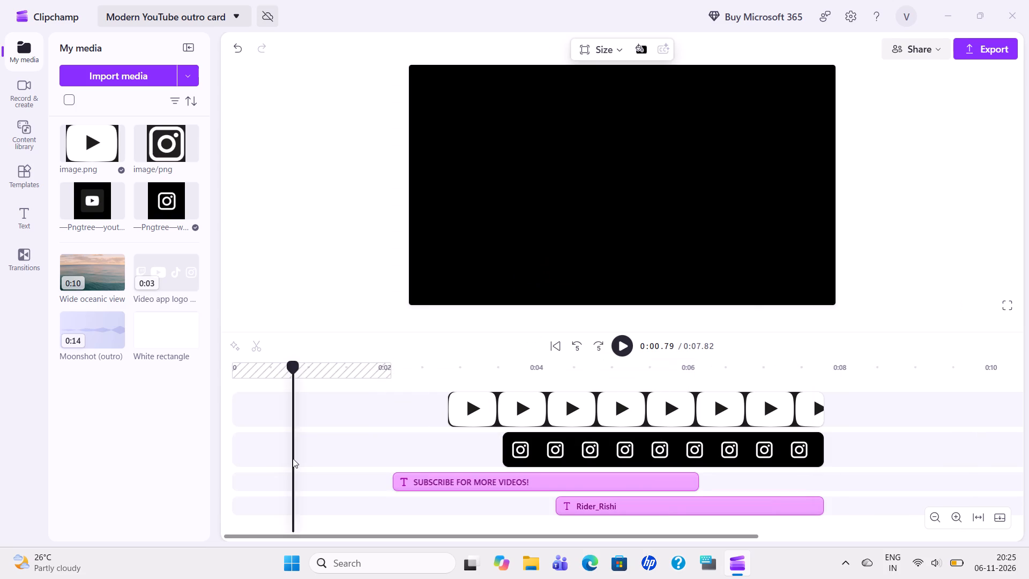
pyautogui.click(315, 410)
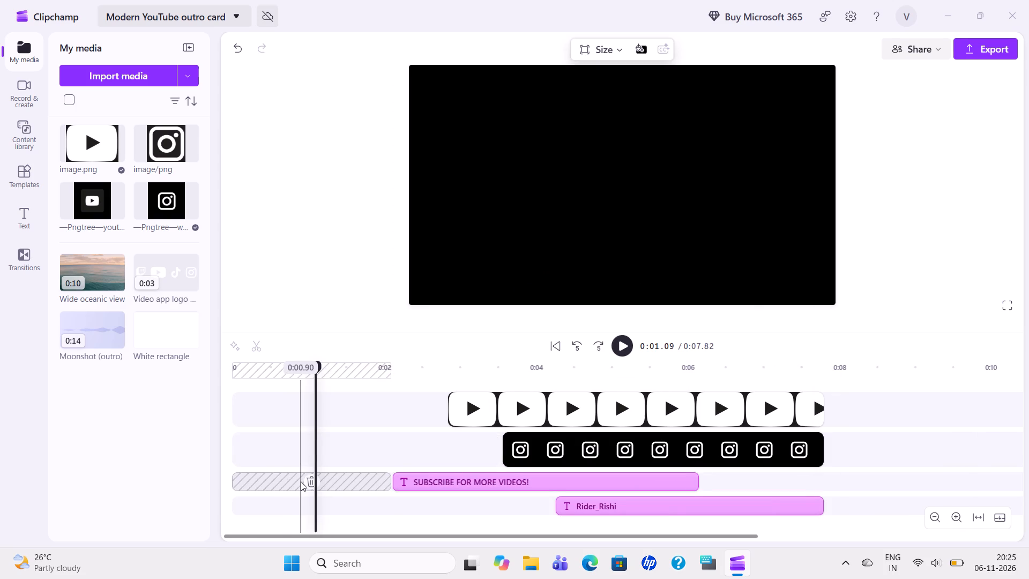
pyautogui.click(301, 481)
pyautogui.click(324, 506)
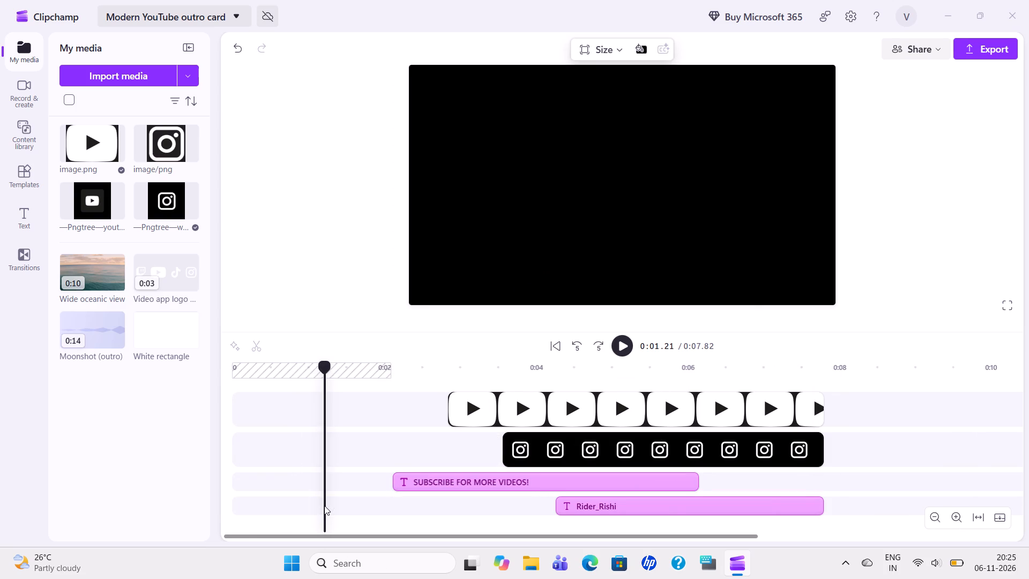
pyautogui.press('space')
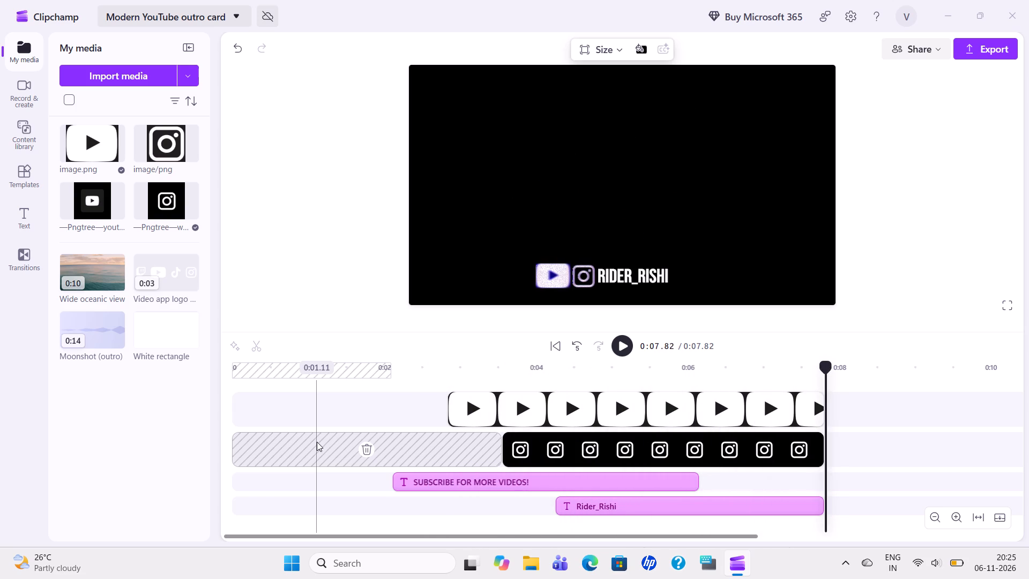
pyautogui.press('space')
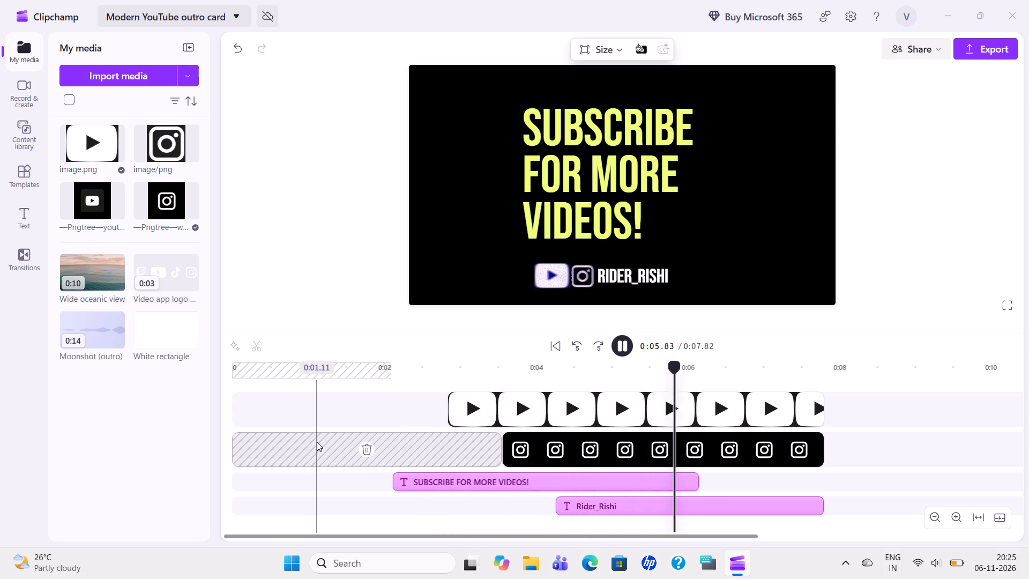
pyautogui.press('space')
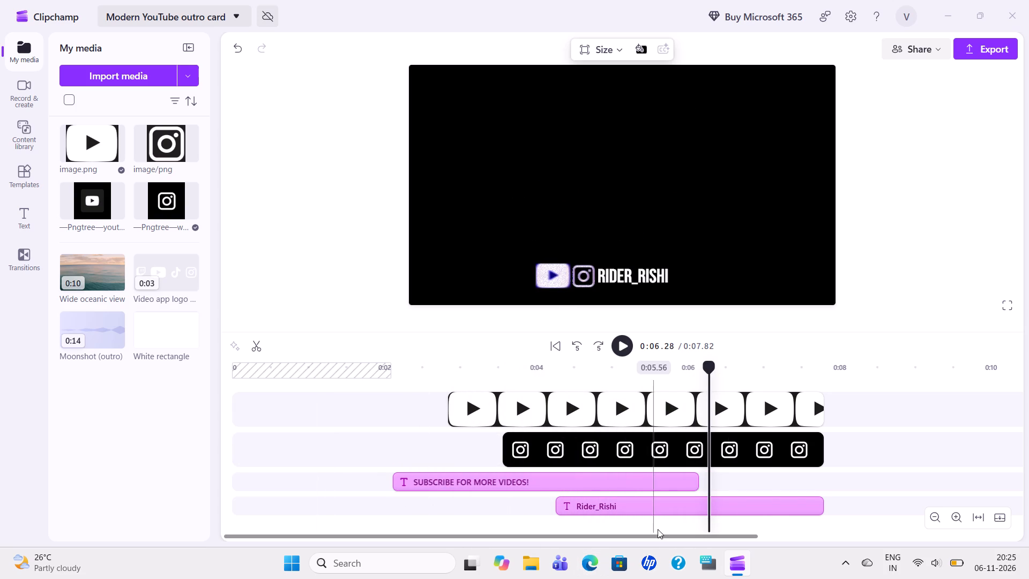
# Trim the ends of the handle text, Instagram icon and YouTube icon clips to match the end of the title clip.
pyautogui.moveTo(819, 506); pyautogui.dragTo(697, 512)
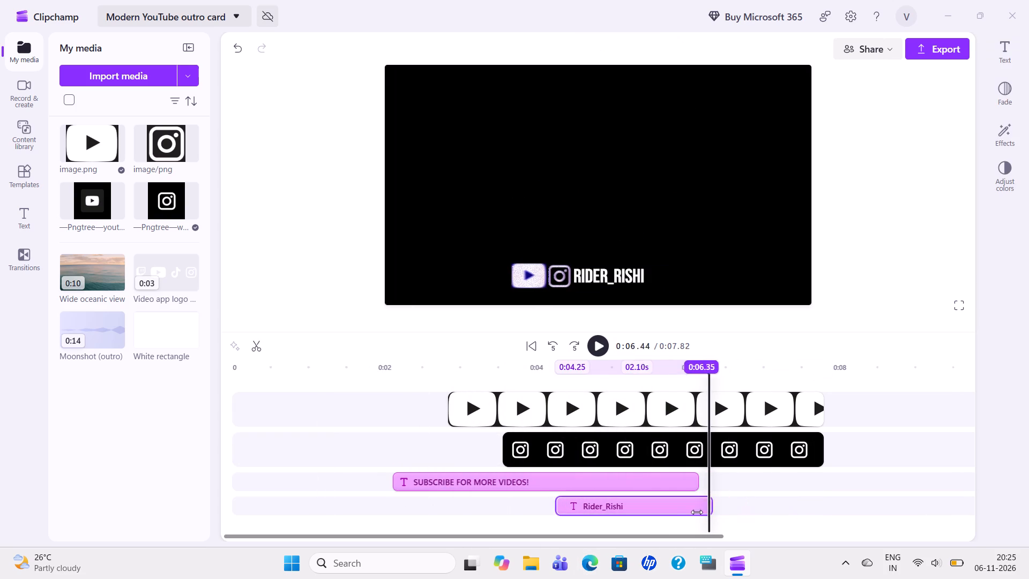
pyautogui.moveTo(697, 512); pyautogui.dragTo(693, 508)
pyautogui.moveTo(822, 454); pyautogui.dragTo(714, 458)
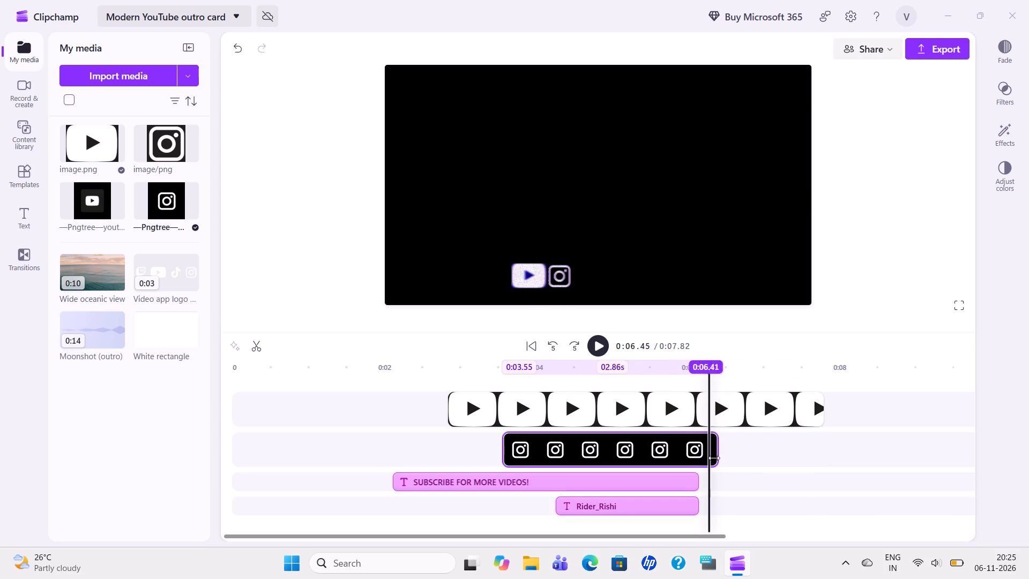
pyautogui.moveTo(714, 458); pyautogui.dragTo(698, 461)
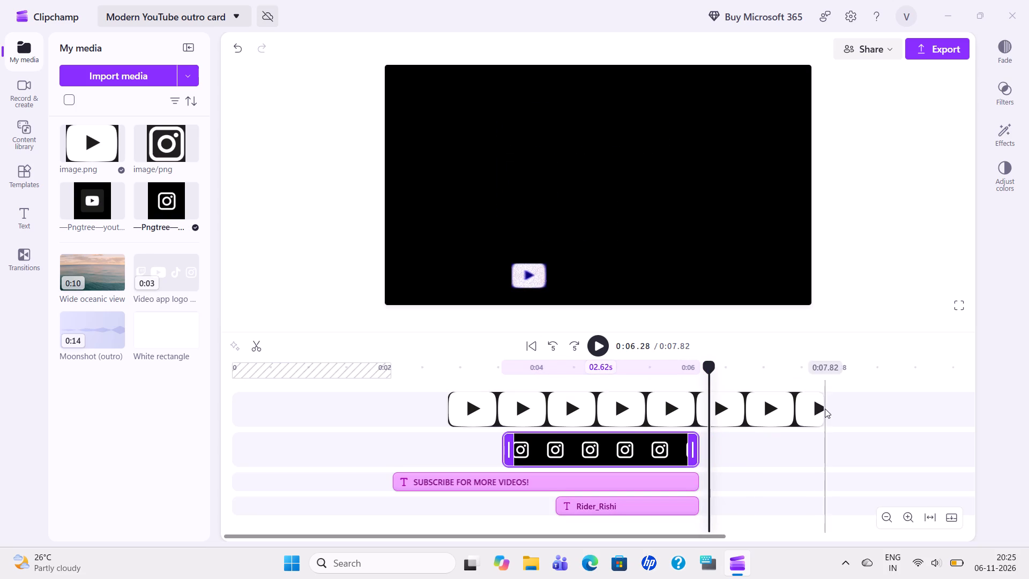
pyautogui.moveTo(820, 409); pyautogui.dragTo(692, 440)
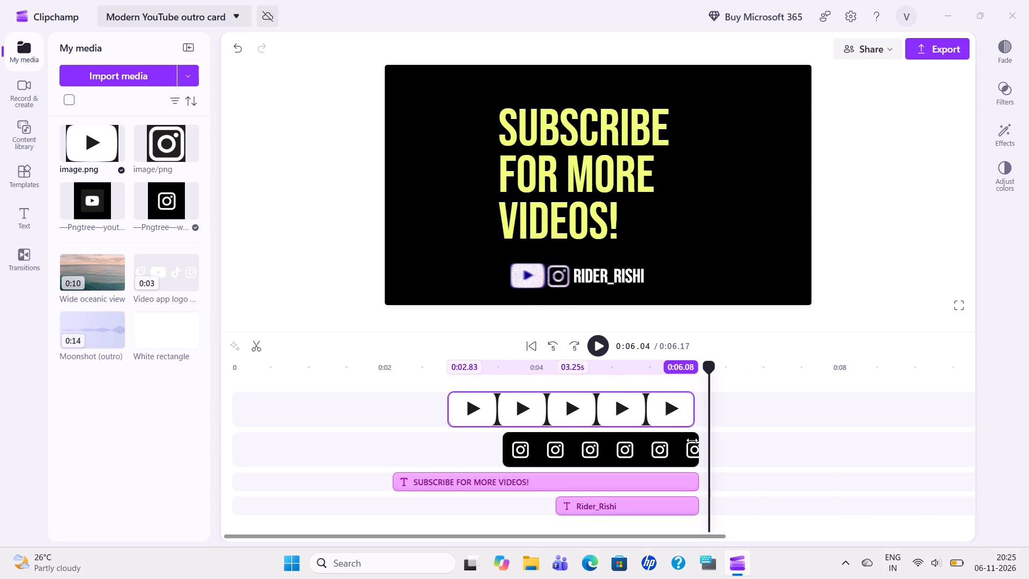
pyautogui.moveTo(692, 440); pyautogui.dragTo(696, 439)
# Play the outro from the beginning to check the trimmed icon and text clips.
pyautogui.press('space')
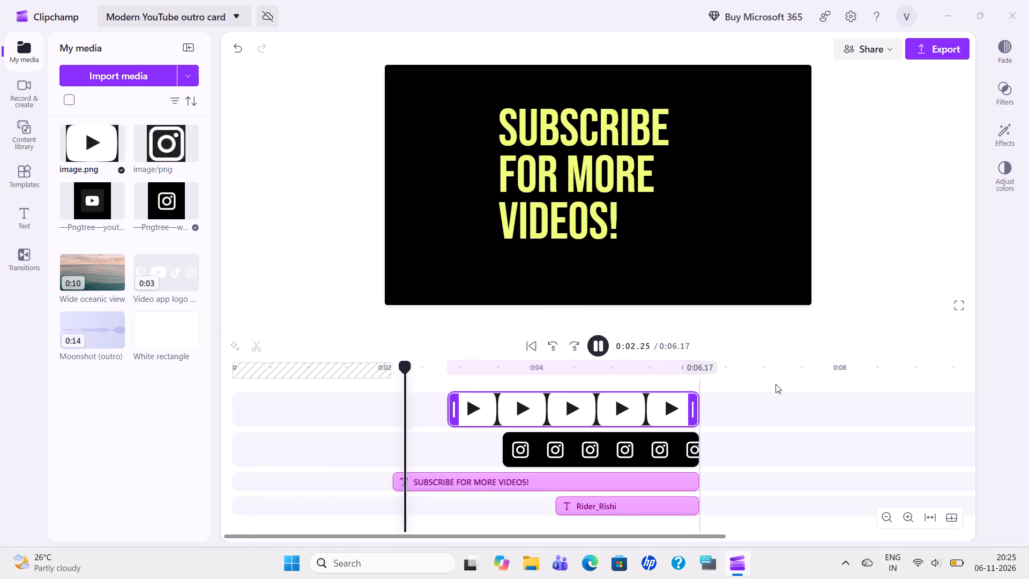
# Move the SUBSCRIBE FOR MORE VIDEOS! title clip to the very start of the timeline, closing the empty gap before it.
pyautogui.click(450, 483)
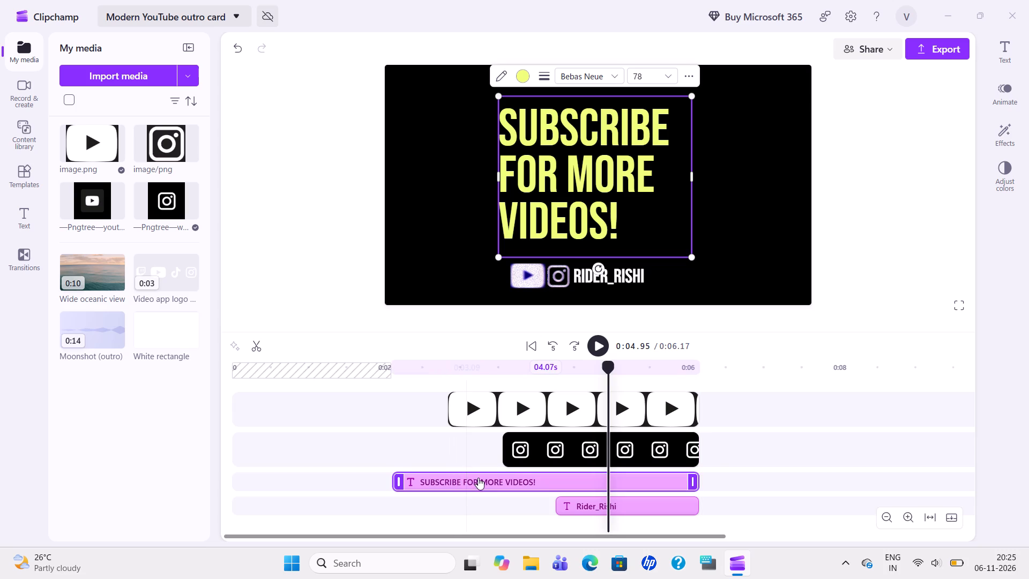
pyautogui.moveTo(492, 480); pyautogui.dragTo(389, 480)
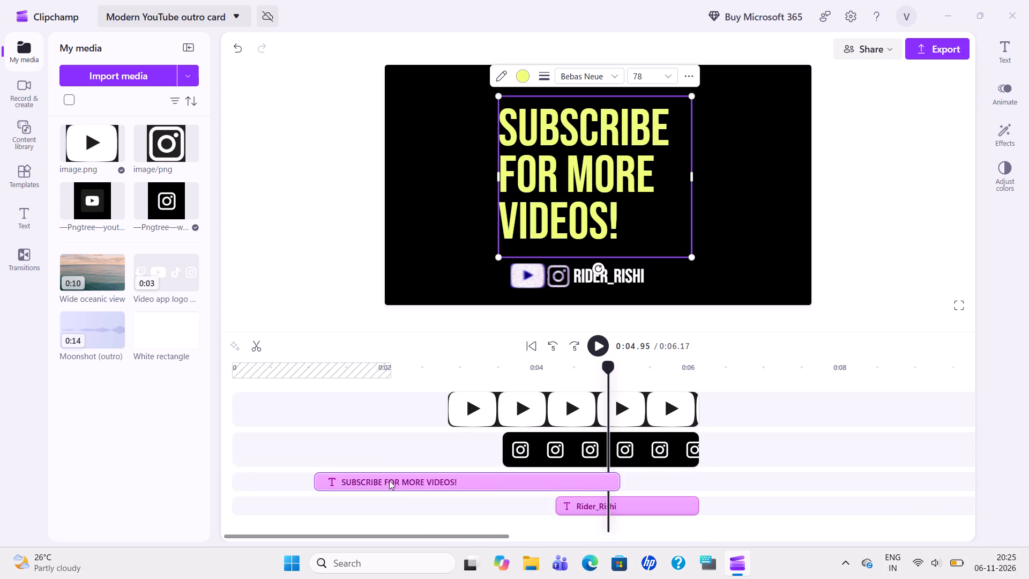
pyautogui.moveTo(389, 480); pyautogui.dragTo(325, 479)
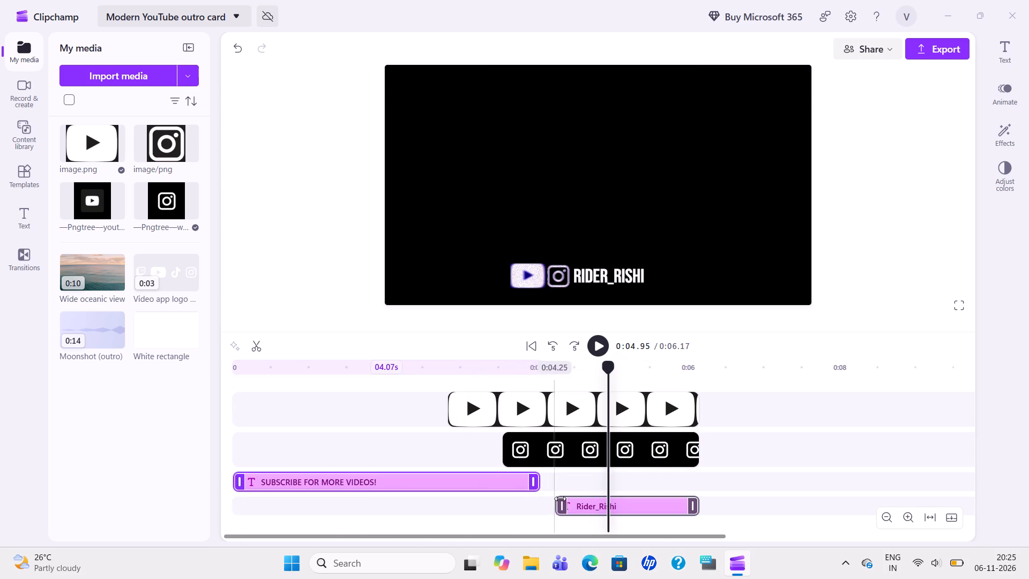
# Shift the Rider_Rishi text, Instagram icon and YouTube icon clips earlier so their ends line up with the title clip's end.
pyautogui.moveTo(582, 503); pyautogui.dragTo(428, 499)
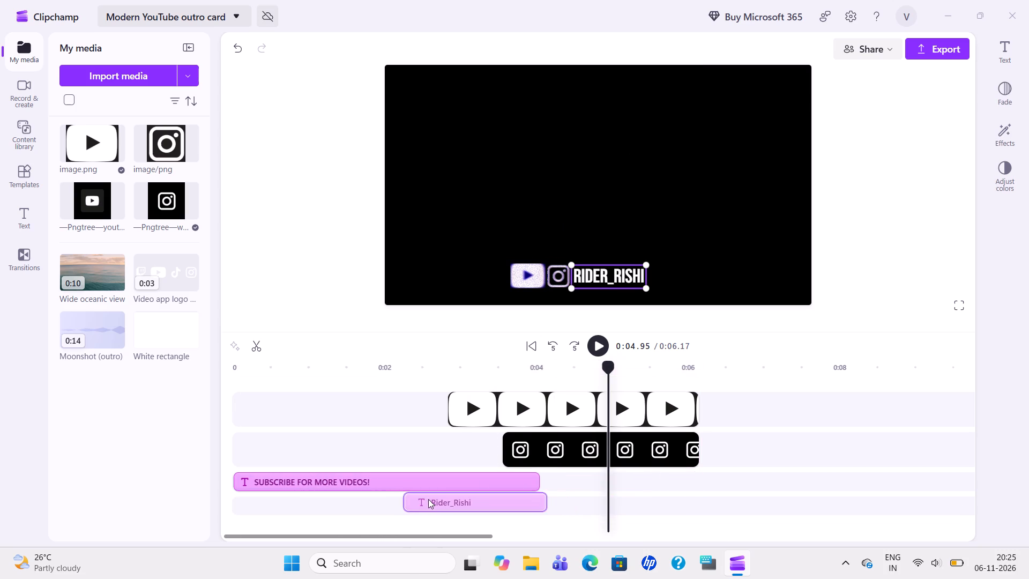
pyautogui.moveTo(428, 499); pyautogui.dragTo(421, 502)
pyautogui.moveTo(540, 452); pyautogui.dragTo(480, 456)
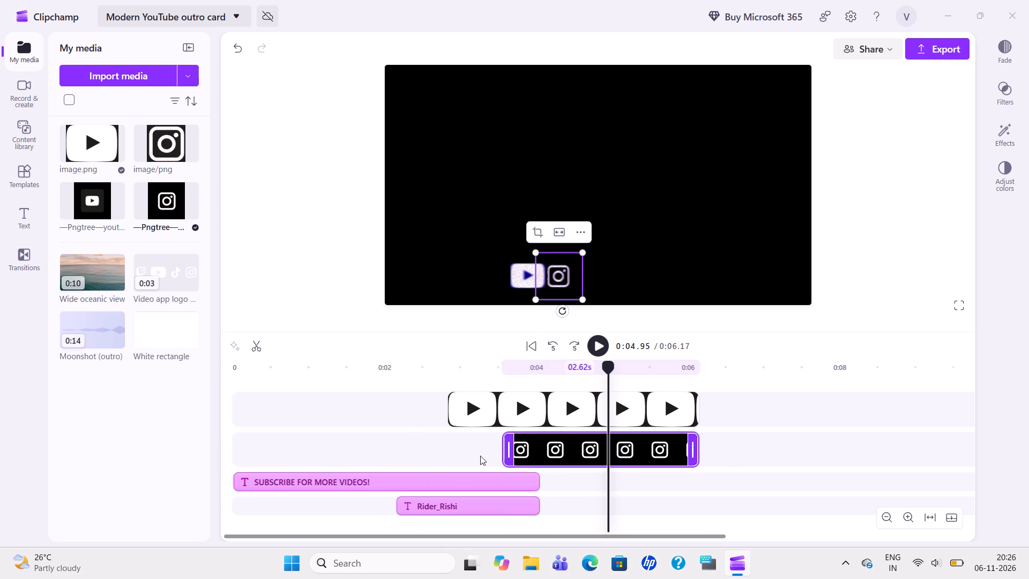
pyautogui.moveTo(480, 456); pyautogui.dragTo(378, 457)
pyautogui.moveTo(511, 407); pyautogui.dragTo(331, 412)
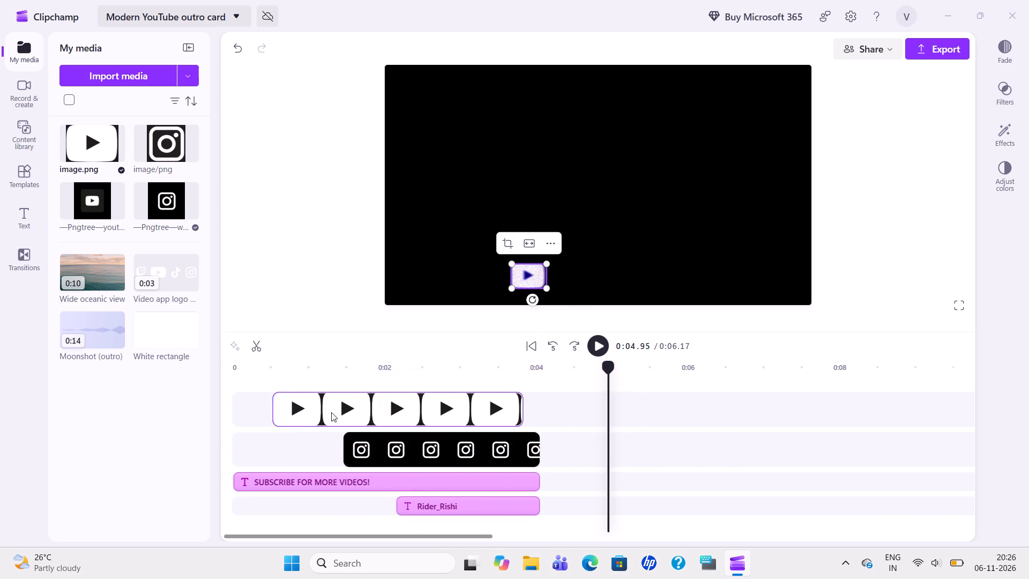
pyautogui.moveTo(331, 412); pyautogui.dragTo(351, 411)
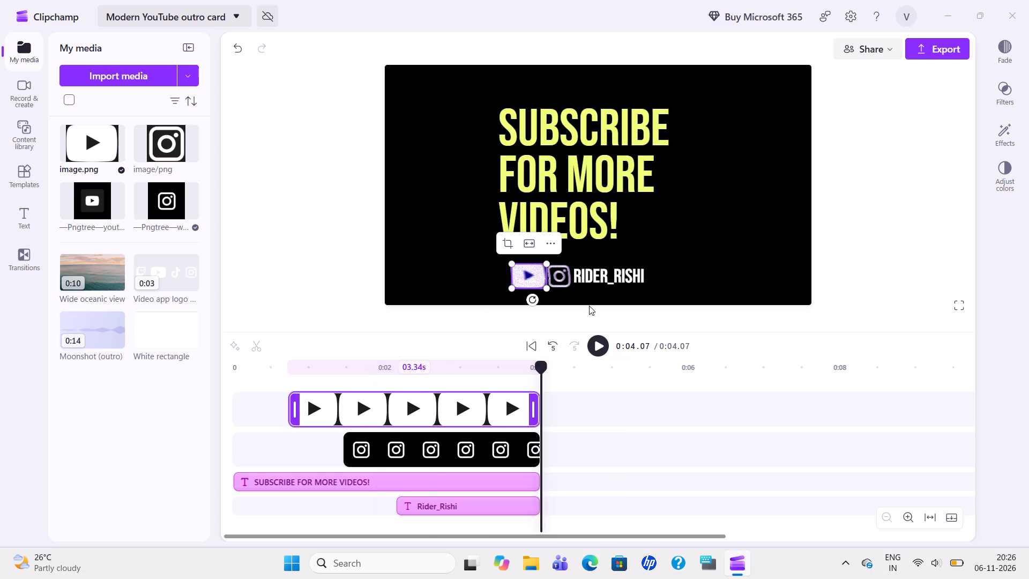
# Deselect the clips and play the outro repeatedly to check the timing of the shifted clips.
pyautogui.click(954, 276)
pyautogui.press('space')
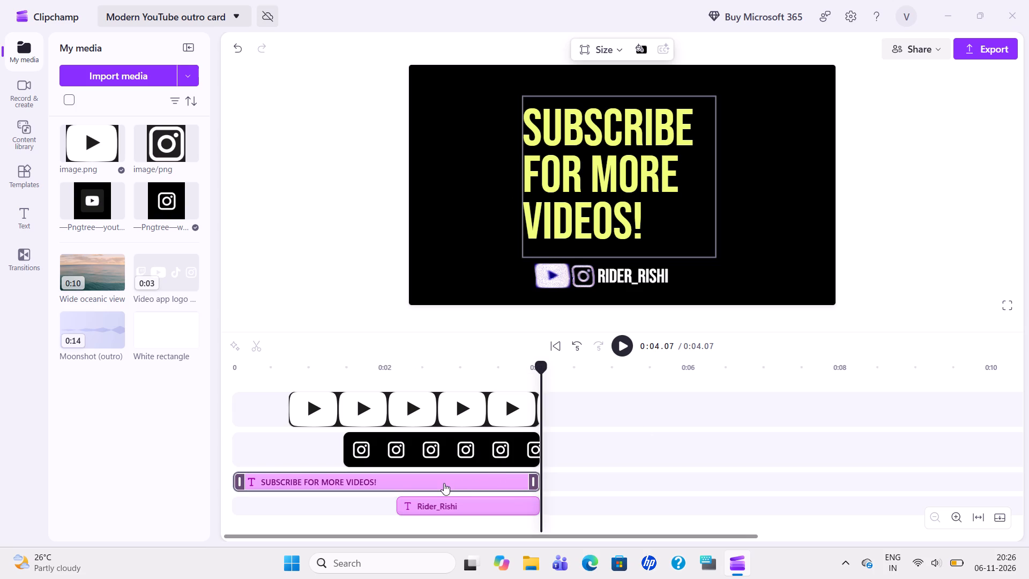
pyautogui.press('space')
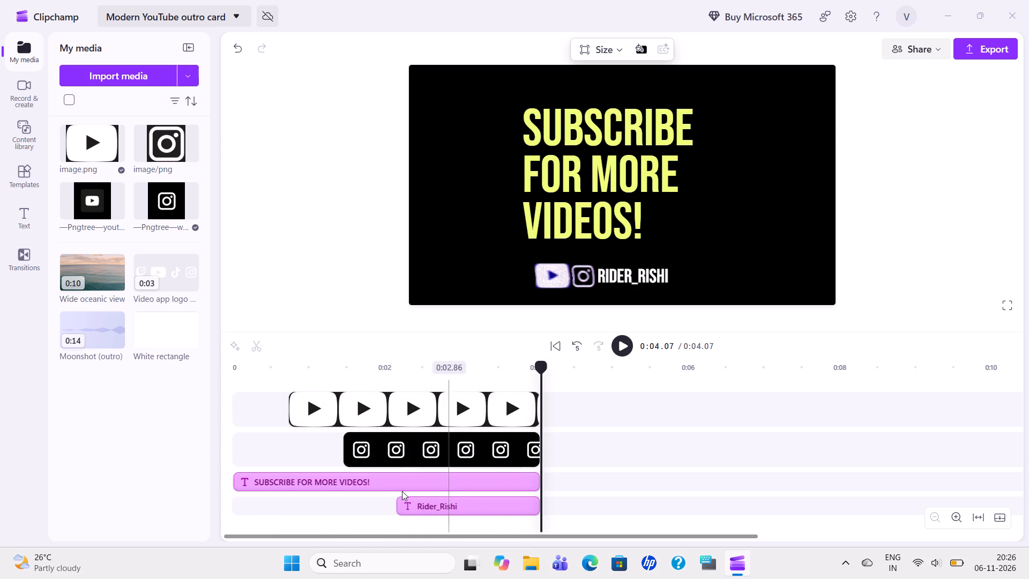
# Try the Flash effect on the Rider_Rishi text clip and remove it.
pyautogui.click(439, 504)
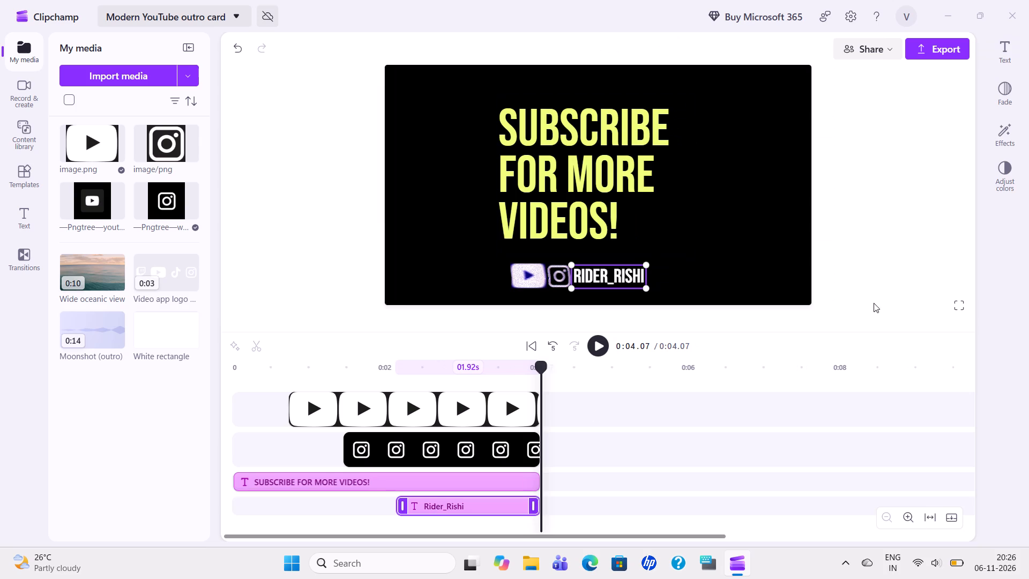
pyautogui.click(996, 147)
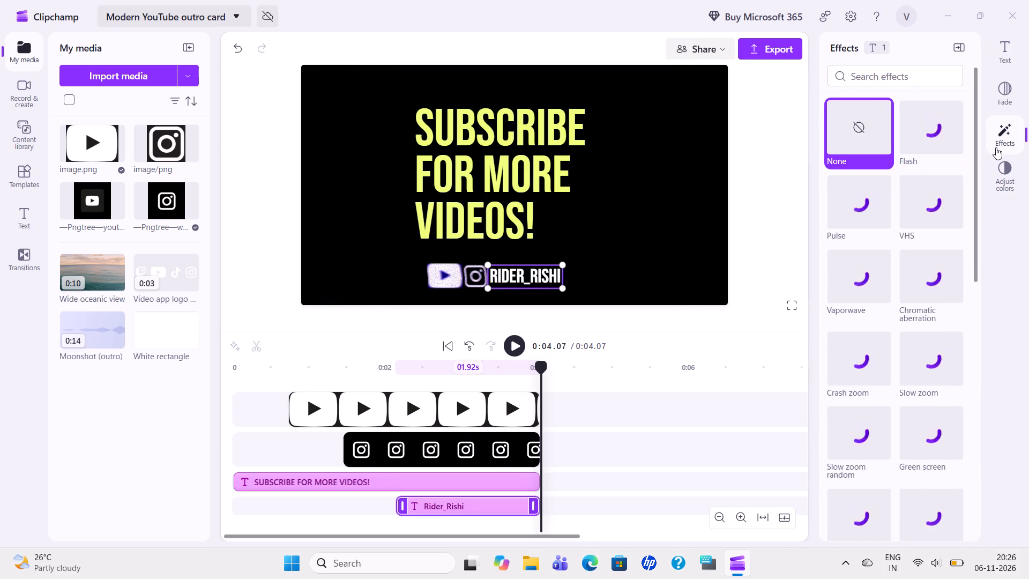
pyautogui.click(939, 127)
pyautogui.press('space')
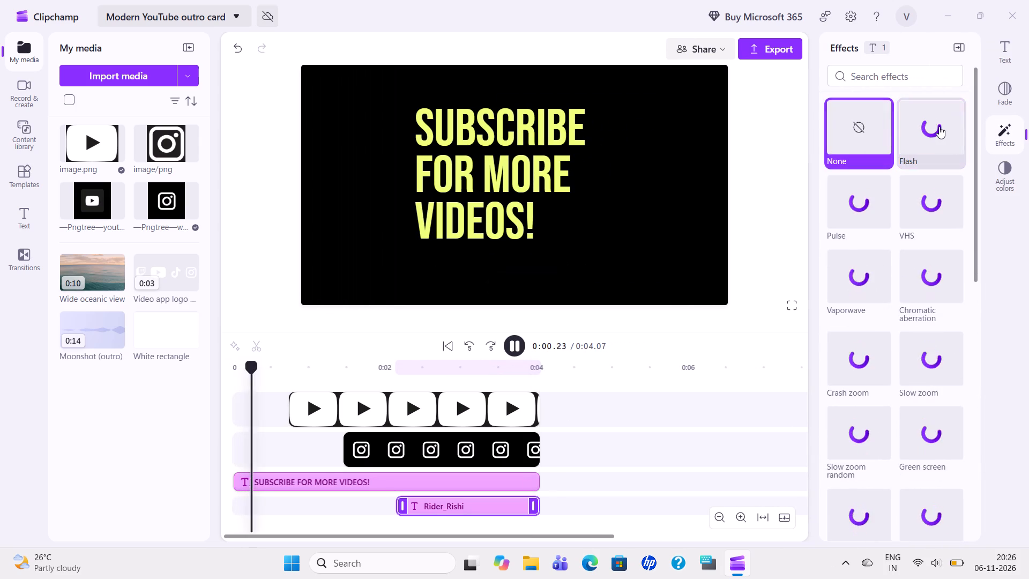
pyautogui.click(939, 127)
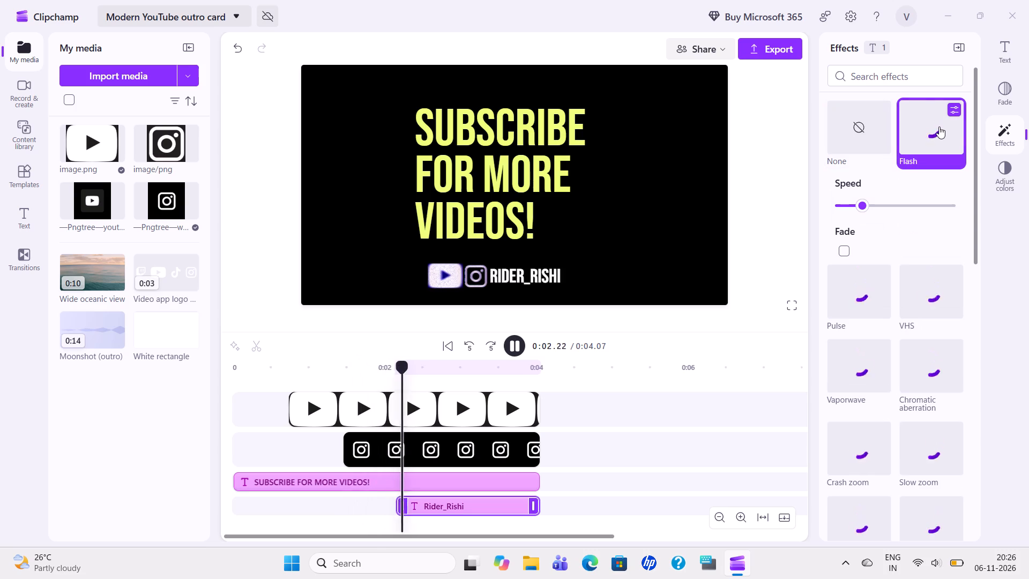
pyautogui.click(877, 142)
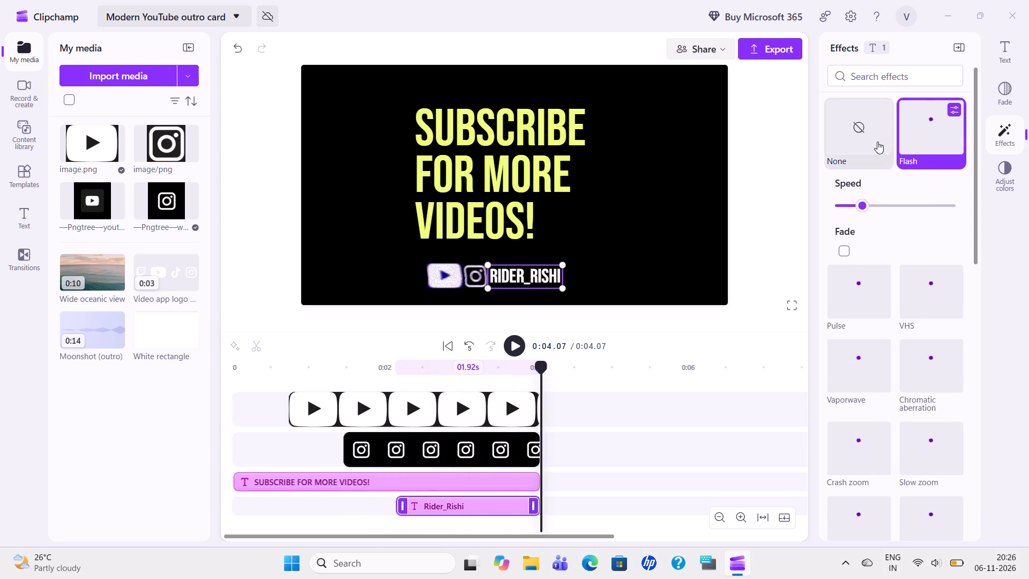
# Apply the Vaporwave effect to the Rider_Rishi text clip.
pyautogui.click(875, 296)
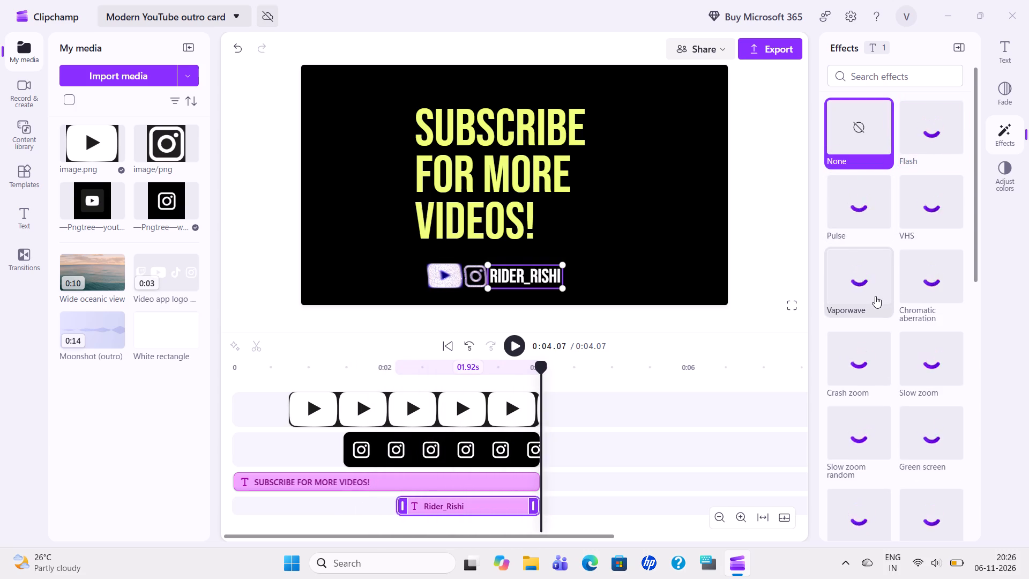
pyautogui.press('space')
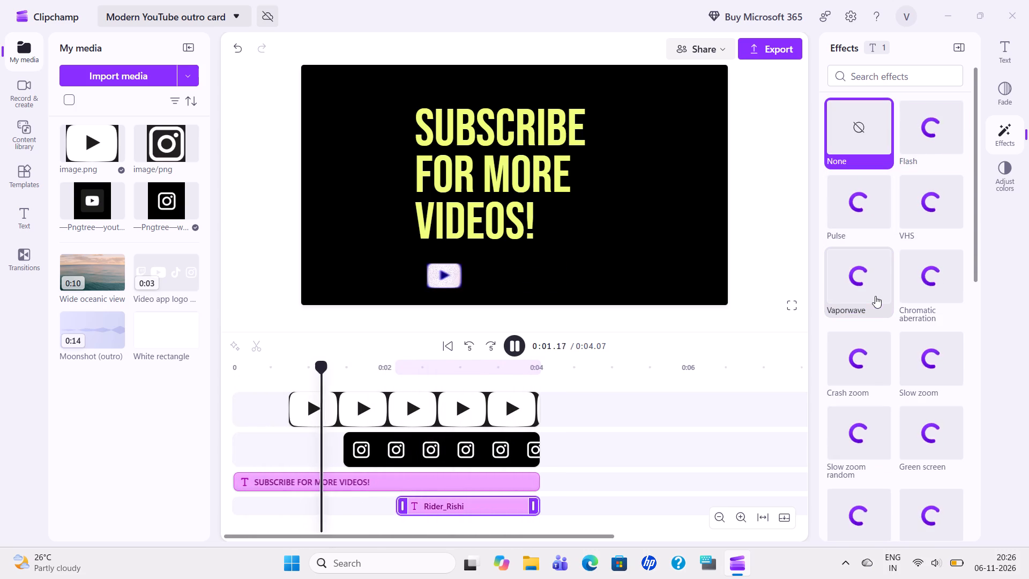
pyautogui.click(875, 296)
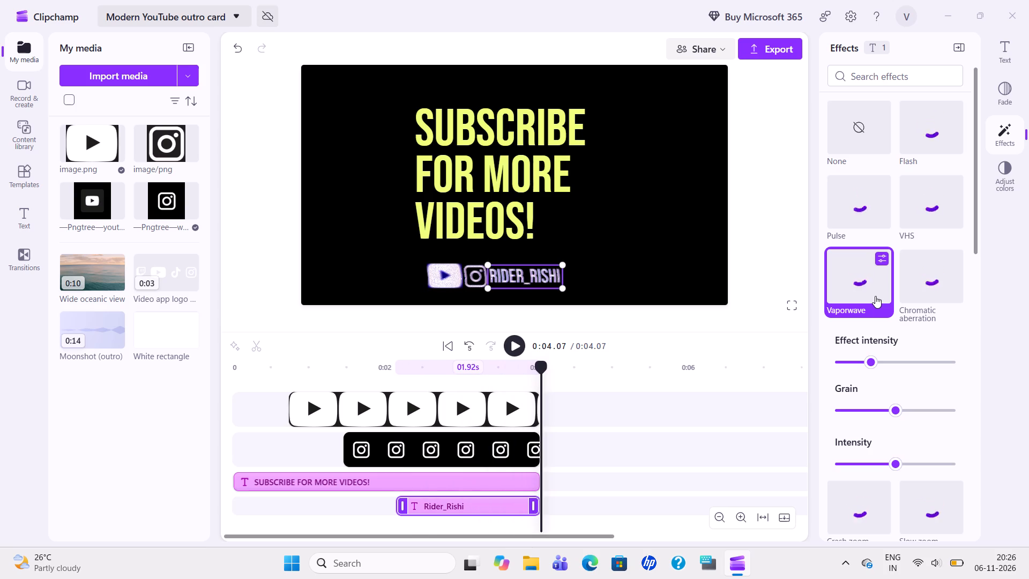
pyautogui.click(1012, 130)
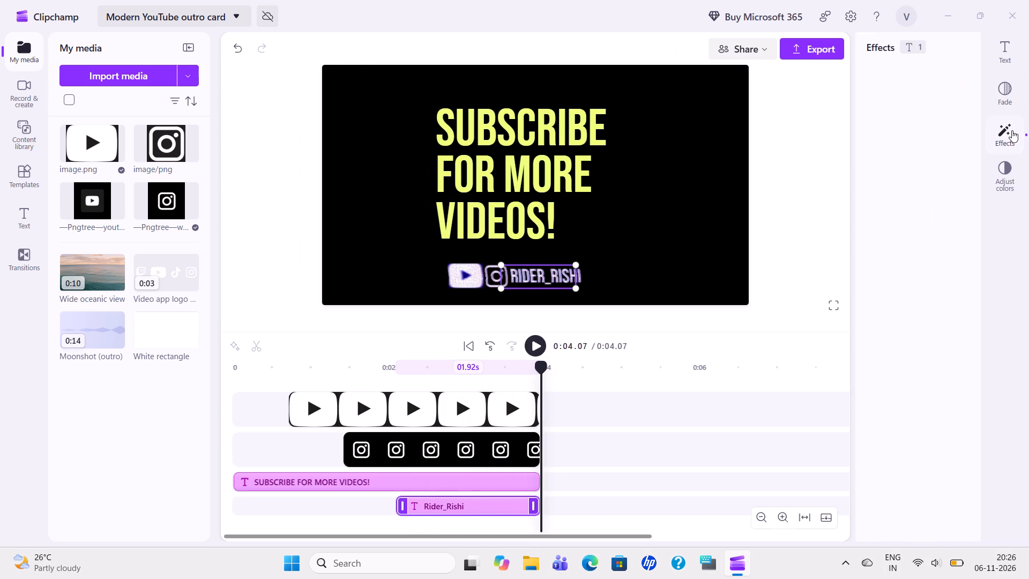
# Play the outro to check the Vaporwave effect on the handle text.
pyautogui.press('space')
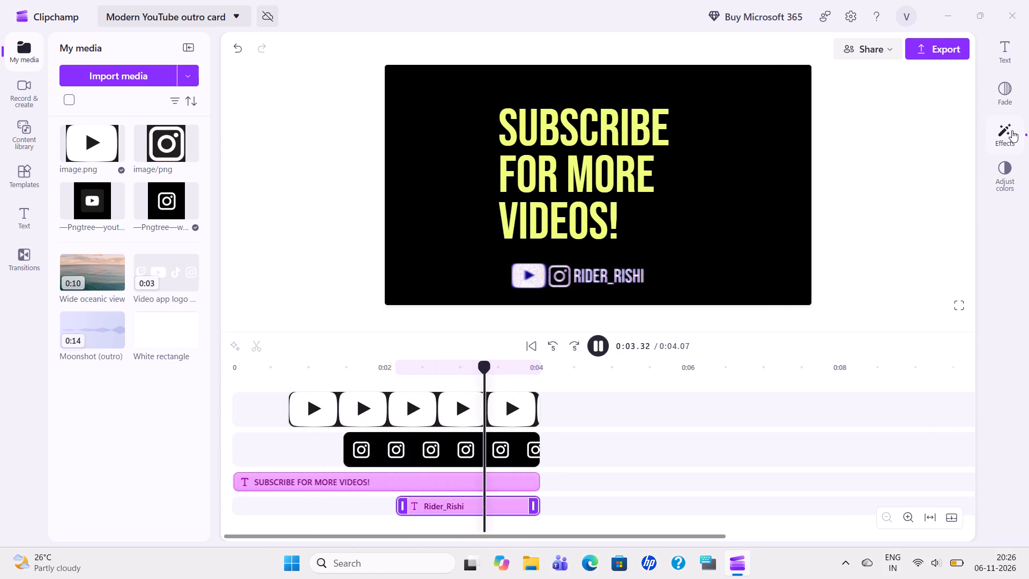
pyautogui.click(967, 84)
pyautogui.click(922, 144)
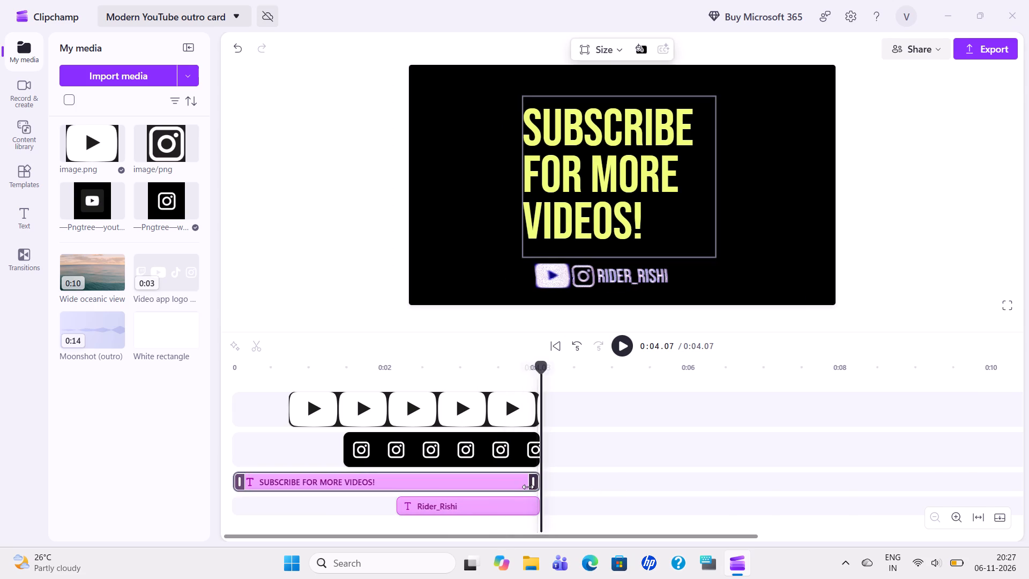
pyautogui.click(523, 484)
pyautogui.click(861, 252)
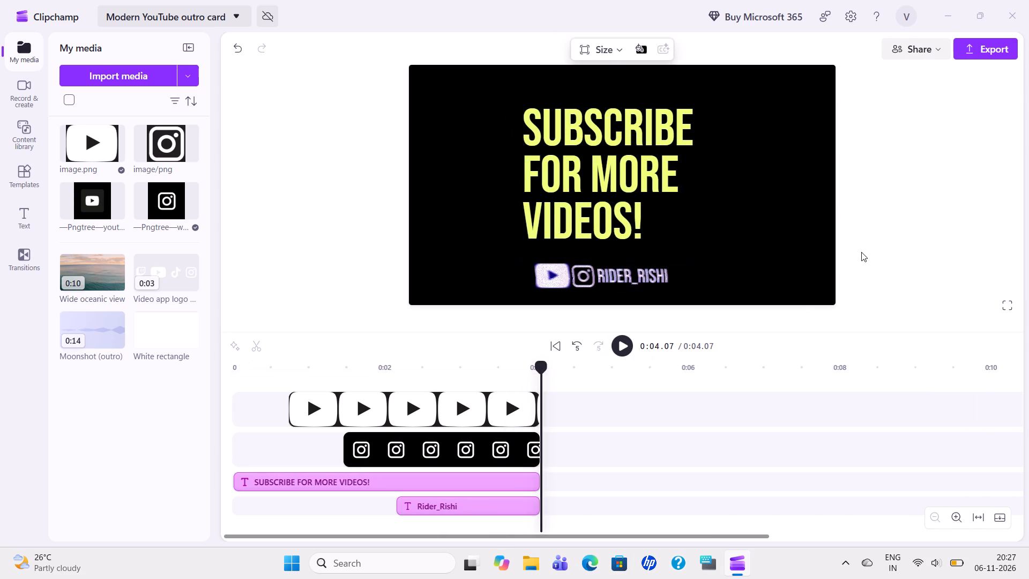
pyautogui.press('space')
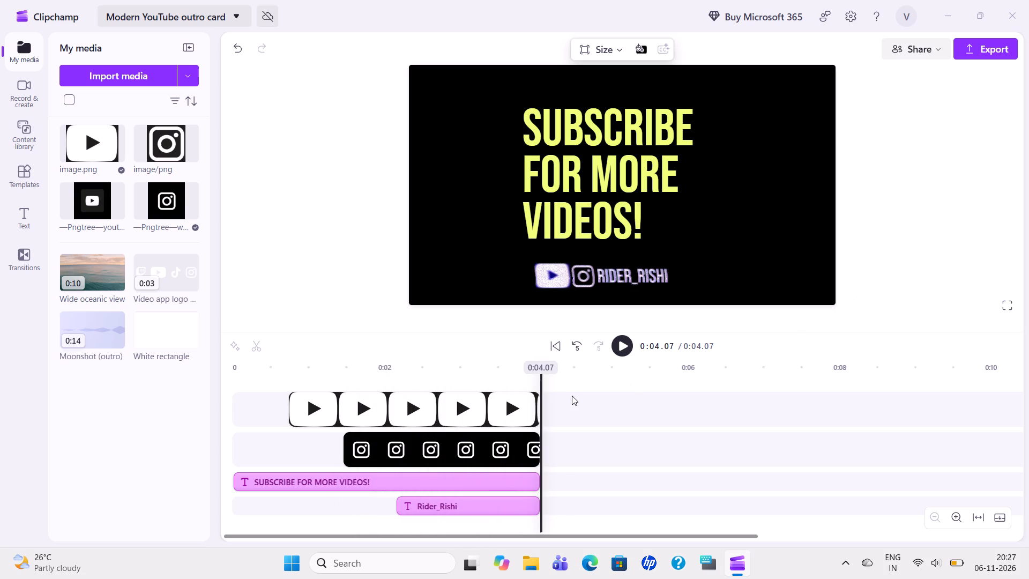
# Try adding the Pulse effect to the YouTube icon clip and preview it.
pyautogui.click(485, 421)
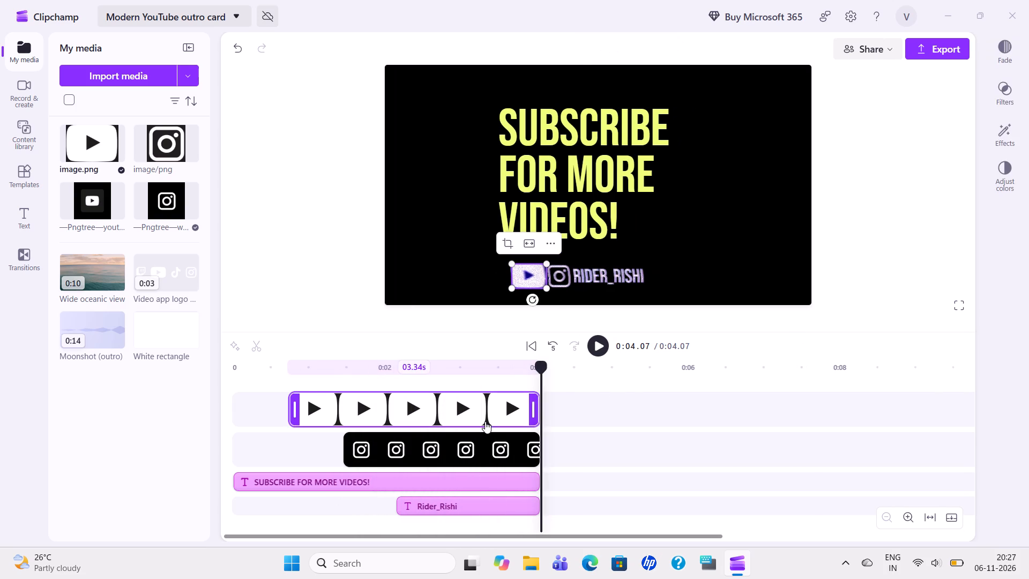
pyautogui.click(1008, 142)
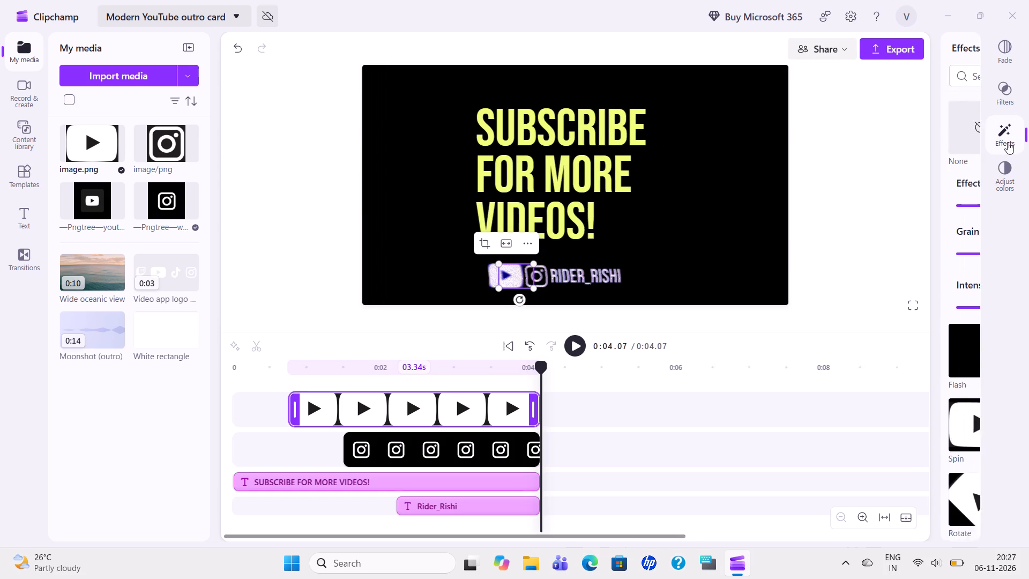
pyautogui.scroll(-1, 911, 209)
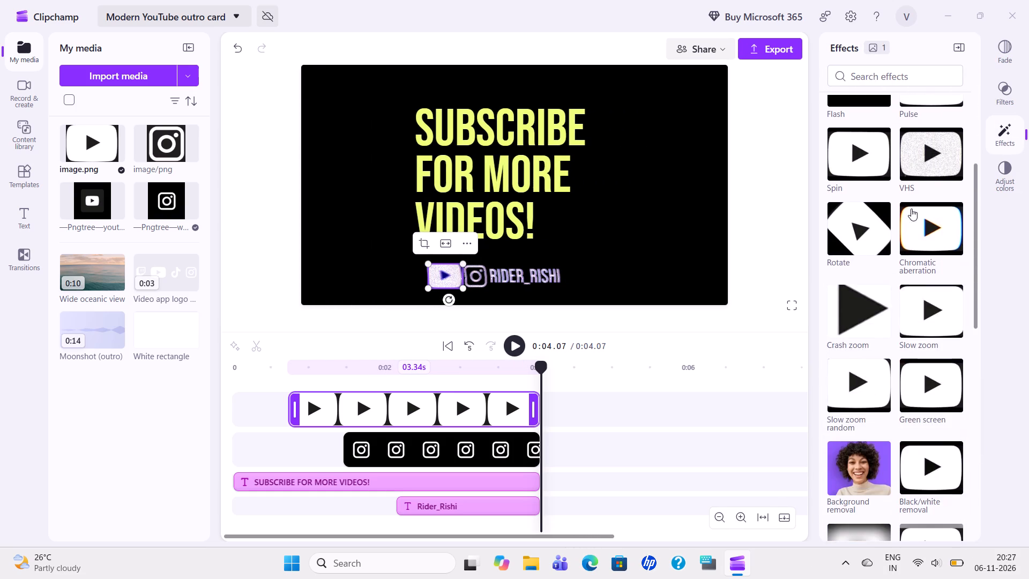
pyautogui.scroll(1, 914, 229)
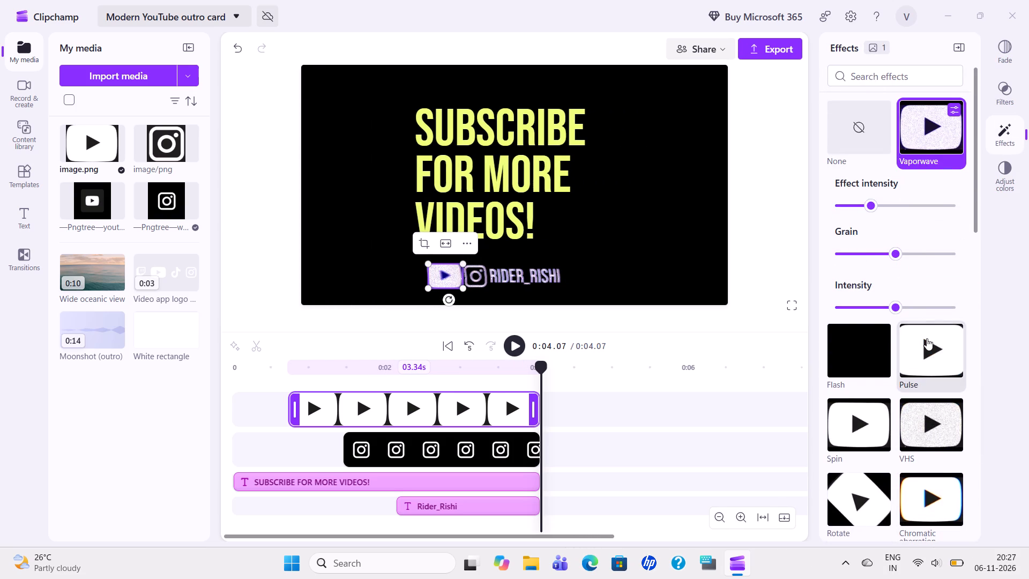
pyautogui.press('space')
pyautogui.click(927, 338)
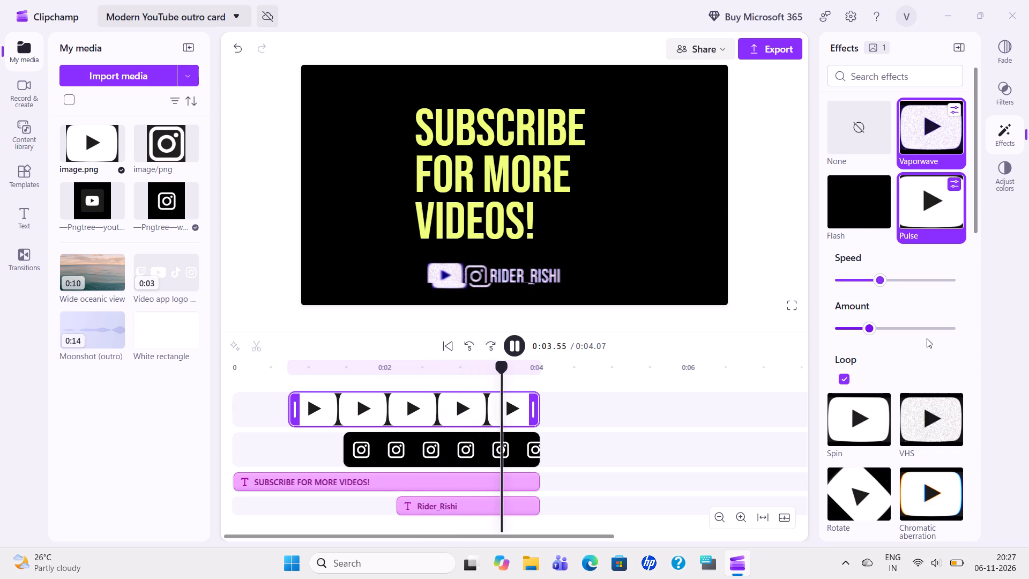
# Replace the Pulse and Vaporwave effects on the YouTube icon clip with the Flash effect and preview it.
pyautogui.click(852, 219)
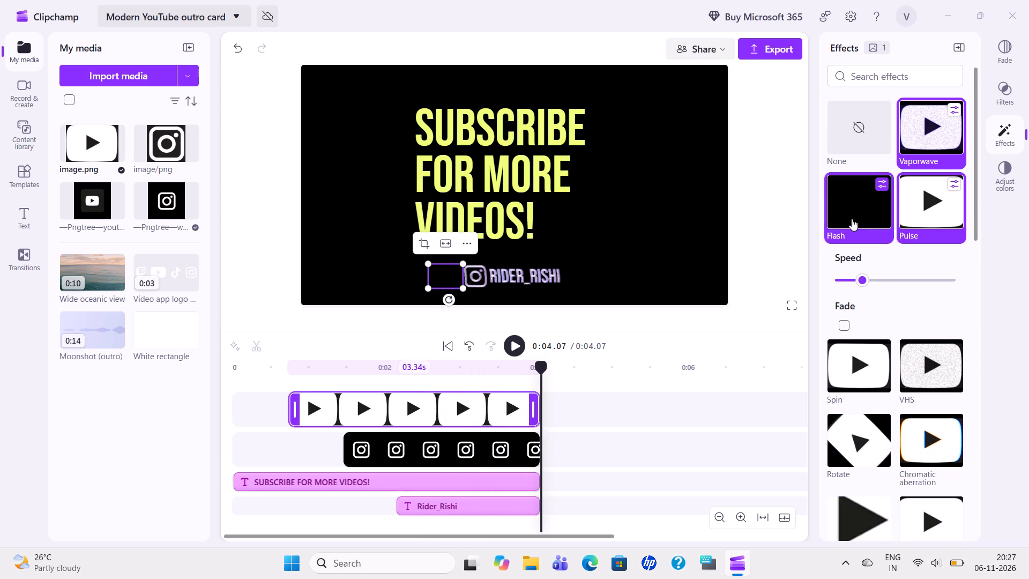
pyautogui.click(918, 208)
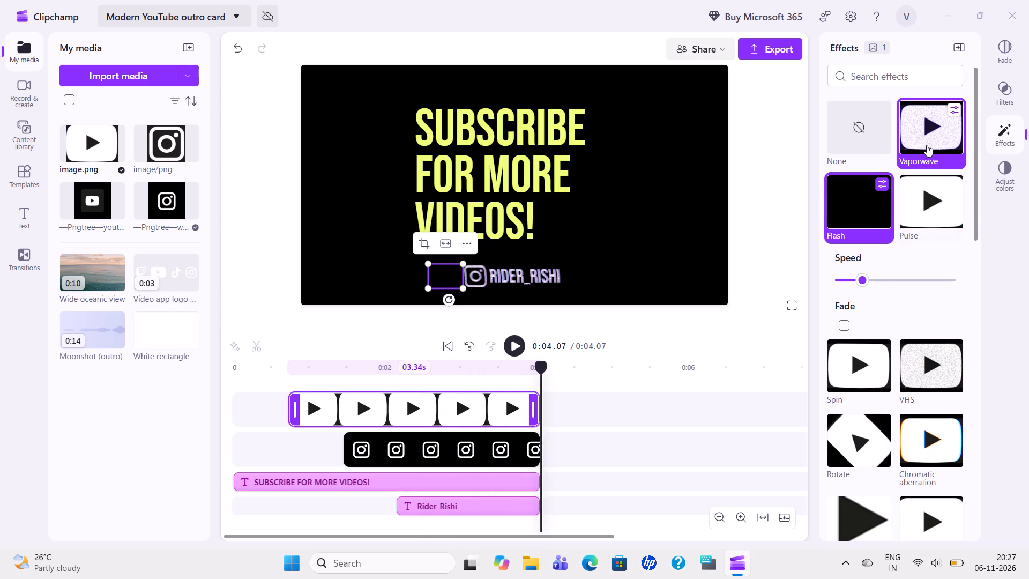
pyautogui.click(924, 141)
pyautogui.press('space')
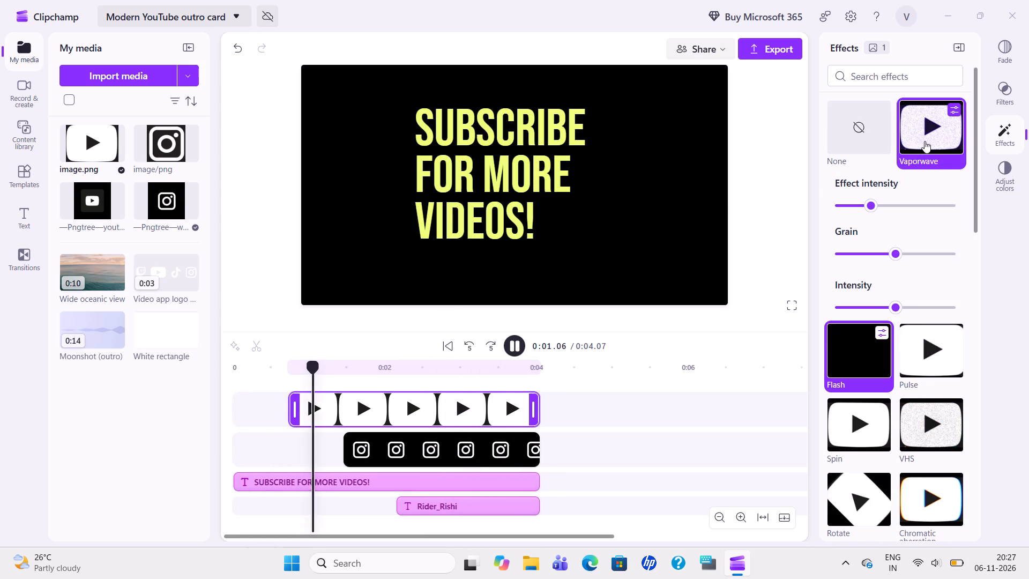
pyautogui.click(924, 141)
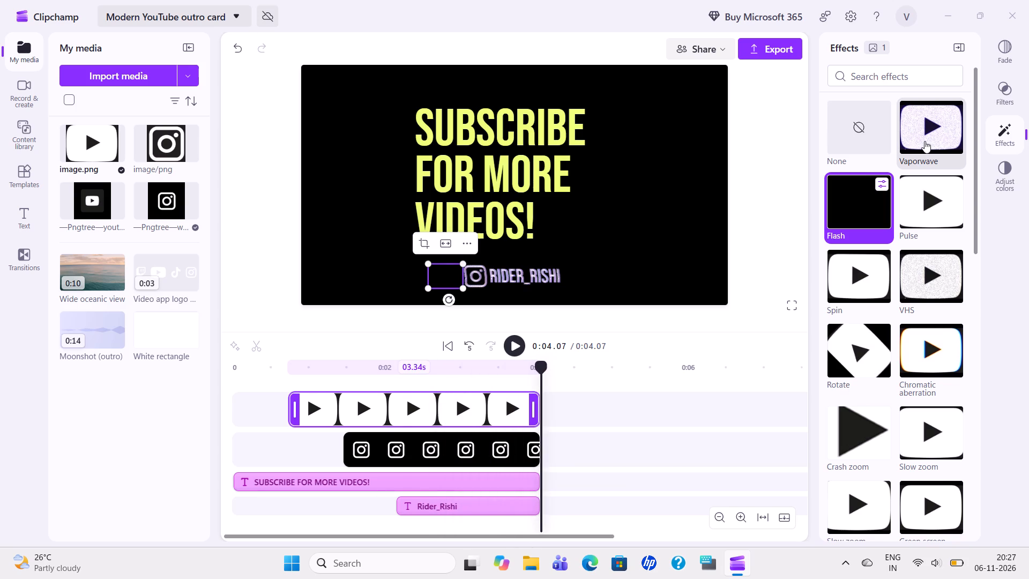
pyautogui.press('space')
pyautogui.click(924, 141)
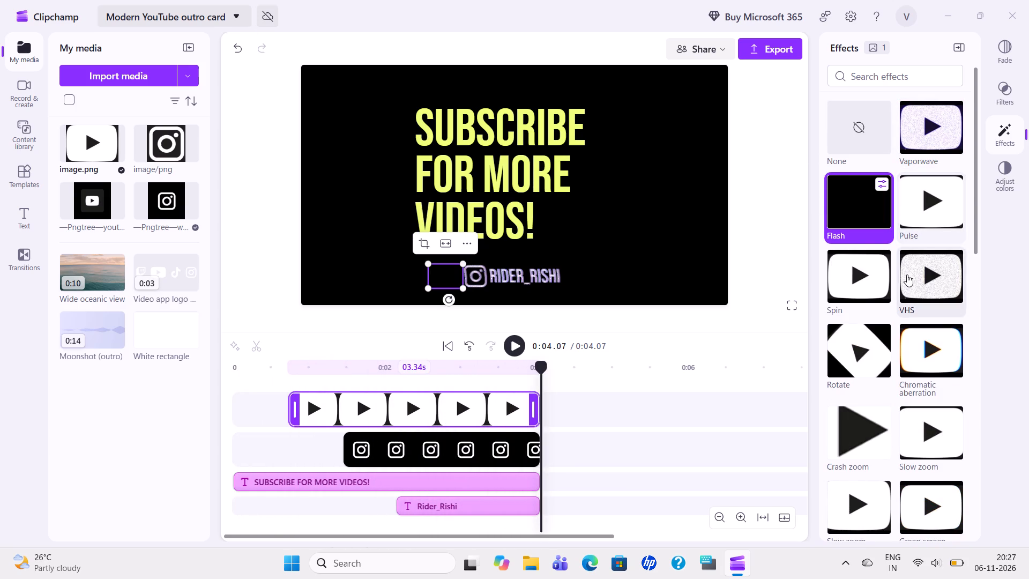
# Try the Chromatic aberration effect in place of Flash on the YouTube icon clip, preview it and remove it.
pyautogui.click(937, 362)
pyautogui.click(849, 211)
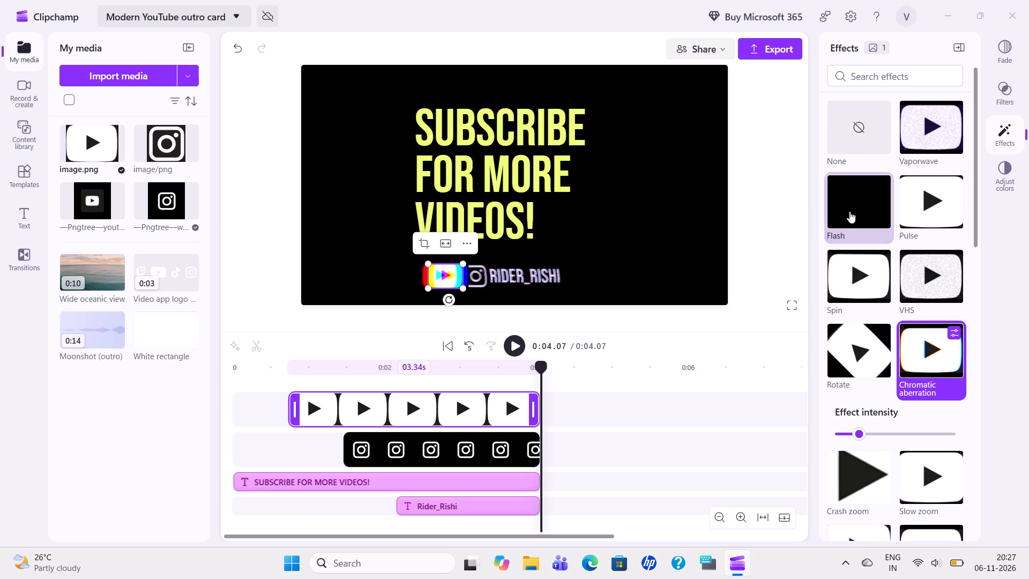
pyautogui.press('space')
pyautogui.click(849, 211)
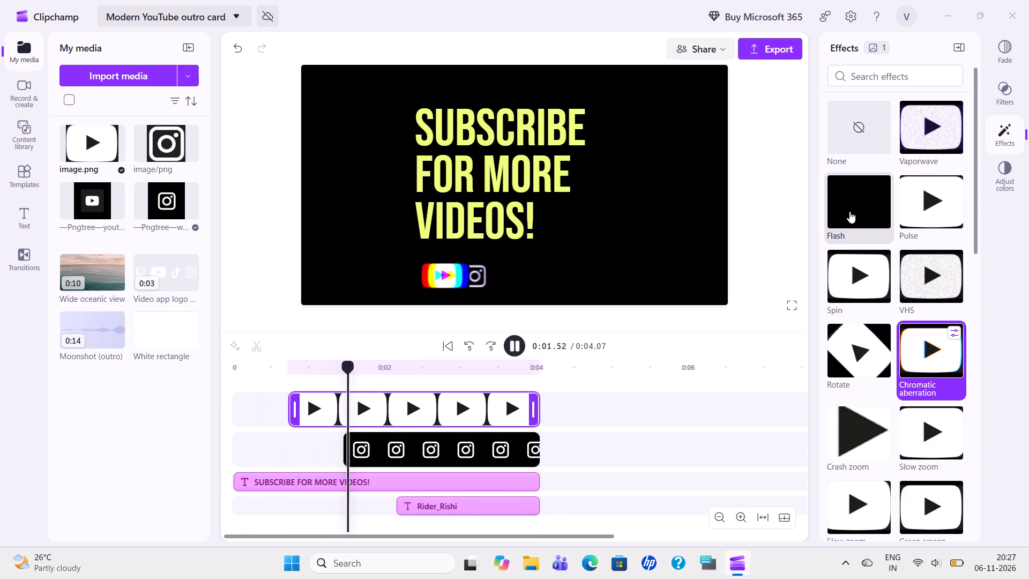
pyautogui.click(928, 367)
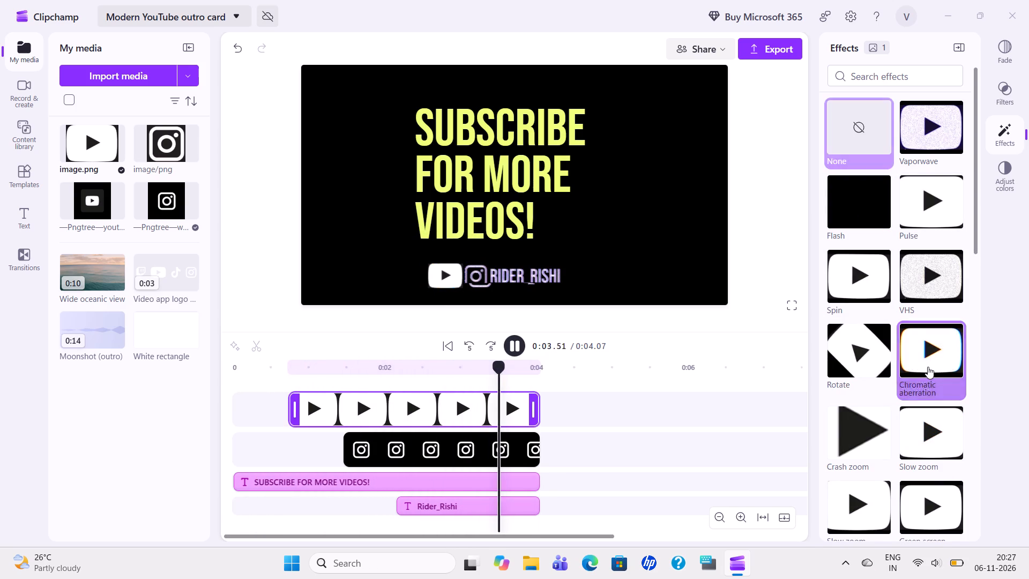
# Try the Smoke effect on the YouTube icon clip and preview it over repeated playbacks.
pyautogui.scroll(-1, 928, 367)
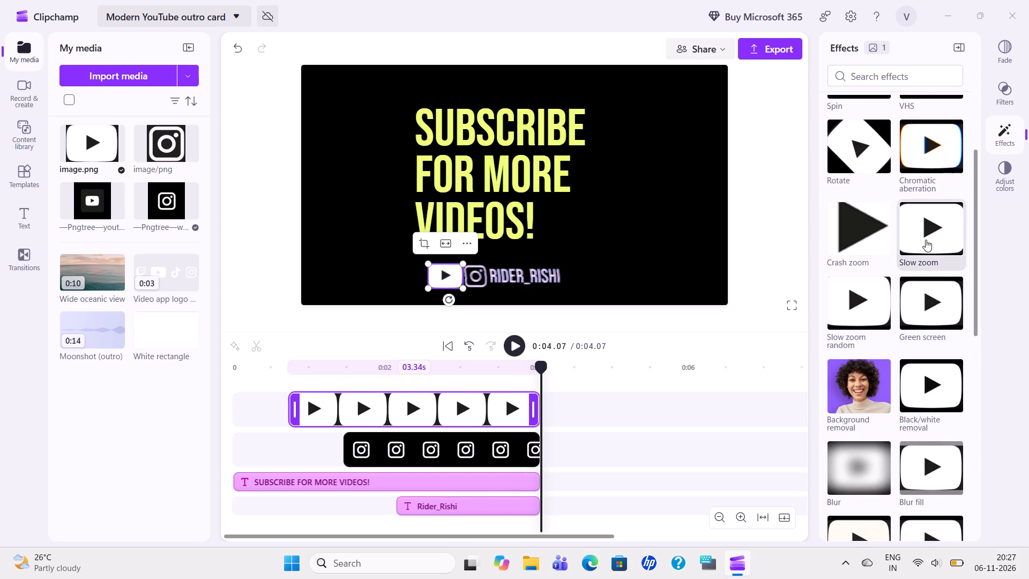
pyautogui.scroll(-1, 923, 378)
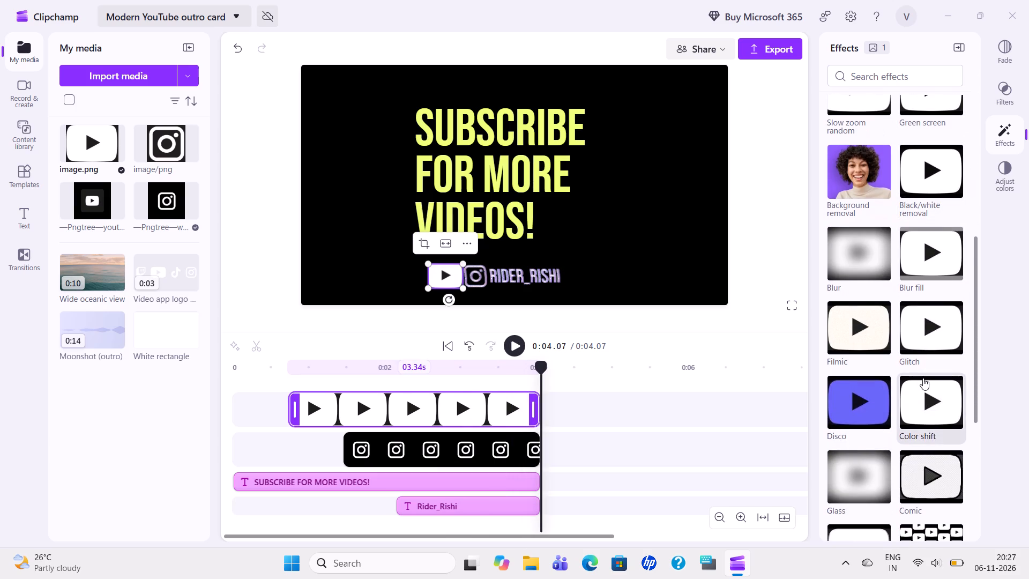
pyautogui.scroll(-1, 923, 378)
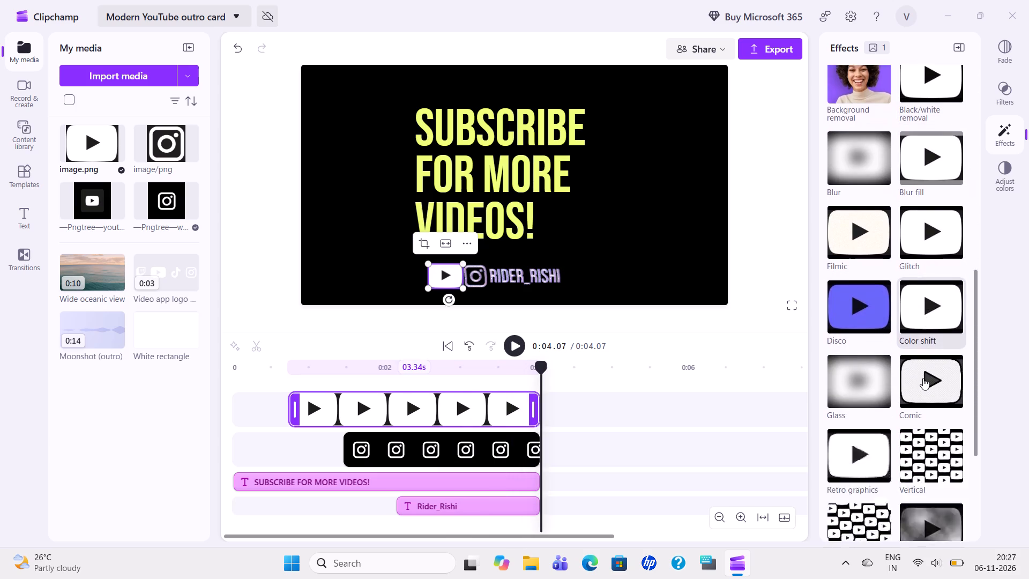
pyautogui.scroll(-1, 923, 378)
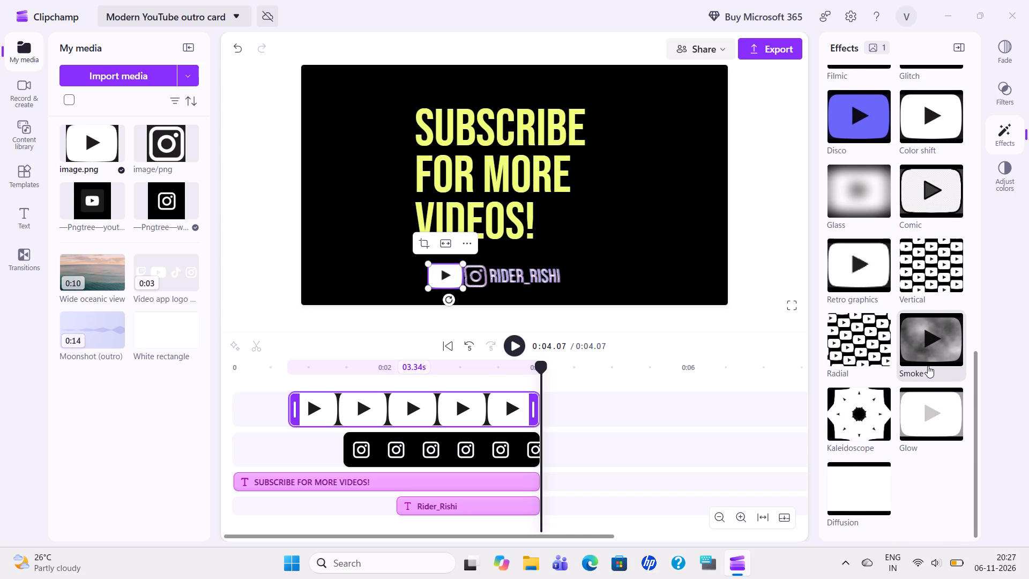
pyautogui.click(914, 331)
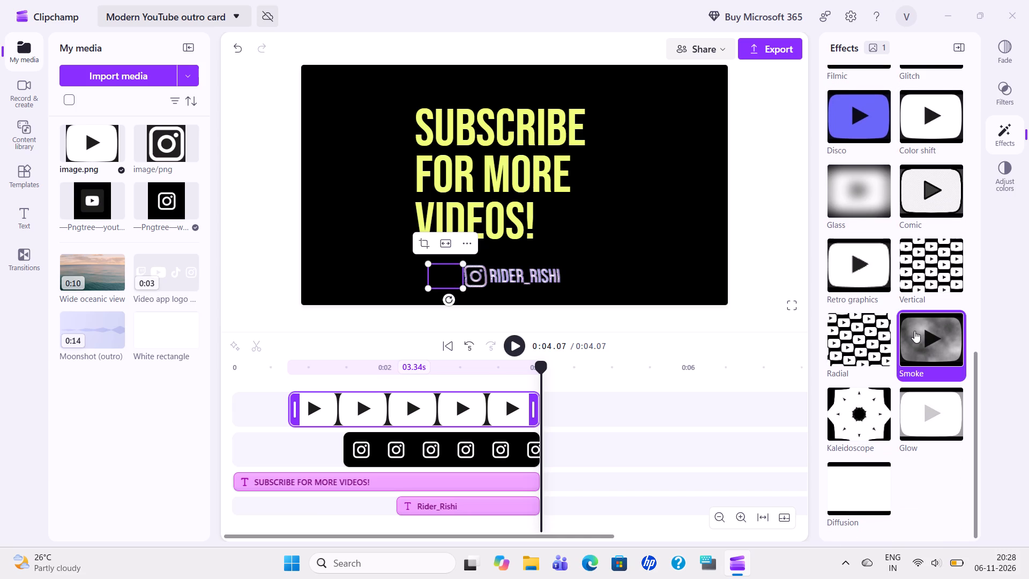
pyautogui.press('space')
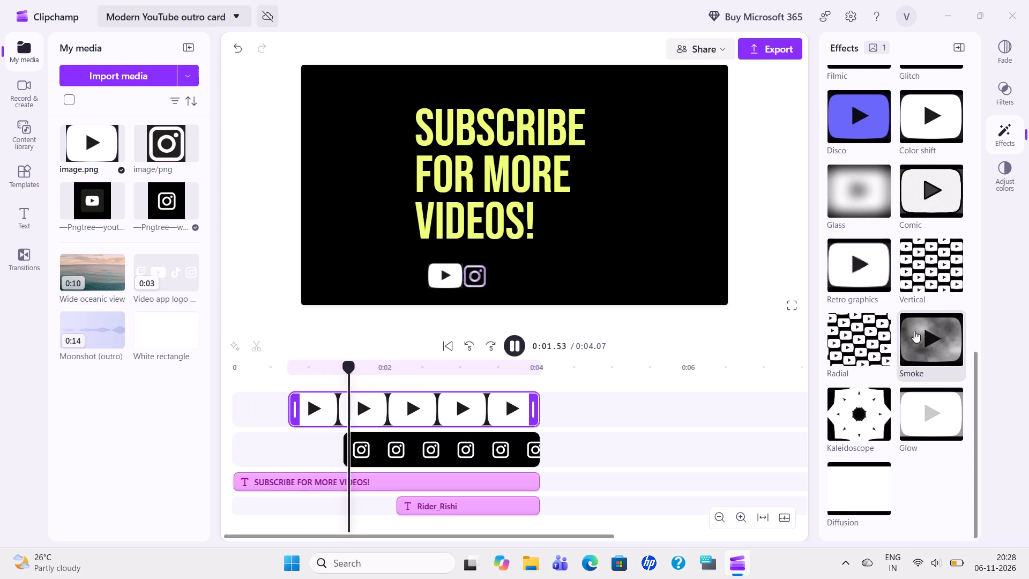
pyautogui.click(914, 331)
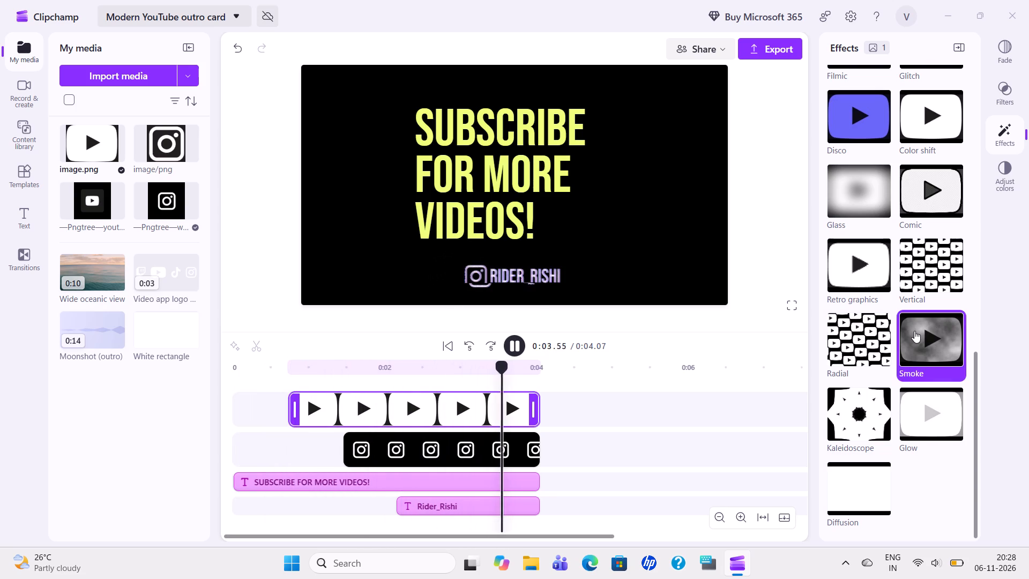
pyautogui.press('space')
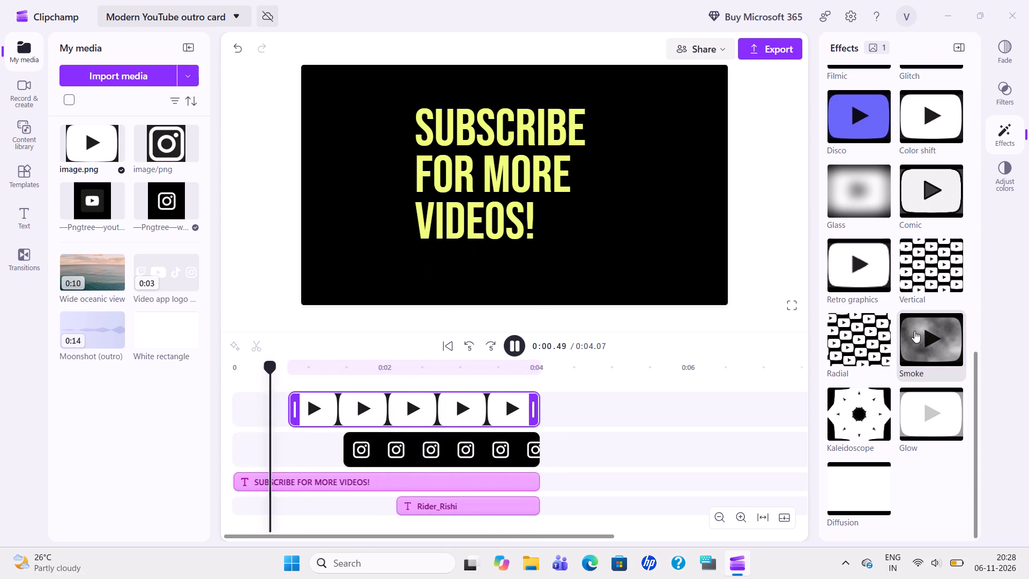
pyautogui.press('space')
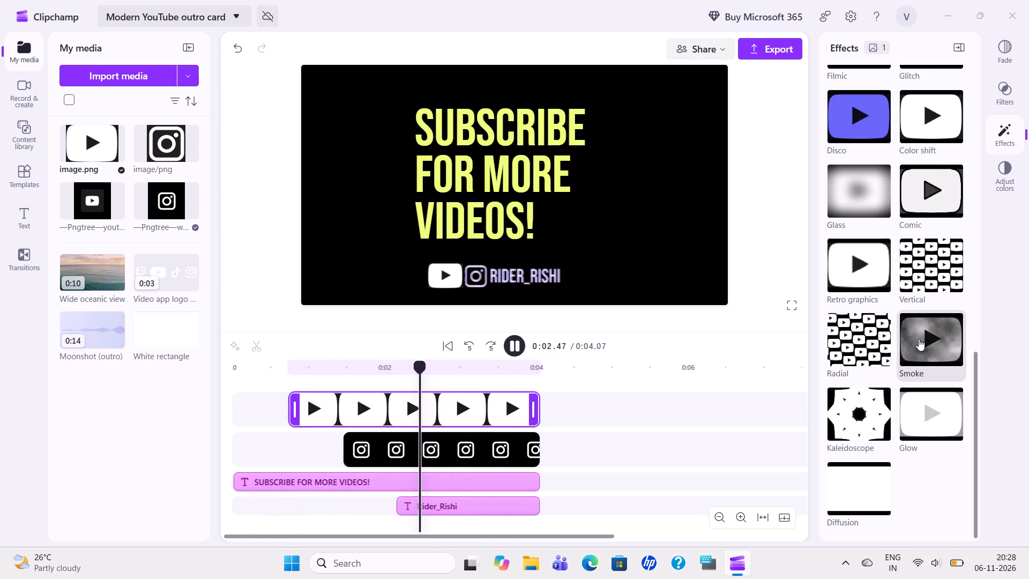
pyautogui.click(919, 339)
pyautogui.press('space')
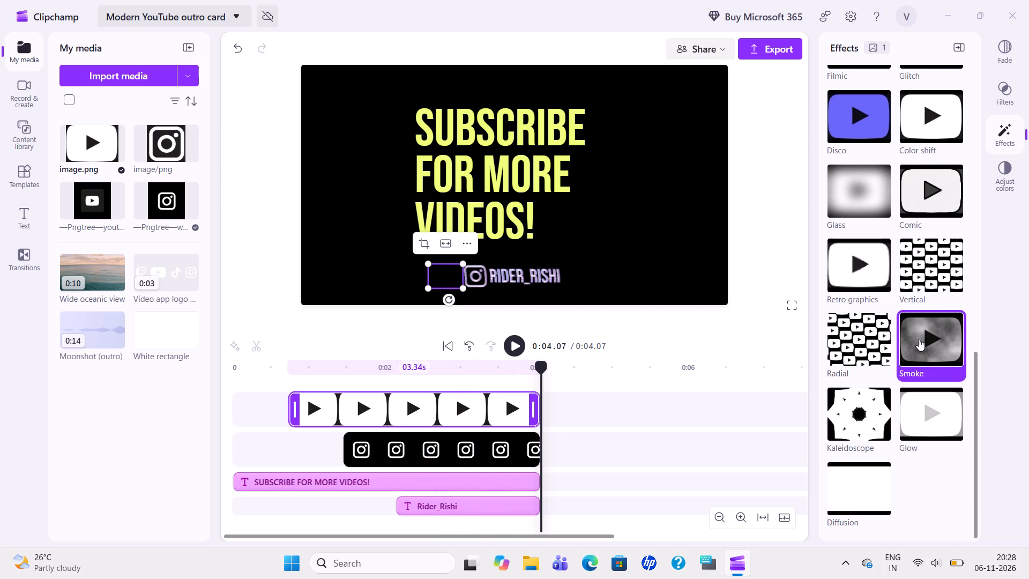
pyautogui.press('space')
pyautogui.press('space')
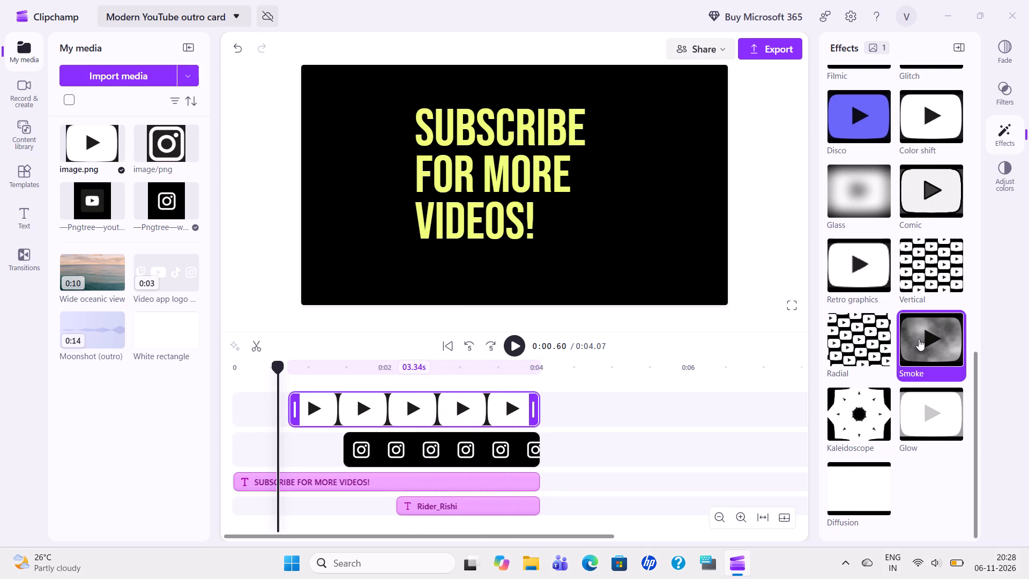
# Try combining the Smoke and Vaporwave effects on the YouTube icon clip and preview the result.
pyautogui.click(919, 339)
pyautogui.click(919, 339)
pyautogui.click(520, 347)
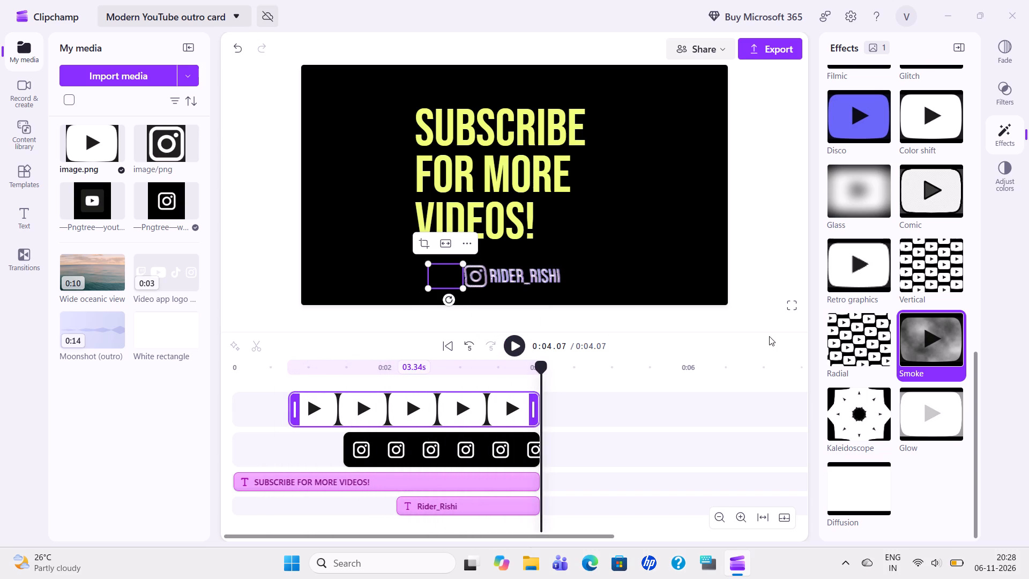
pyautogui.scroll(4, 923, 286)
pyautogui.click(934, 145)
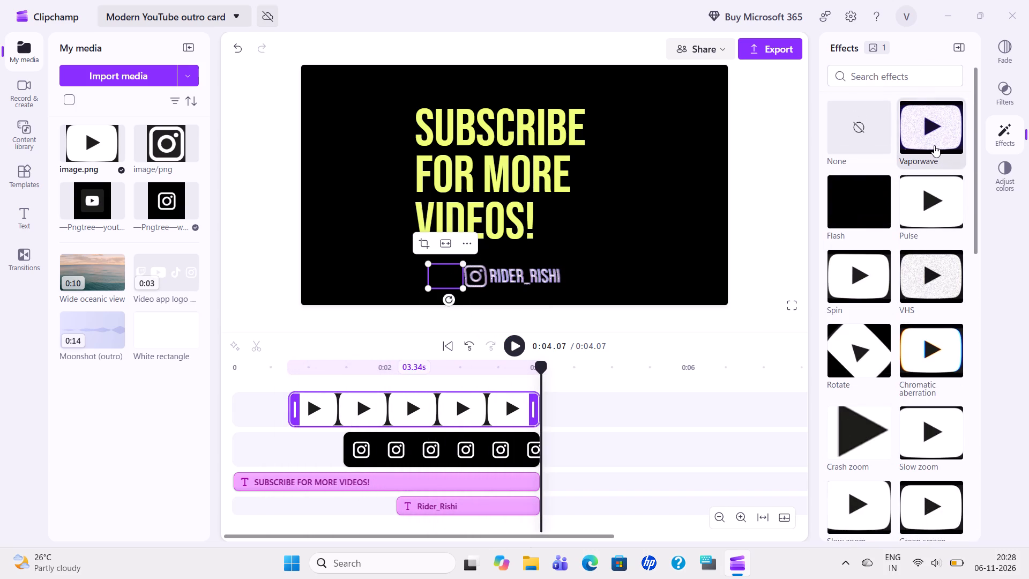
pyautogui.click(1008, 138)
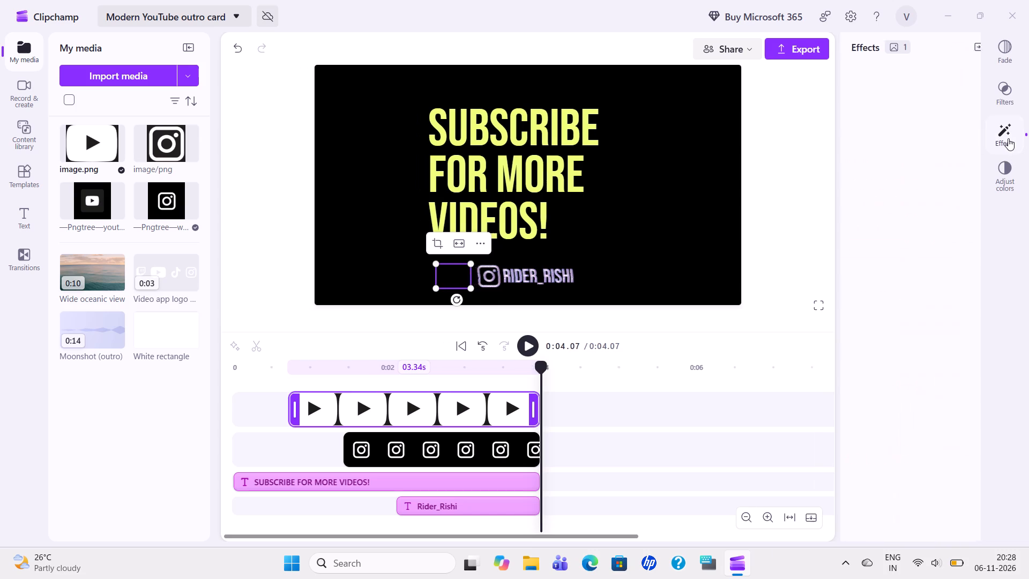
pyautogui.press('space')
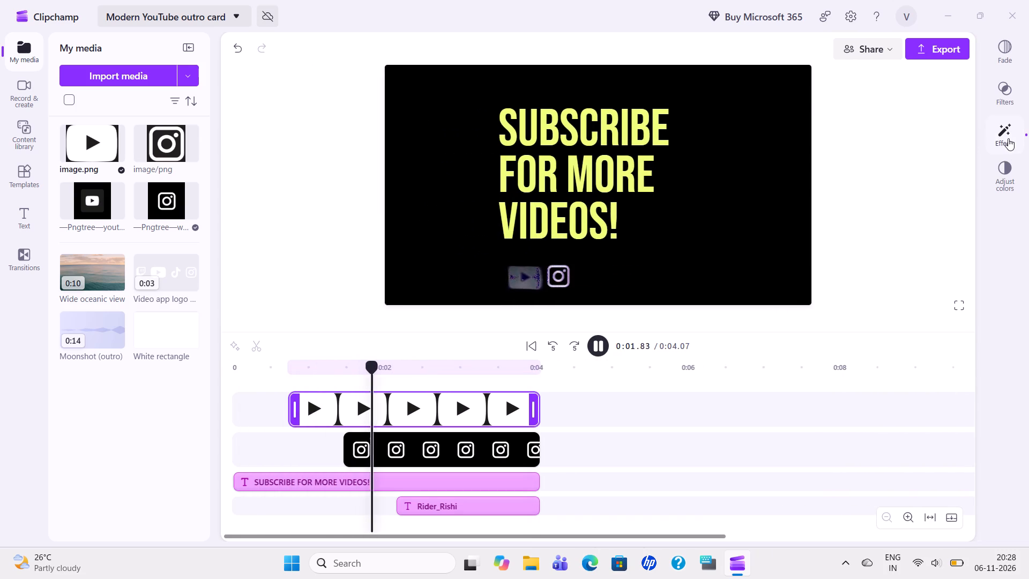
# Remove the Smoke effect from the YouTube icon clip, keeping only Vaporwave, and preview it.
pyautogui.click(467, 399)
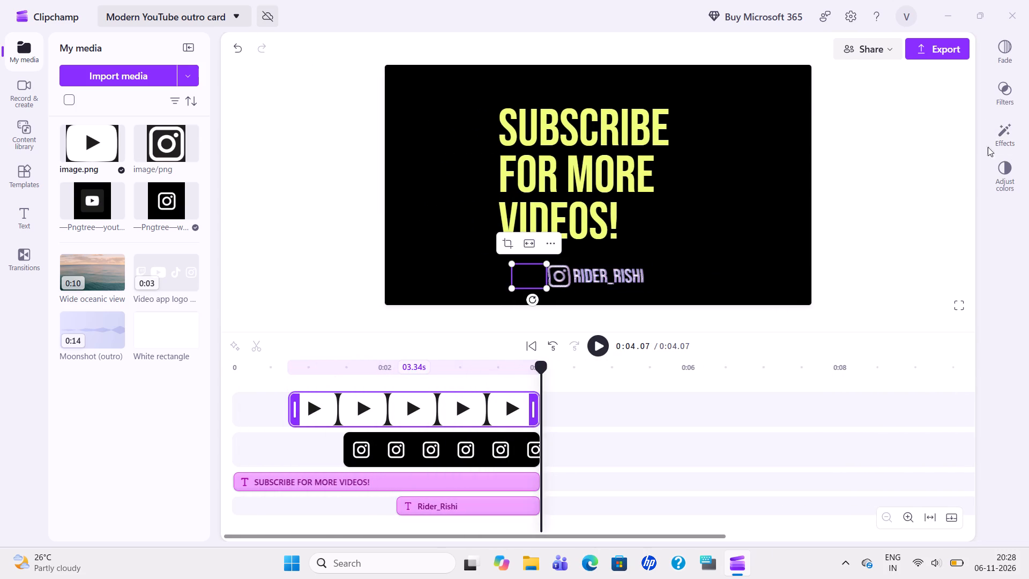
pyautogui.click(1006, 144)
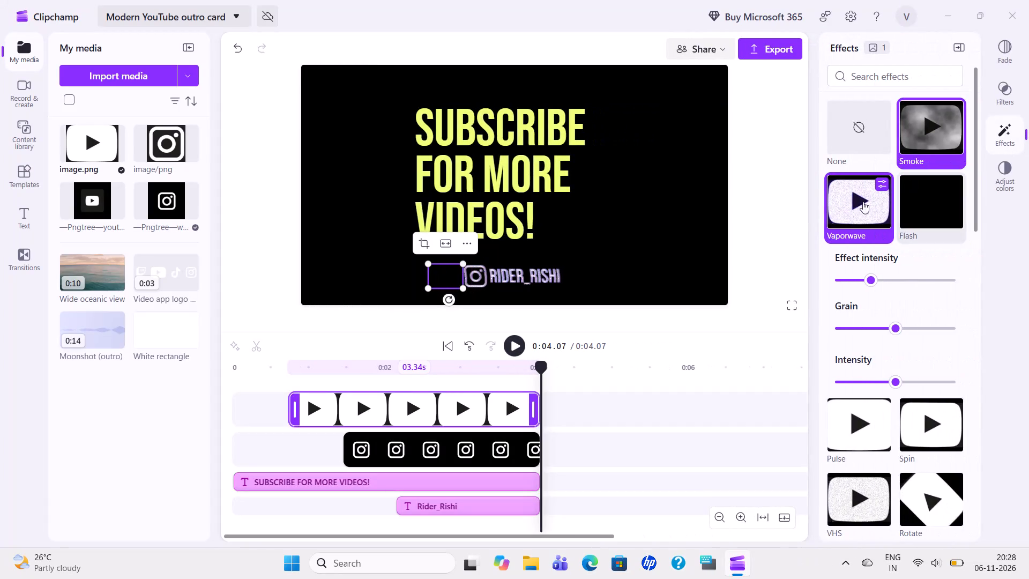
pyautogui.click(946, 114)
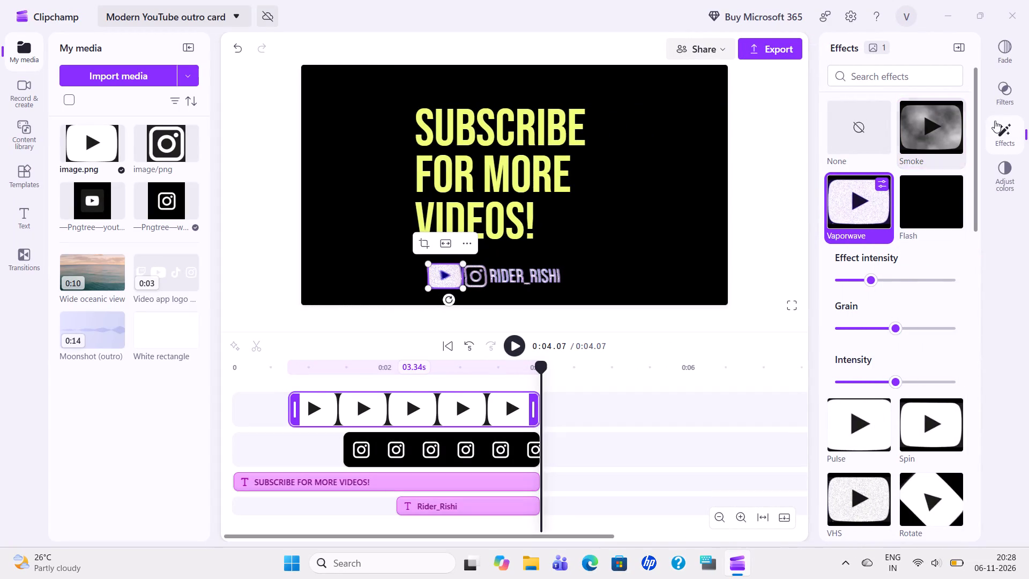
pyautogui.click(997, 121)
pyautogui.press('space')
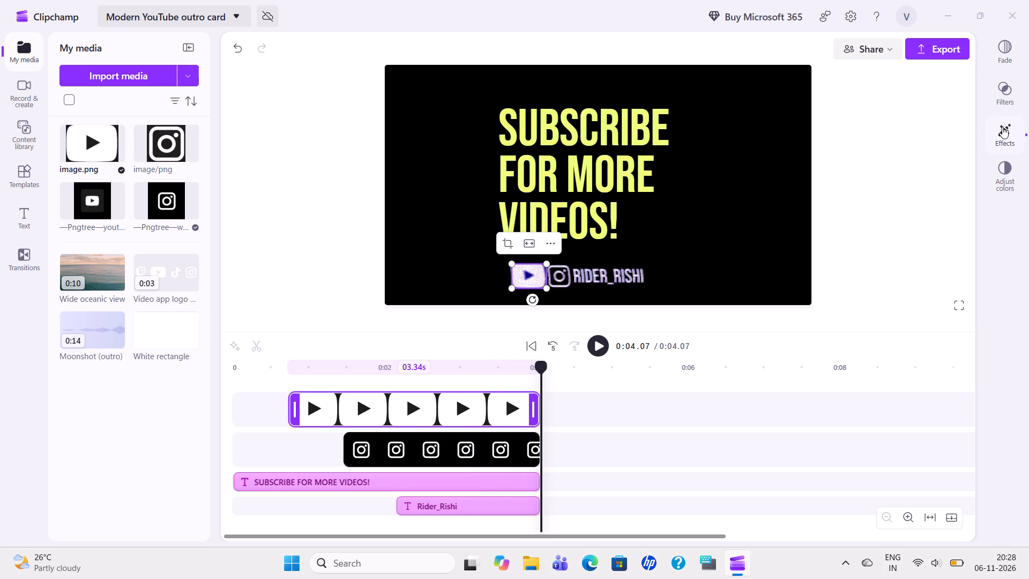
# Play the outro to check the effect on the YouTube icon.
pyautogui.press('space')
pyautogui.press('space')
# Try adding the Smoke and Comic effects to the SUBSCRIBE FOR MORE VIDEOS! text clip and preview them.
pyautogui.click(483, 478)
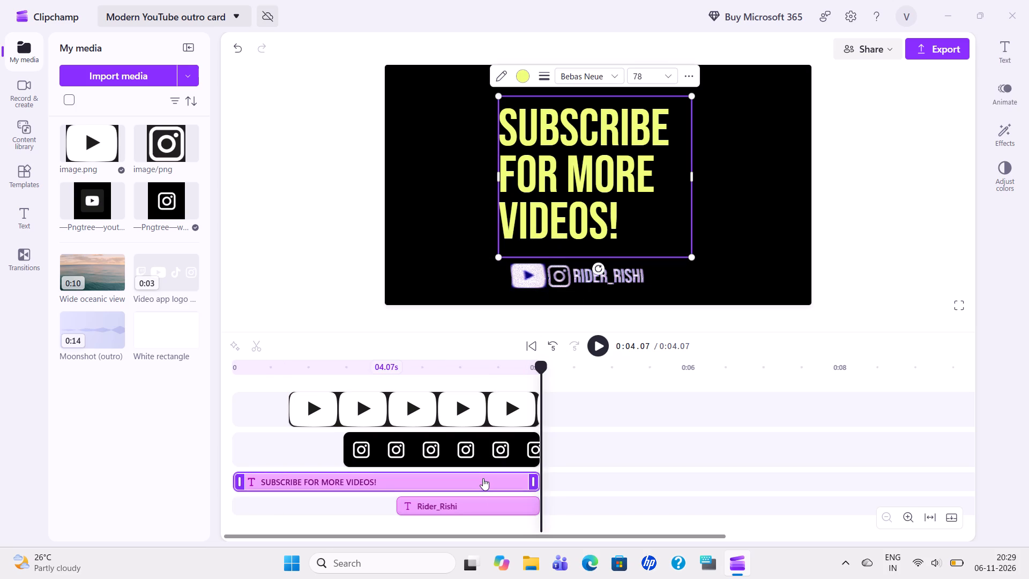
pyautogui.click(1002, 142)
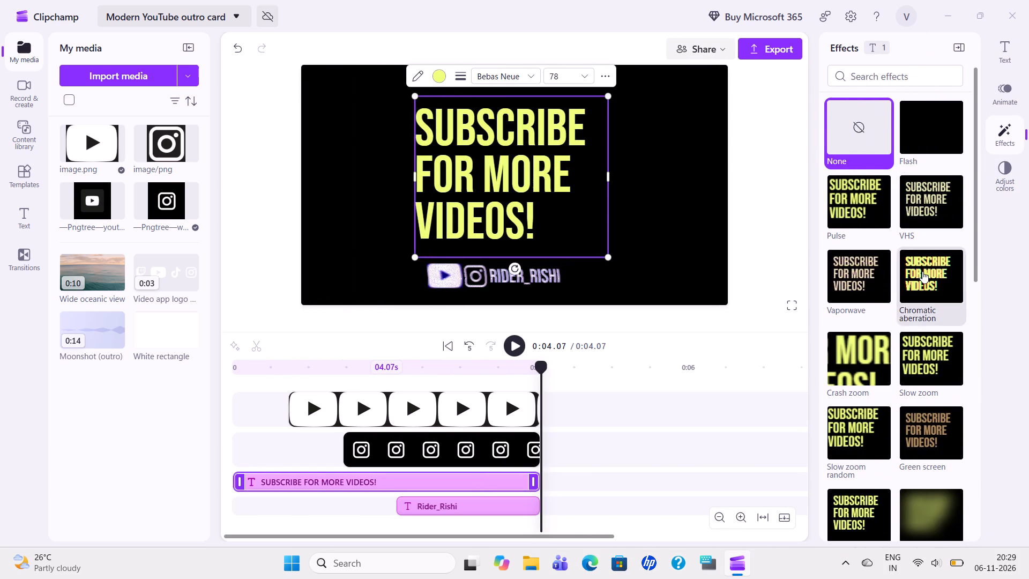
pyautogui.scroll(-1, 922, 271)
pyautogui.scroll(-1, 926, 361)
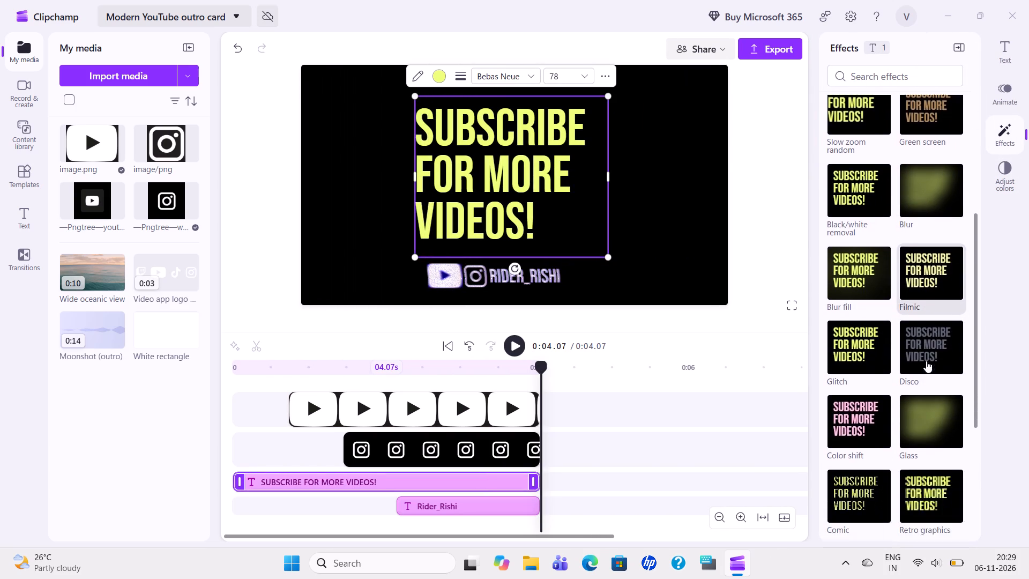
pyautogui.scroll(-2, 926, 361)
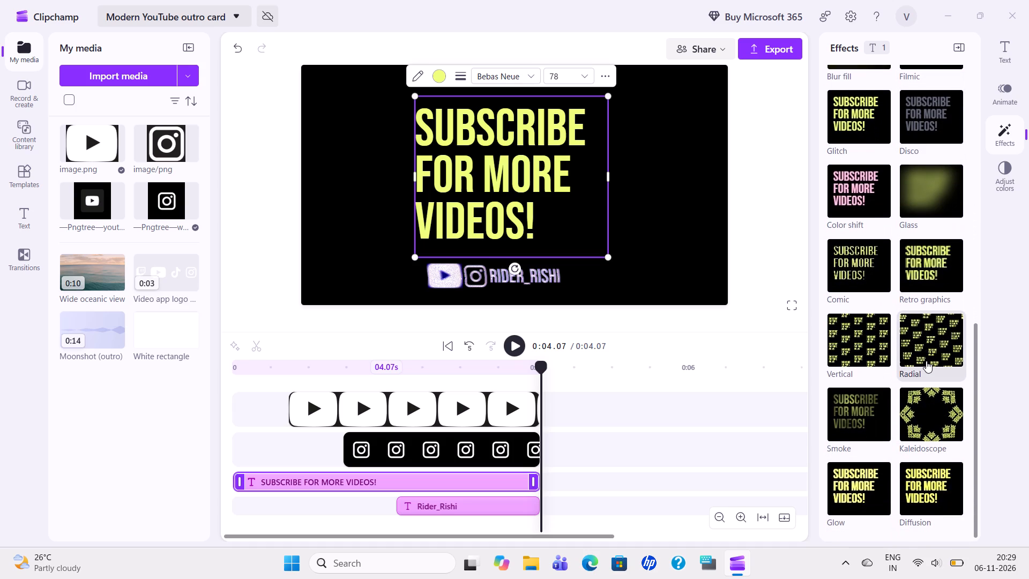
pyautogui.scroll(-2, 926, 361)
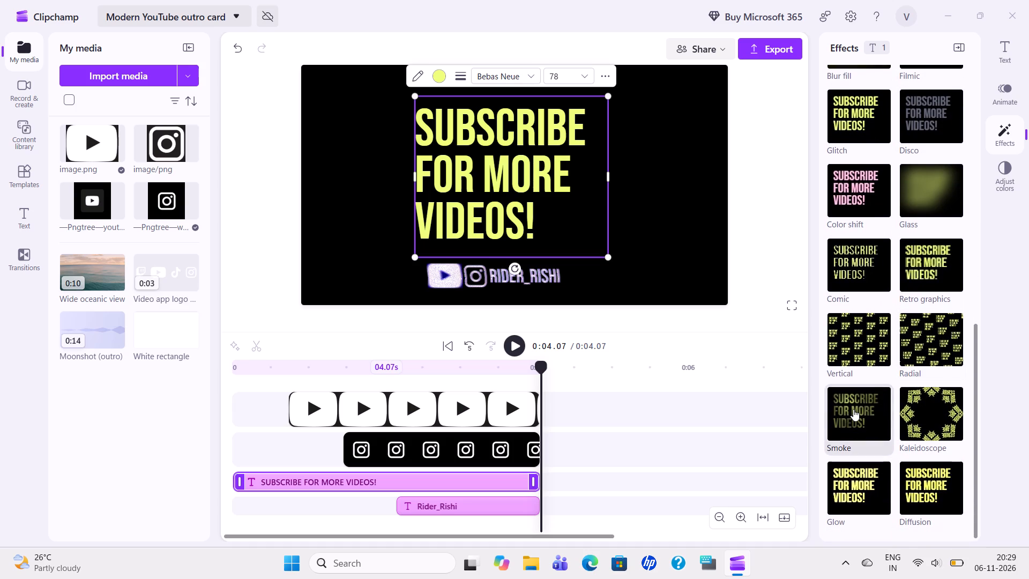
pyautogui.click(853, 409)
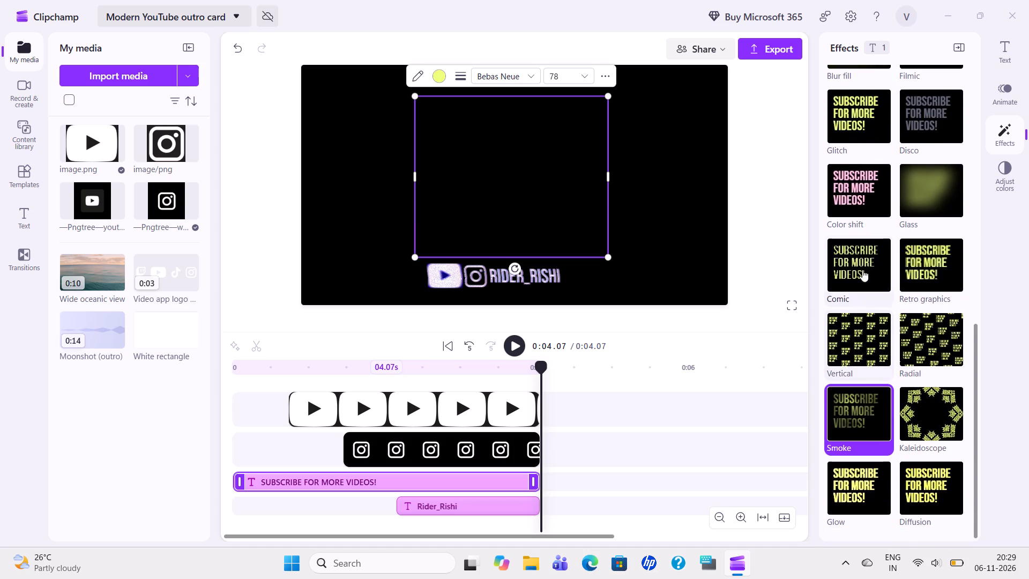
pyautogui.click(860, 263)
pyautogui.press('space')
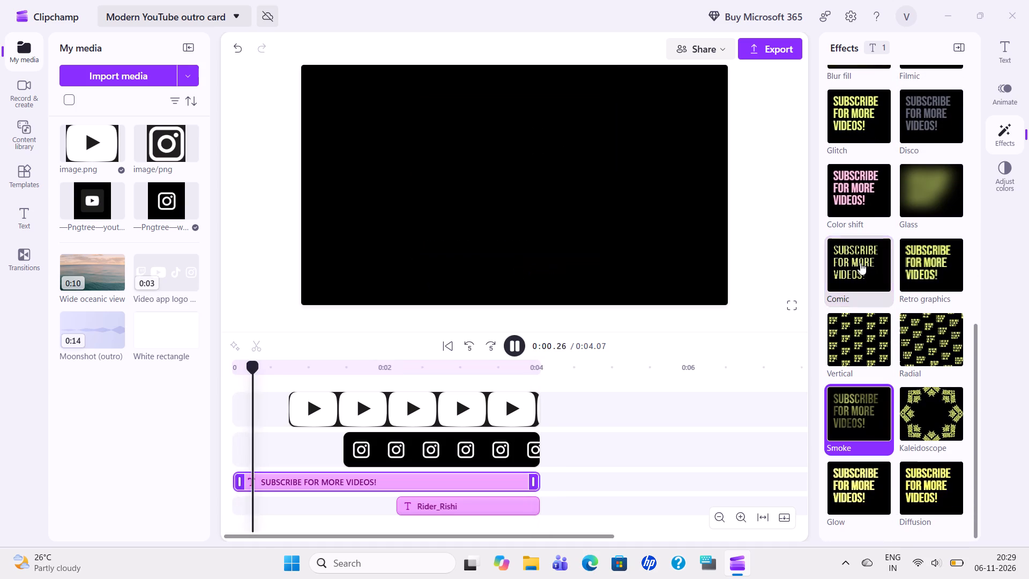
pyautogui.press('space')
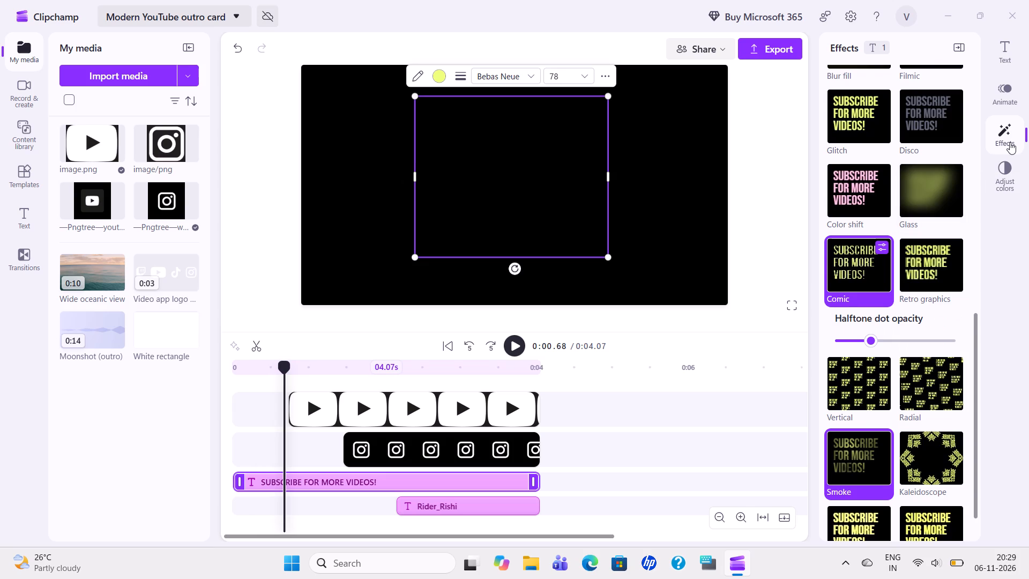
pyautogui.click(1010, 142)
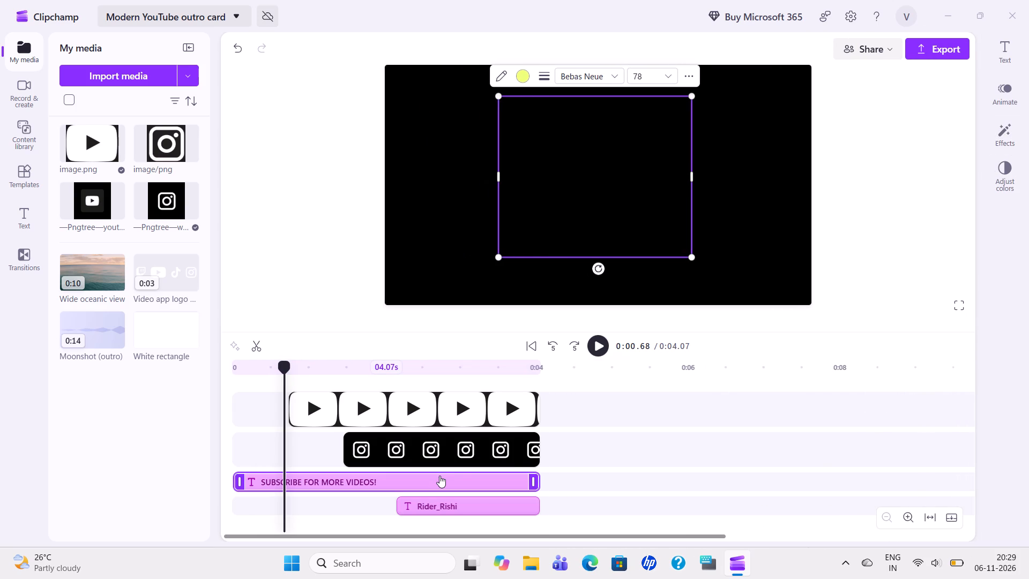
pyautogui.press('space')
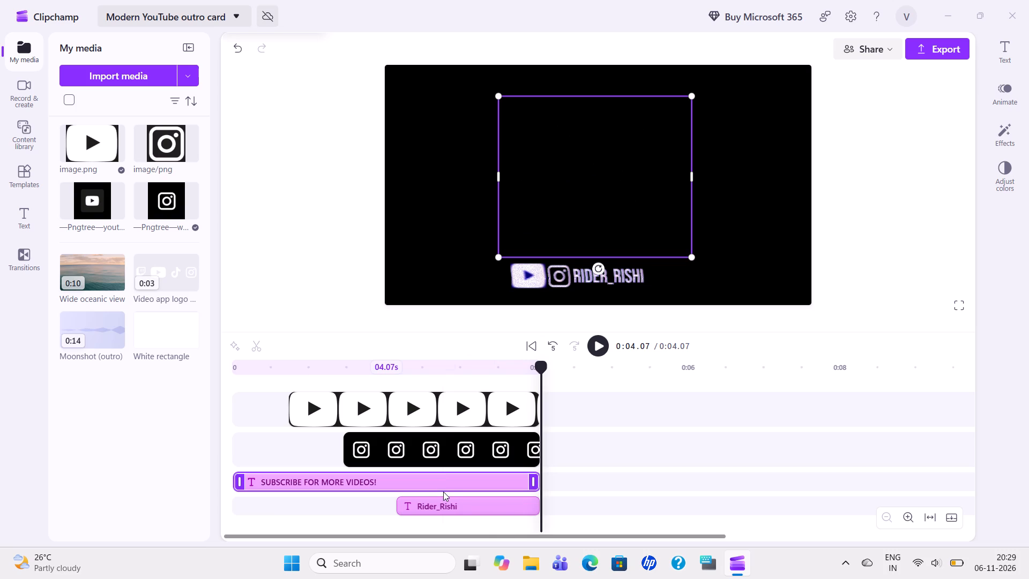
# Replay the outro several times to examine how the Smoke and Comic effects look on the SUBSCRIBE text.
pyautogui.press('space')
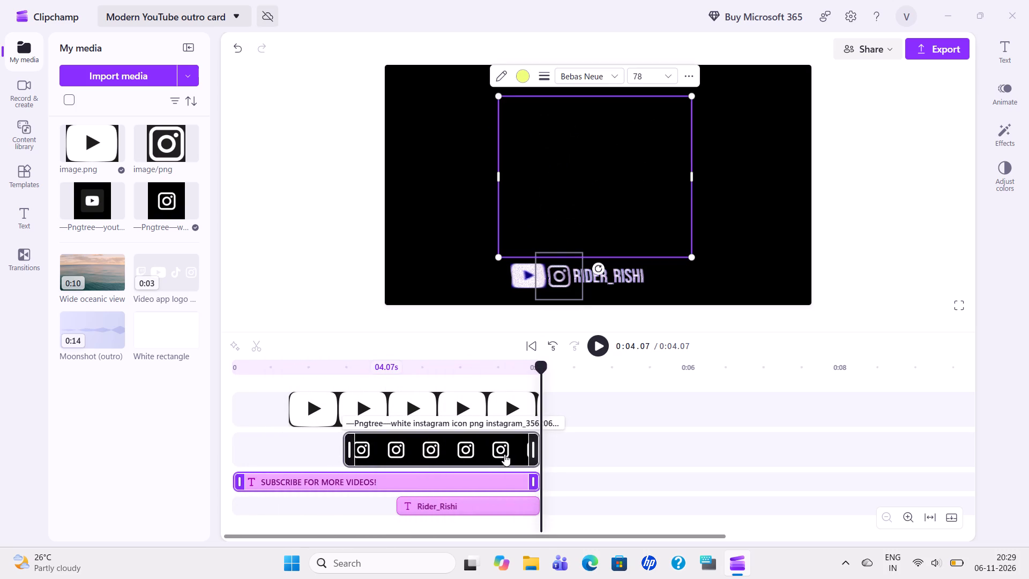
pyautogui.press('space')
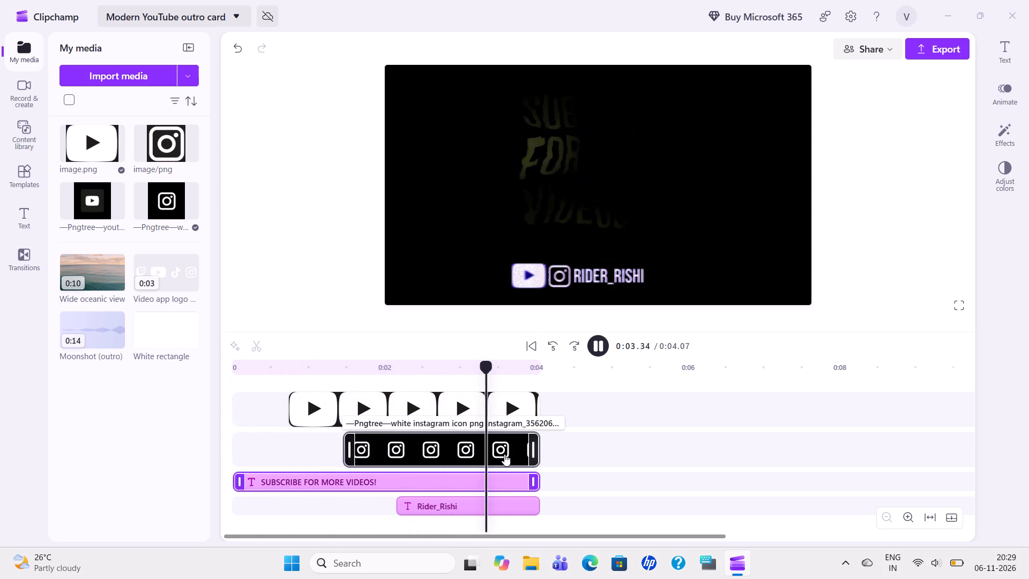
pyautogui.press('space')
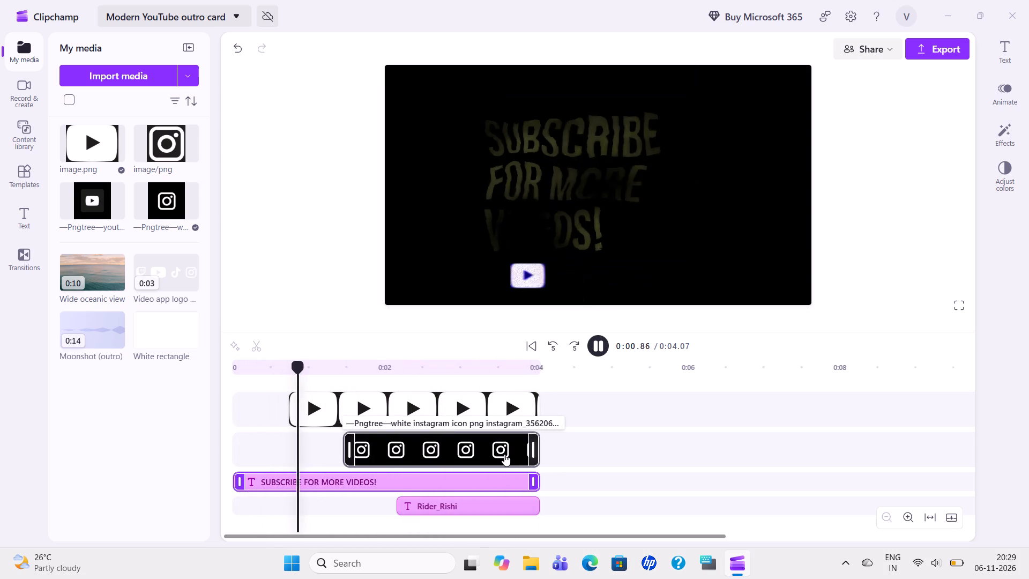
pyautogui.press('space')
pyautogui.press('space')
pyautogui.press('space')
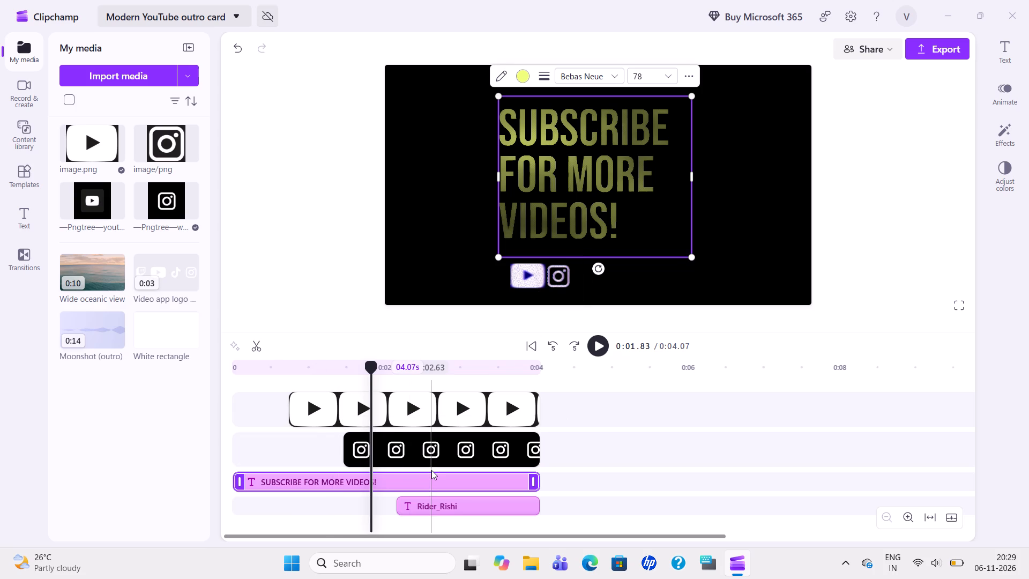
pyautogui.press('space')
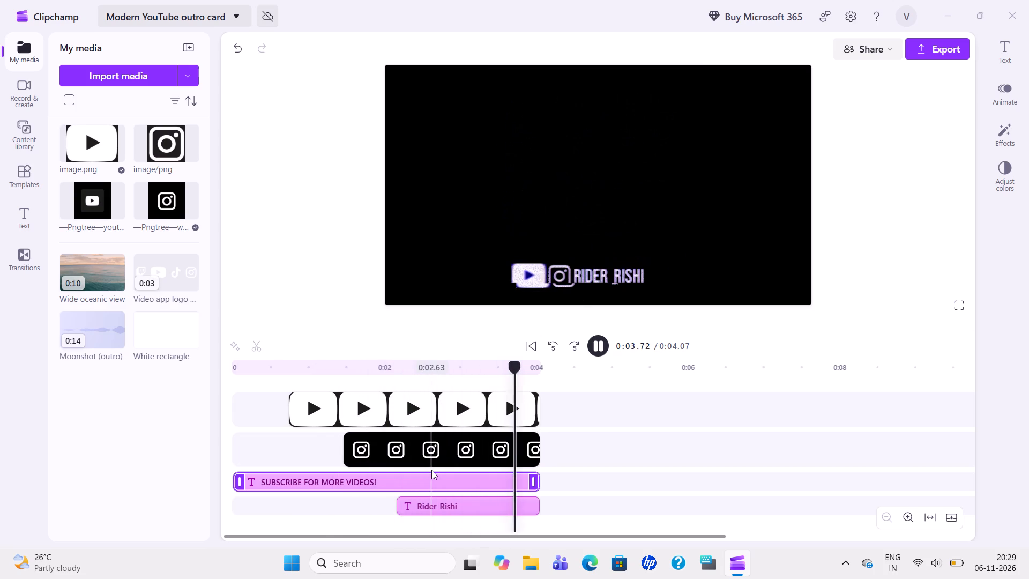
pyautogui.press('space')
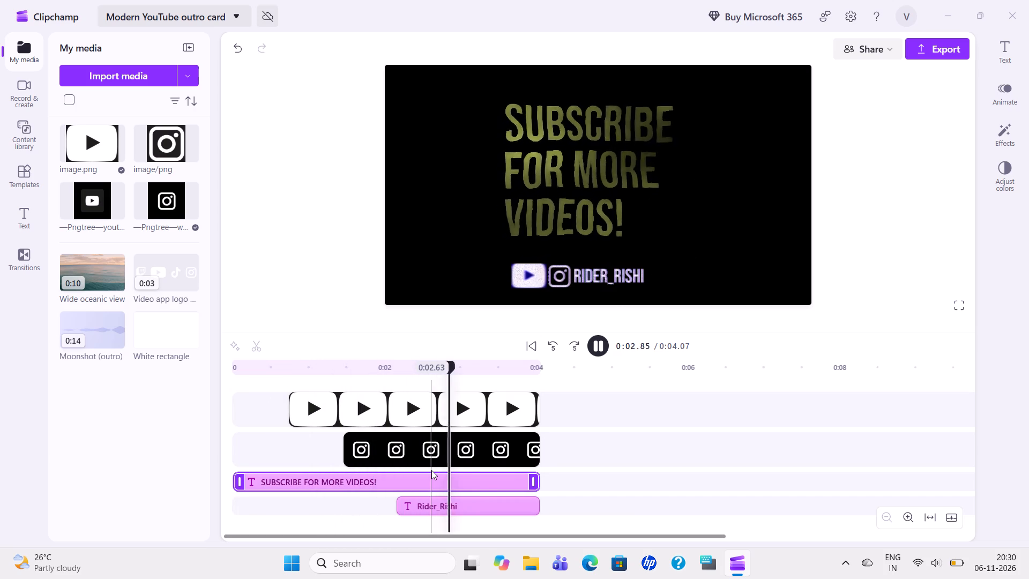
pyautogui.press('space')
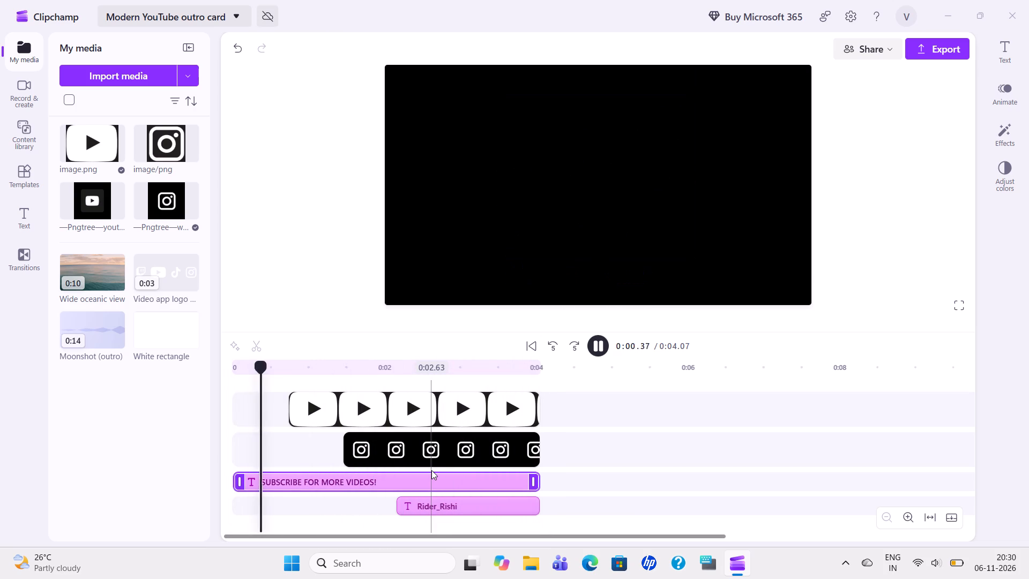
# Undo the recent effect and clip timing edits as far back as the edit history goes, and pause playback.
pyautogui.hotkey('ctrl', 'z')
pyautogui.hotkey('ctrl', 'z')
pyautogui.hotkey('ctrl', 'z')
pyautogui.hotkey('ctrl', 'z')
pyautogui.hotkey('ctrl', 'z')
pyautogui.hotkey('ctrl', 'z')
pyautogui.hotkey('ctrl', 'z')
pyautogui.hotkey('ctrl', 'z')
pyautogui.hotkey('ctrl', 'z')
pyautogui.hotkey('ctrl', 'z')
pyautogui.hotkey('ctrl', 'z')
pyautogui.hotkey('ctrl', 'z')
pyautogui.hotkey('ctrl', 'z')
pyautogui.hotkey('ctrl', 'z')
pyautogui.hotkey('ctrl', 'z')
pyautogui.hotkey('ctrl', 'z')
pyautogui.hotkey('ctrl', 'z')
pyautogui.hotkey('ctrl', 'z')
pyautogui.hotkey('ctrl', 'z')
pyautogui.hotkey('ctrl', 'z')
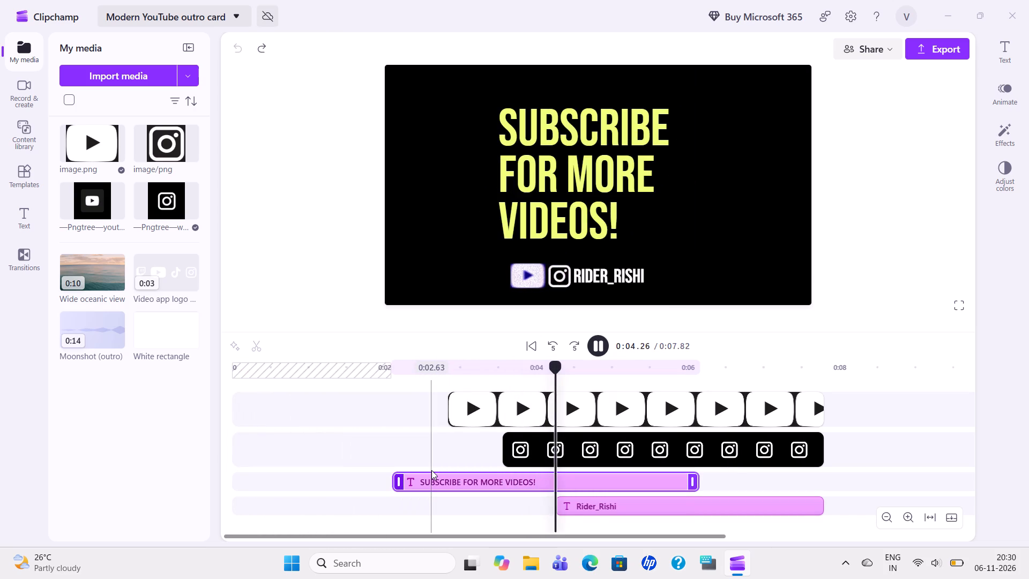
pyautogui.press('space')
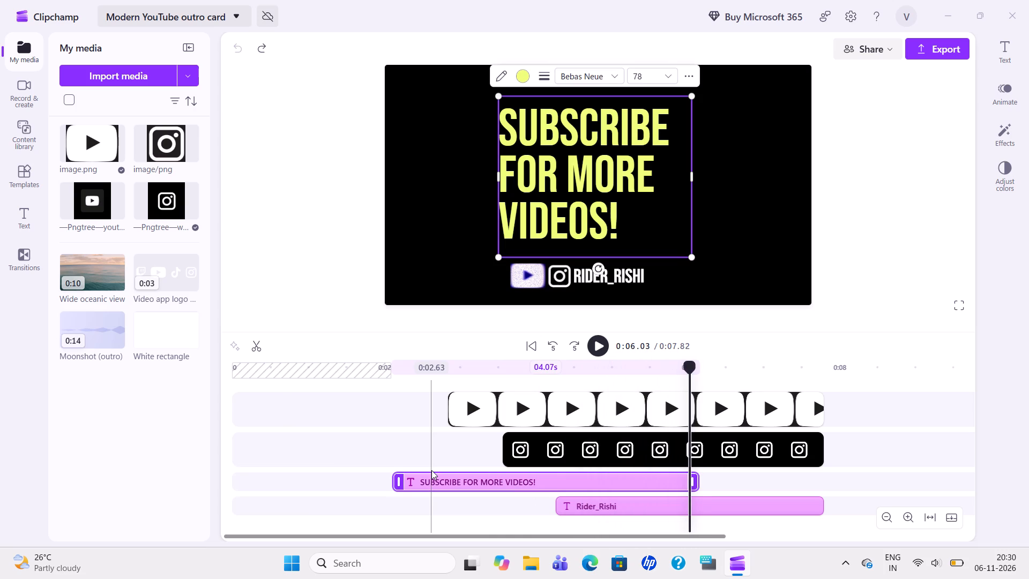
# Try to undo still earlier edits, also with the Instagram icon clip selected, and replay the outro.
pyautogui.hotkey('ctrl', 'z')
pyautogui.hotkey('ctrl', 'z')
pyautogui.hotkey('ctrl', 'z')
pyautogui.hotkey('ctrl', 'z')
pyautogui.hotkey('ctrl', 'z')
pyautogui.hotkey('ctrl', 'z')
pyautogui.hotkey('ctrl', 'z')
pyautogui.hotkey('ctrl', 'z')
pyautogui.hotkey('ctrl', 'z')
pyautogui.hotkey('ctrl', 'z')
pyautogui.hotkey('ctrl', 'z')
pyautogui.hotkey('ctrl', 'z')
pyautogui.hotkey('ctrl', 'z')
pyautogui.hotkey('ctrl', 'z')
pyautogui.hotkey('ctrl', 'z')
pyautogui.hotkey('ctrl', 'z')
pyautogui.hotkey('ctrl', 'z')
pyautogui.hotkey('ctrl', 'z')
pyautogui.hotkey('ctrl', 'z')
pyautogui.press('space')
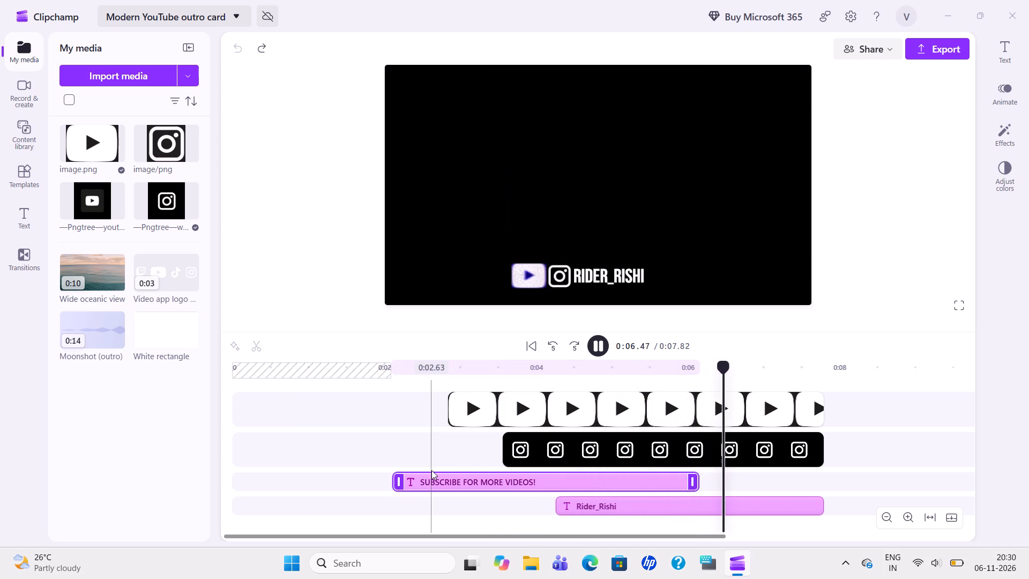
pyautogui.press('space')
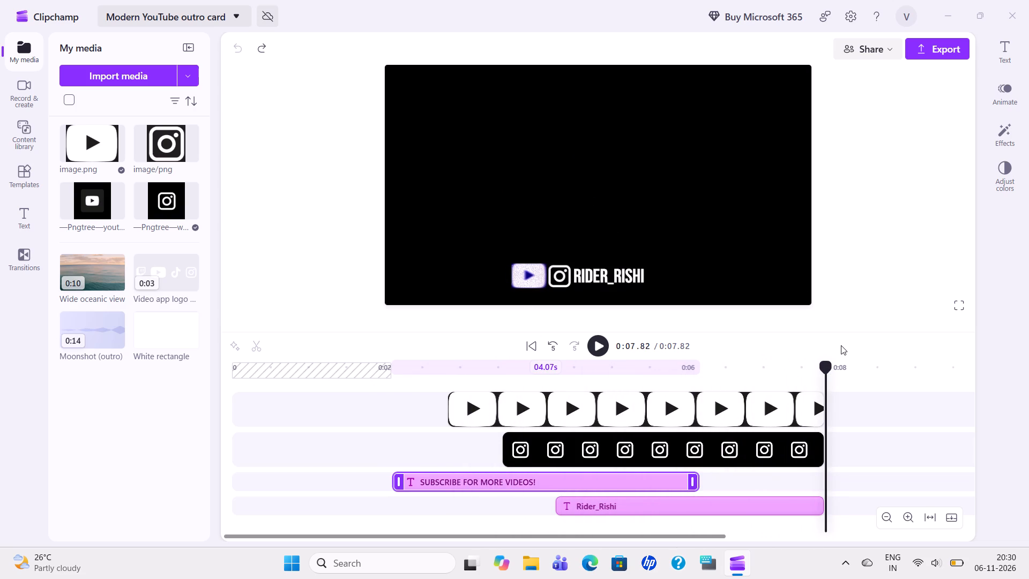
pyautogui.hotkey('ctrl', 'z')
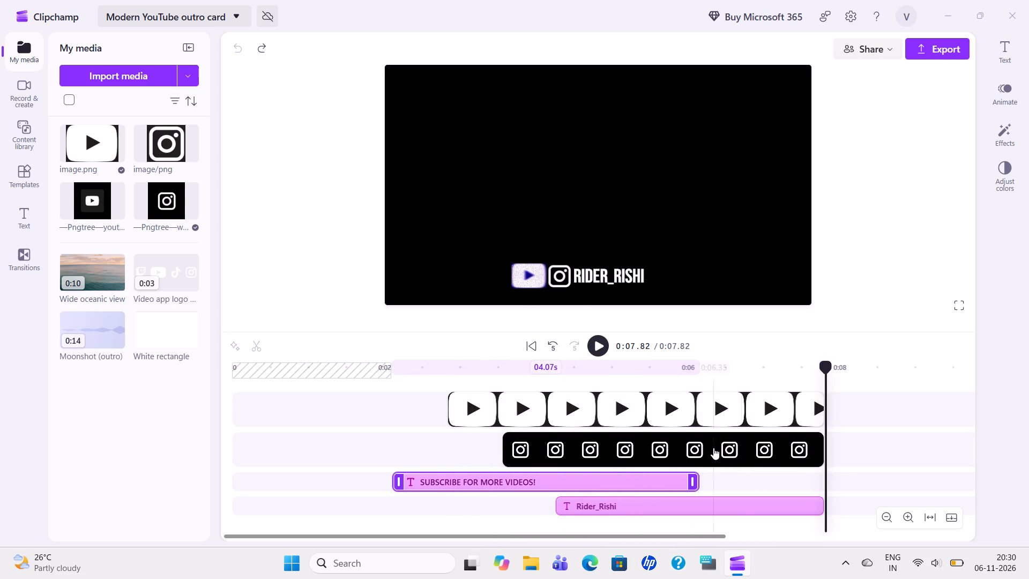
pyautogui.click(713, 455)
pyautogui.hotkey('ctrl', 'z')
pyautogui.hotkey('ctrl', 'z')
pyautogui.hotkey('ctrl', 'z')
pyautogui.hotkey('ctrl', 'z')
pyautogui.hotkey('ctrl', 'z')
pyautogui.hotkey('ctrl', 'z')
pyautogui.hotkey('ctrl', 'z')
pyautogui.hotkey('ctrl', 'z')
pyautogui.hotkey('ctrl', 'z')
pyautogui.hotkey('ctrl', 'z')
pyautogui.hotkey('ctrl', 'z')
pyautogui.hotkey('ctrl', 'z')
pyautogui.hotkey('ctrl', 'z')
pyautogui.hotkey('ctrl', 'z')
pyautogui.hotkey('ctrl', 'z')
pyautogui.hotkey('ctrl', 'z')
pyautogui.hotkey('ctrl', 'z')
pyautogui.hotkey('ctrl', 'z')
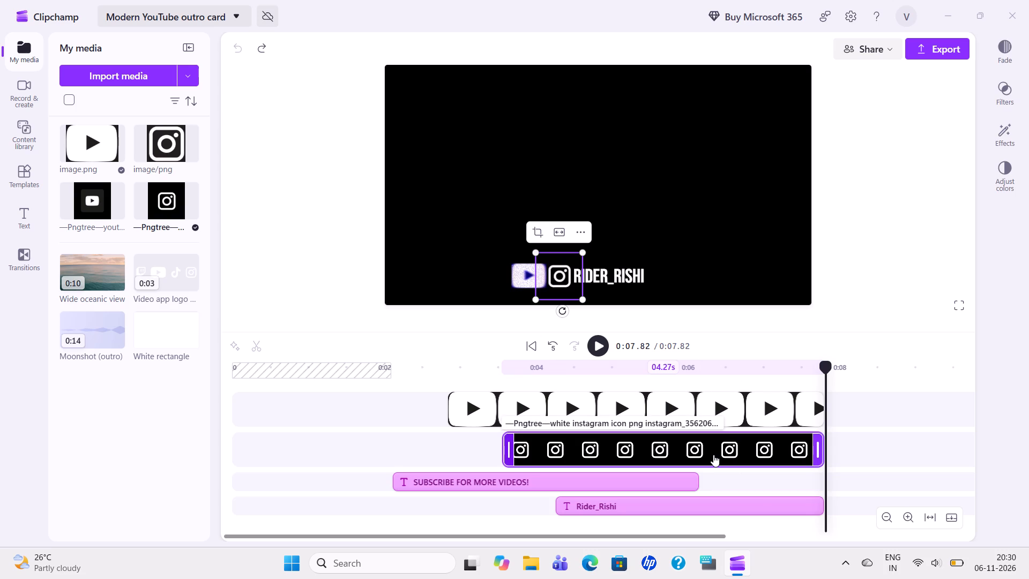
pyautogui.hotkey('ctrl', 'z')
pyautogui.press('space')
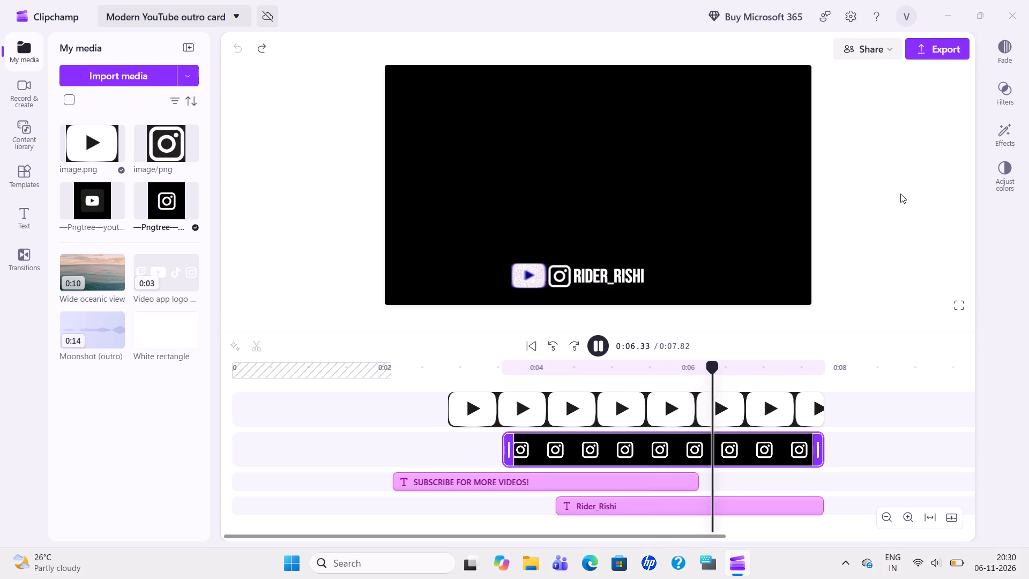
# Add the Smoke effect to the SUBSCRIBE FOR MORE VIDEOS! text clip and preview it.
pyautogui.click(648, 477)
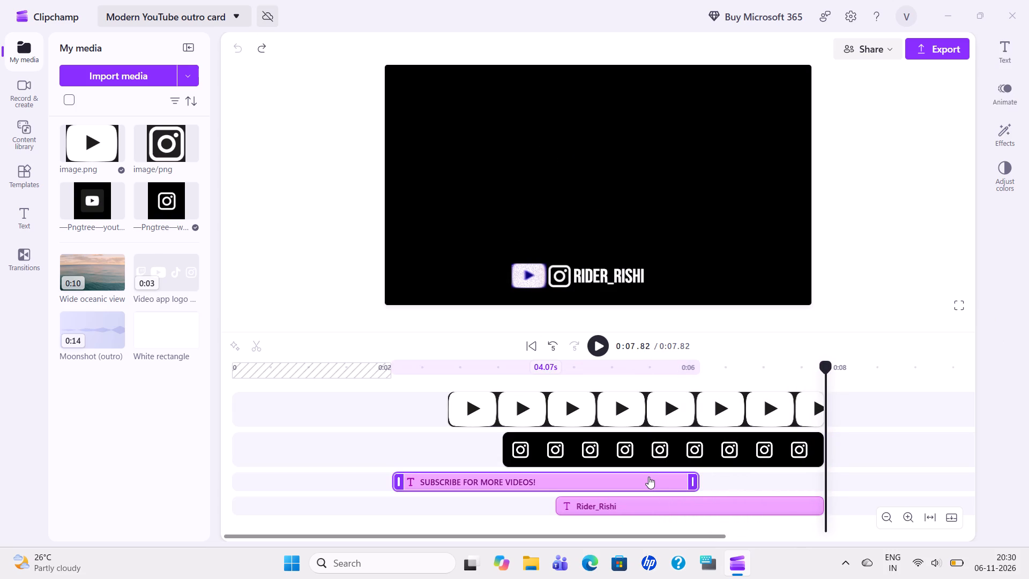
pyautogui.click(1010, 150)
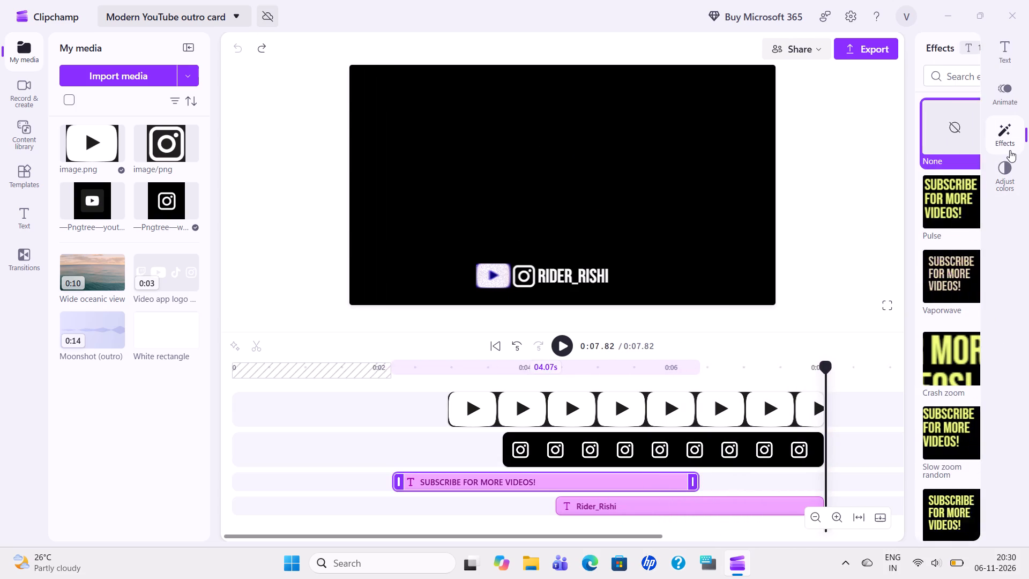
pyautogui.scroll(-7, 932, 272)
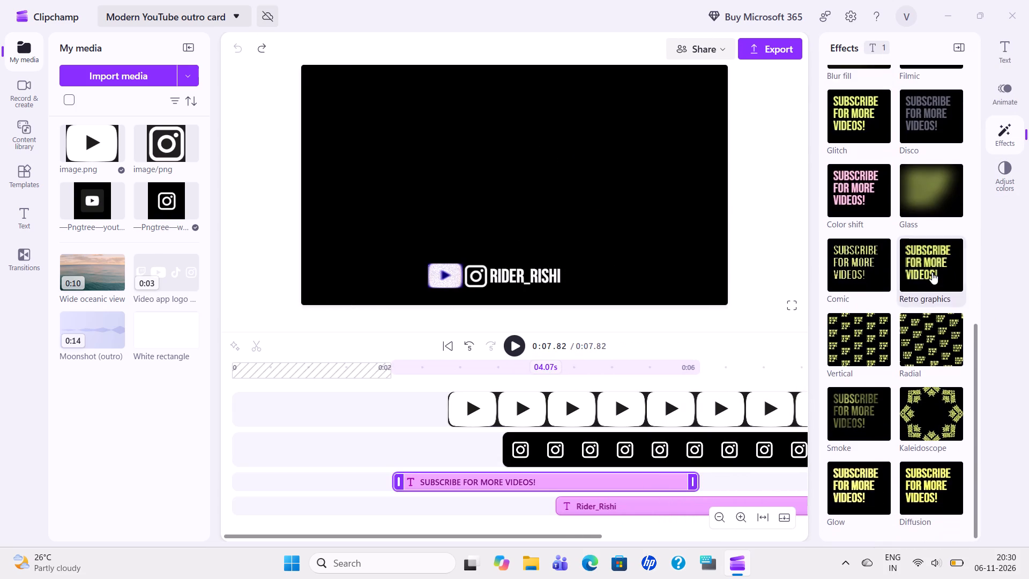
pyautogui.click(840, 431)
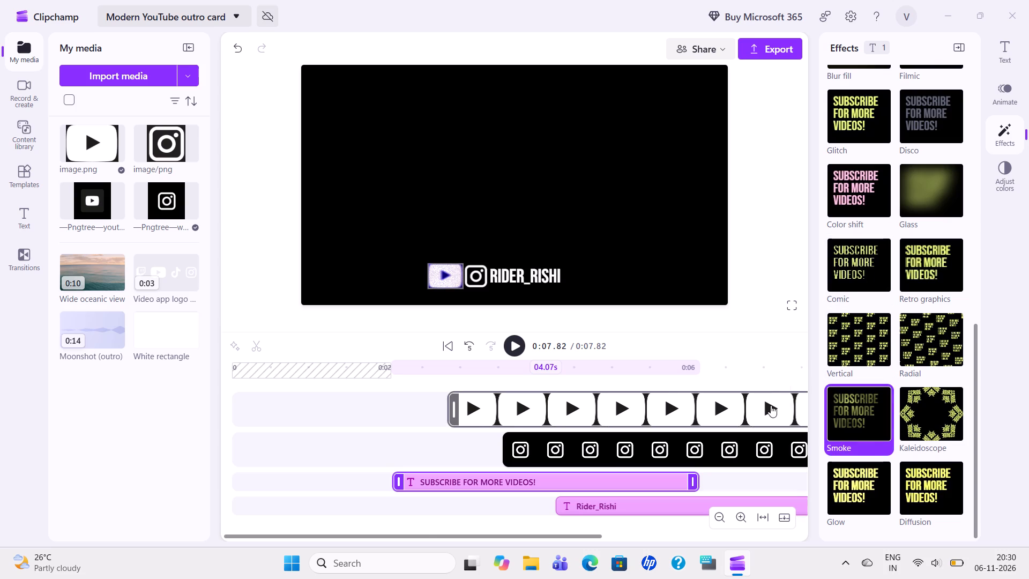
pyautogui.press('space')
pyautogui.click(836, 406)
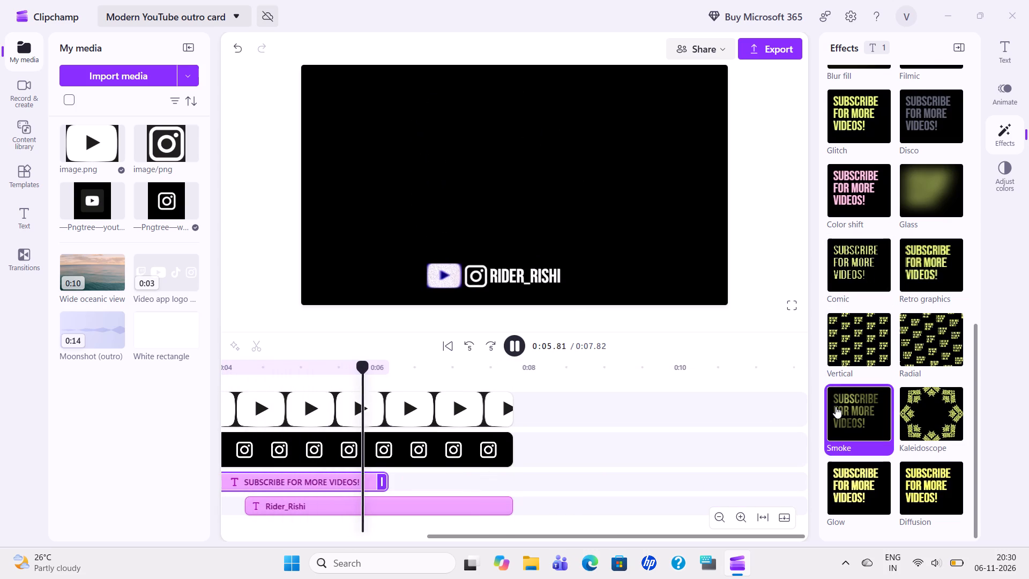
# Apply the Color shift effect to the SUBSCRIBE FOR MORE VIDEOS! text in place of Smoke, and replay the outro.
pyautogui.click(855, 179)
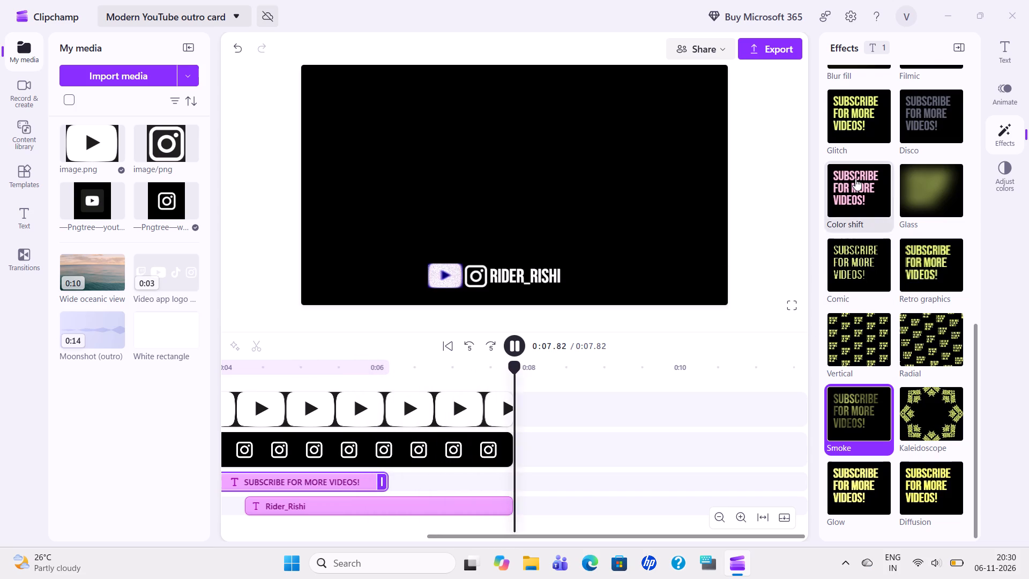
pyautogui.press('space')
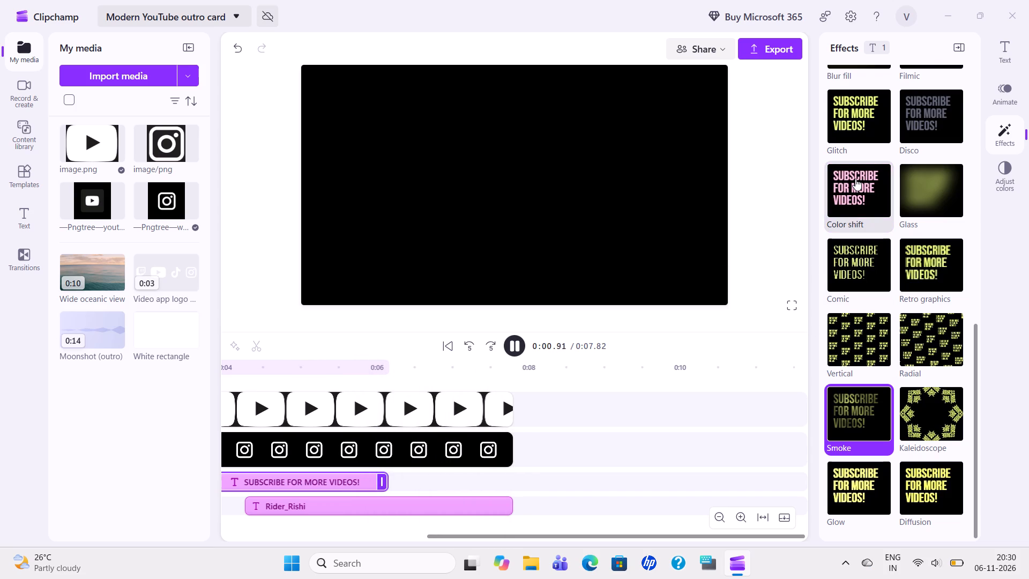
pyautogui.click(855, 179)
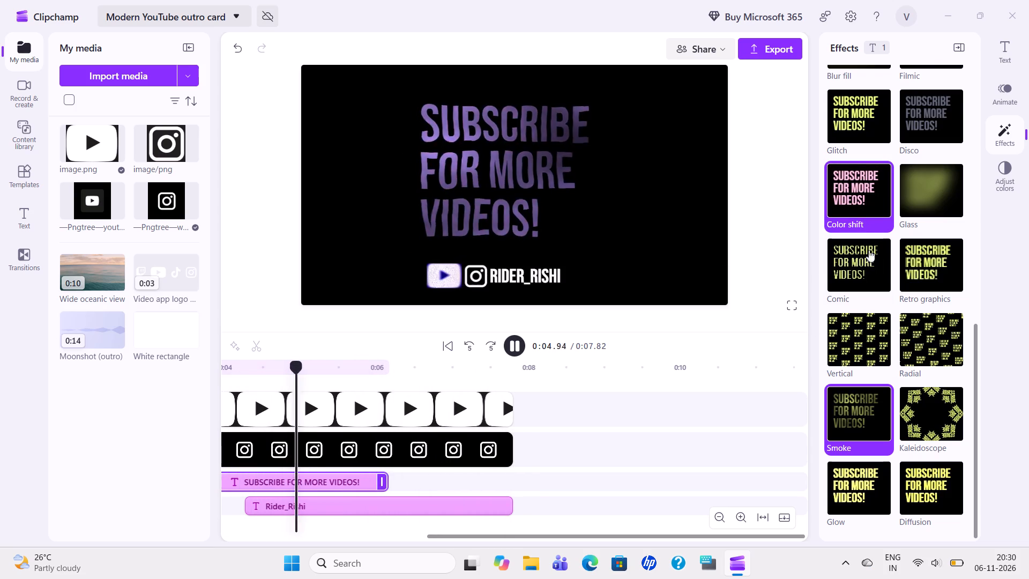
pyautogui.click(865, 435)
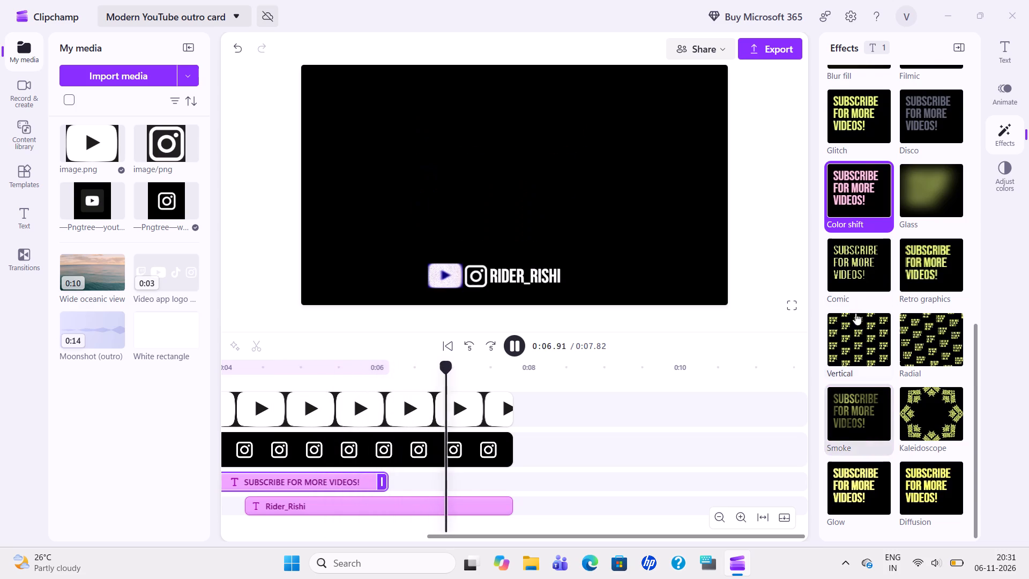
pyautogui.click(1012, 143)
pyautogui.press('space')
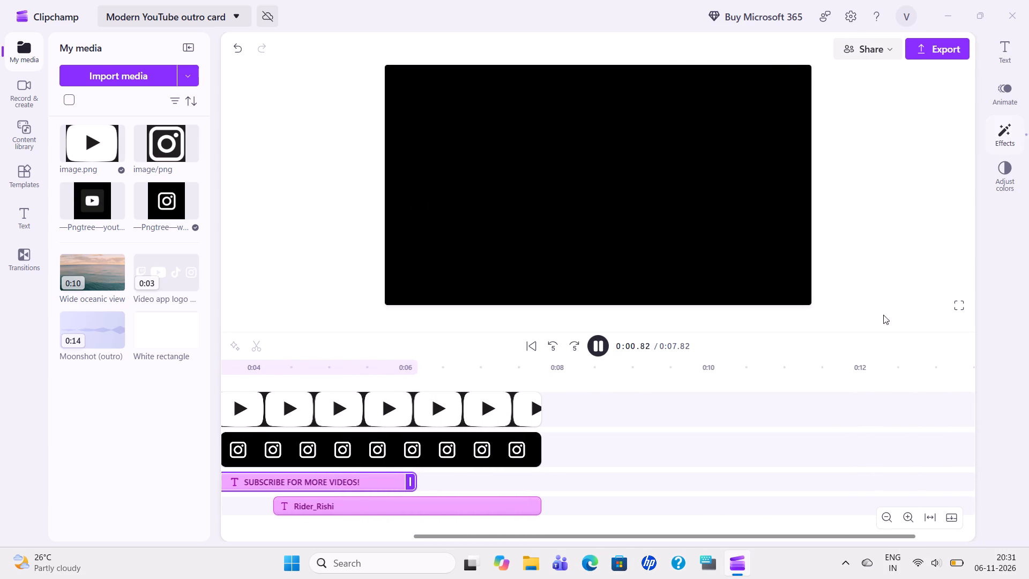
pyautogui.hscroll(2, 883, 322)
pyautogui.hscroll(4, 742, 502)
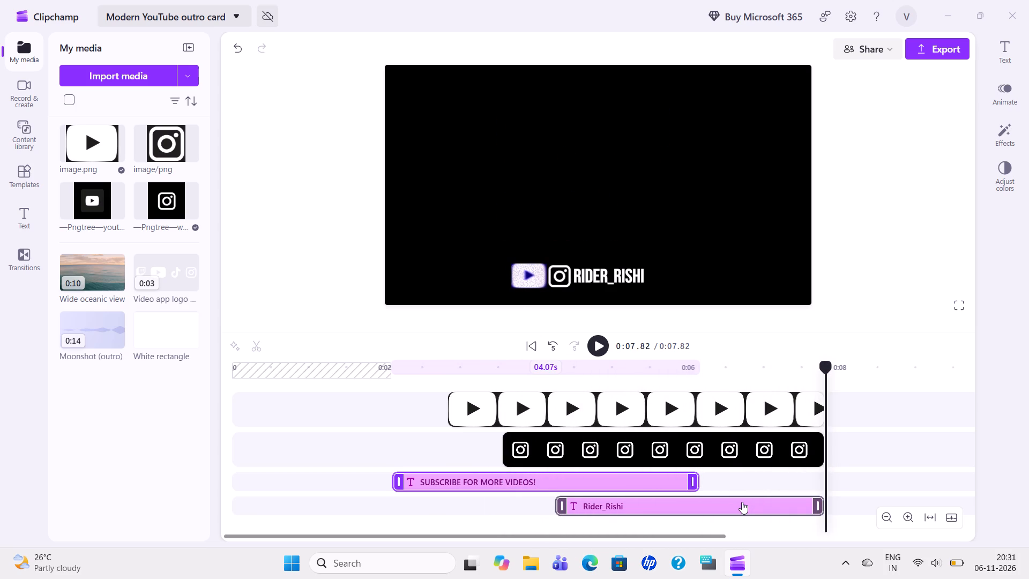
# Clear the Vaporwave effect from the YouTube play icon clip and apply the Smoke effect instead.
pyautogui.click(652, 414)
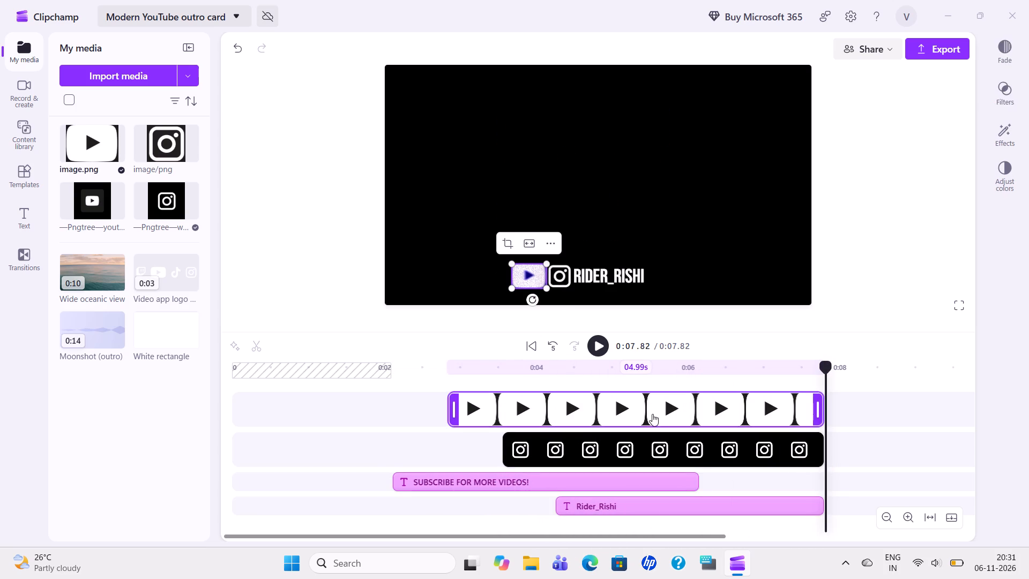
pyautogui.click(1006, 120)
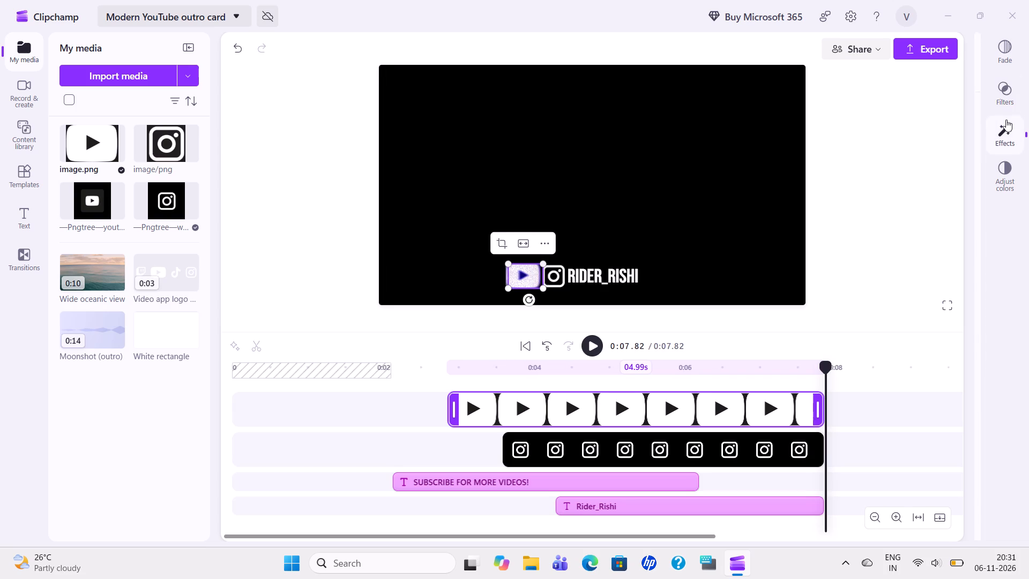
pyautogui.click(857, 134)
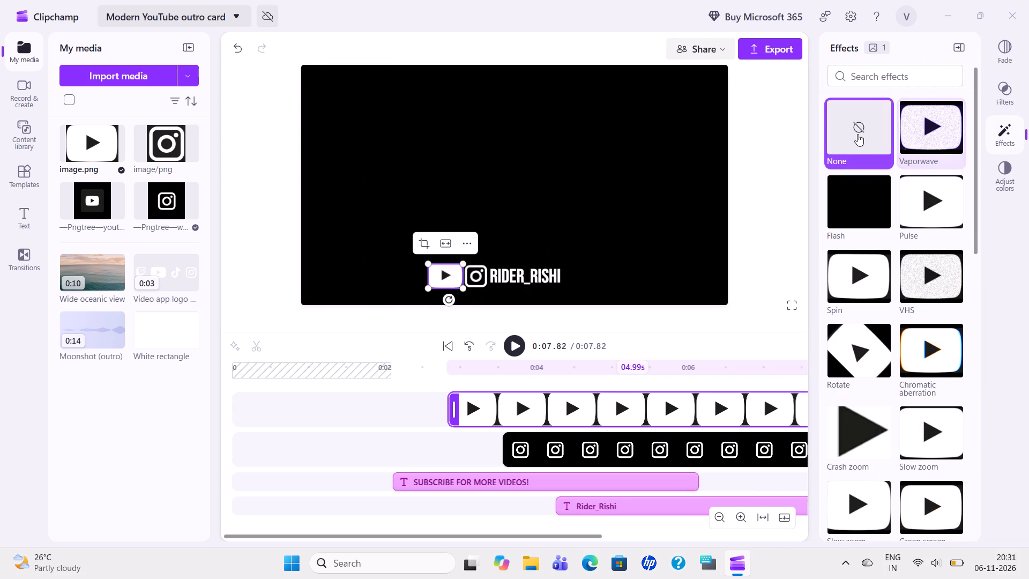
pyautogui.scroll(-4, 886, 310)
pyautogui.click(916, 340)
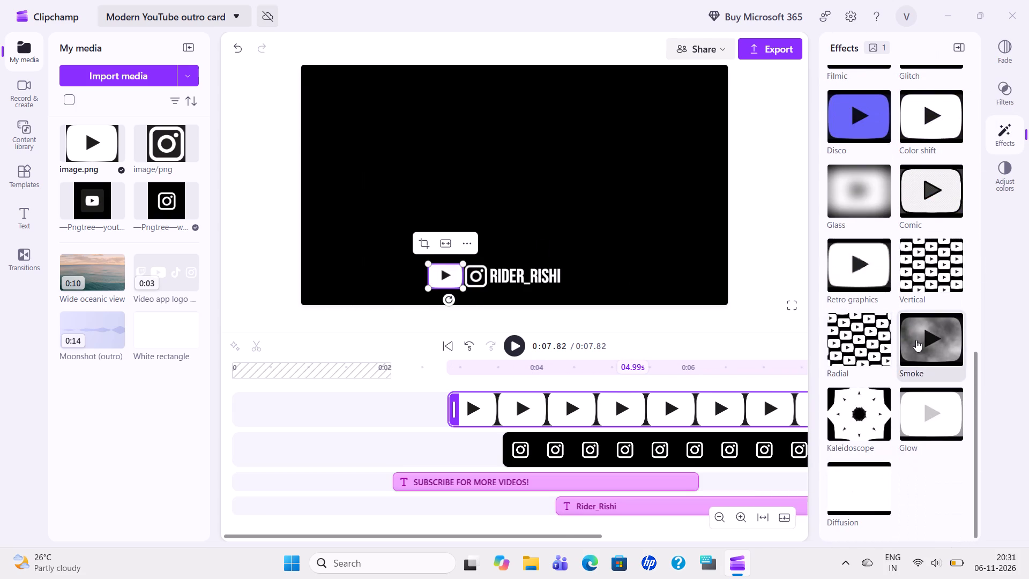
pyautogui.click(1011, 150)
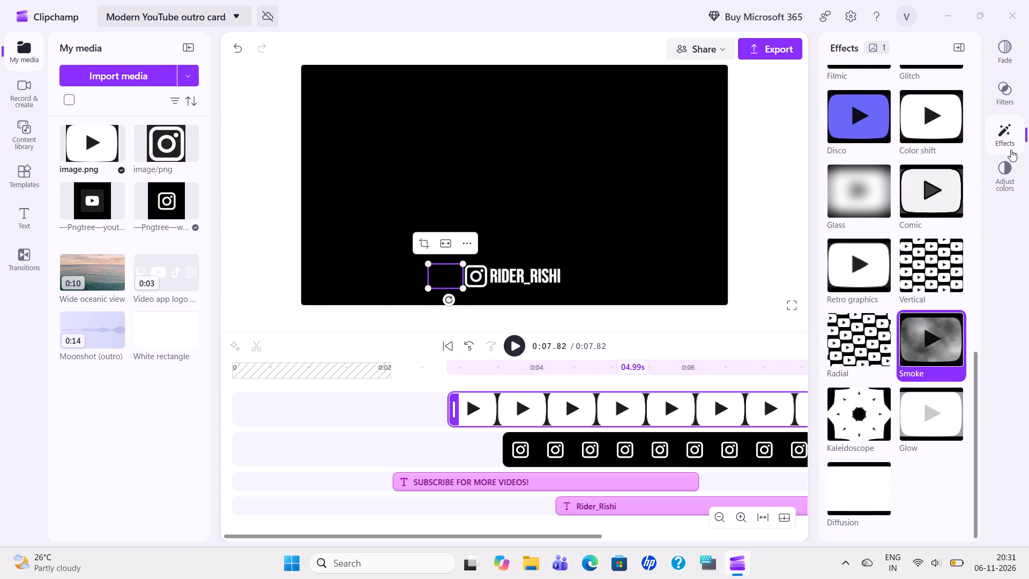
# Apply the Smoke effect to the Instagram icon clip.
pyautogui.click(795, 450)
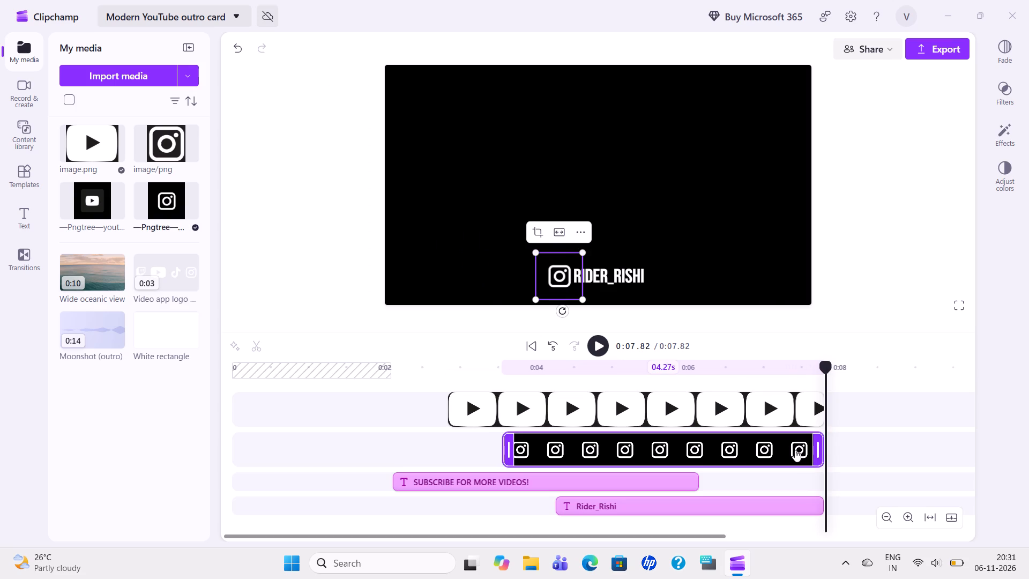
pyautogui.click(1010, 133)
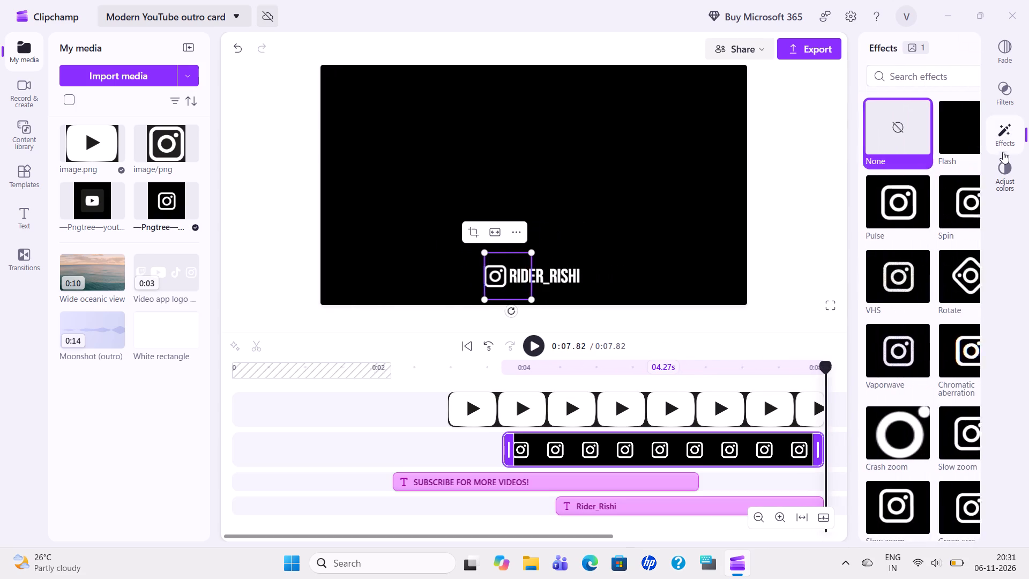
pyautogui.scroll(-1, 929, 295)
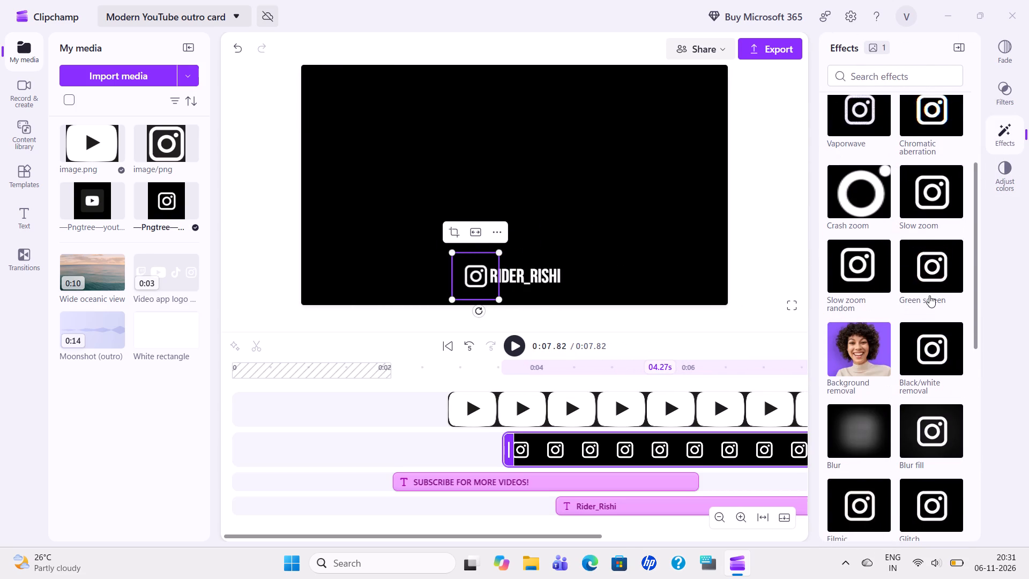
pyautogui.scroll(-3, 913, 436)
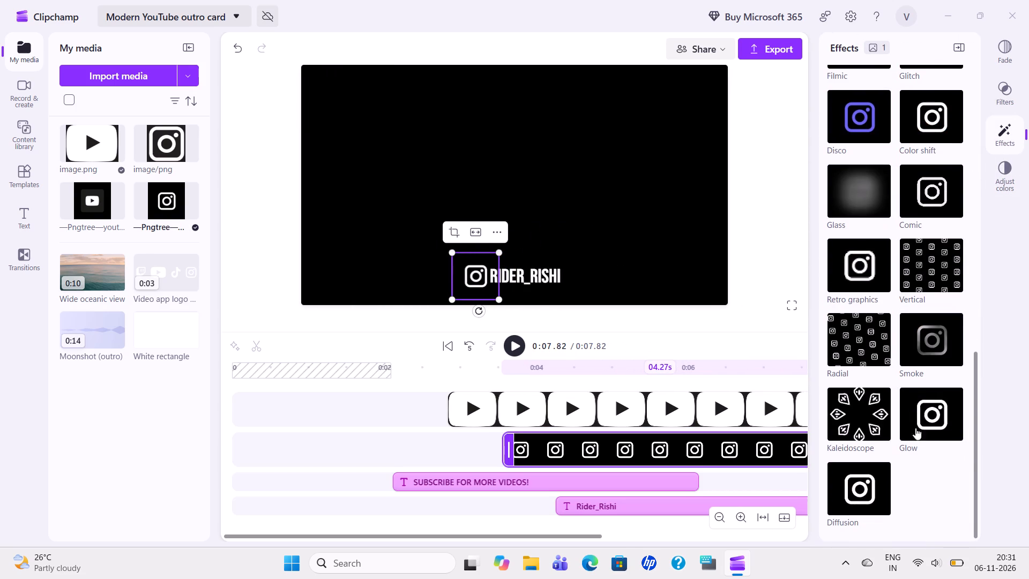
pyautogui.click(934, 348)
pyautogui.click(1009, 128)
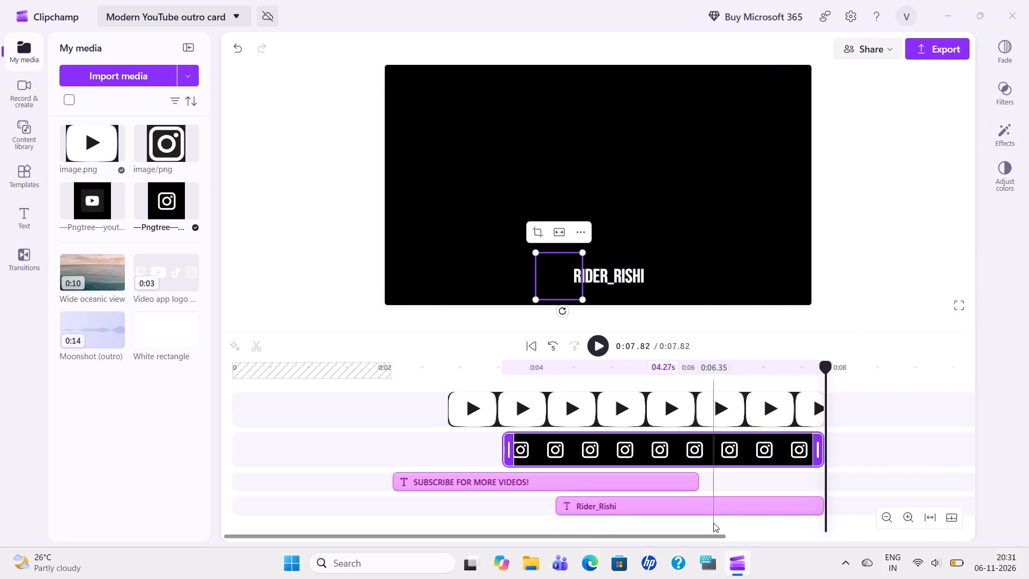
# Select the handle text clip and play the outro twice to examine the icon and text effects.
pyautogui.click(721, 509)
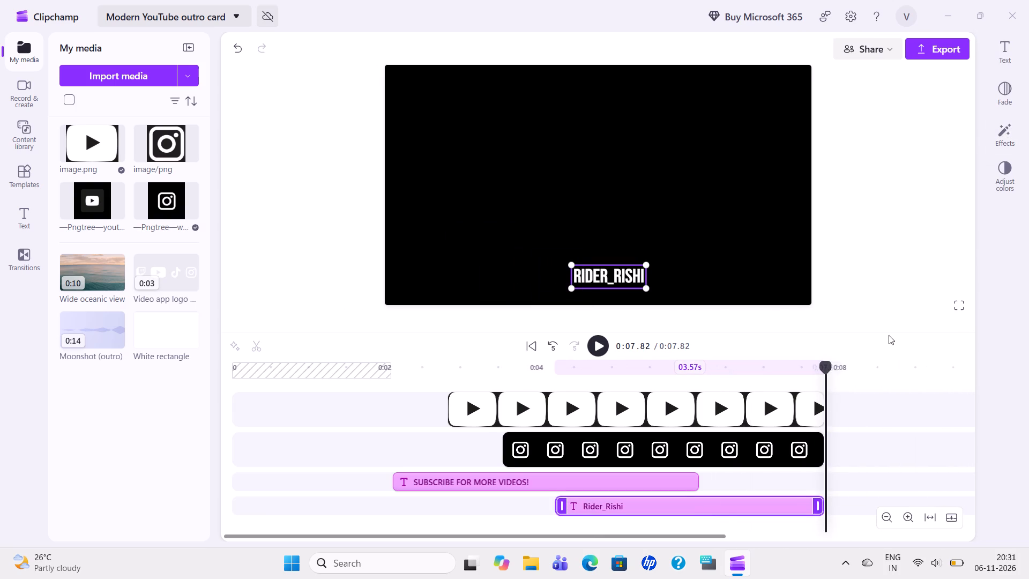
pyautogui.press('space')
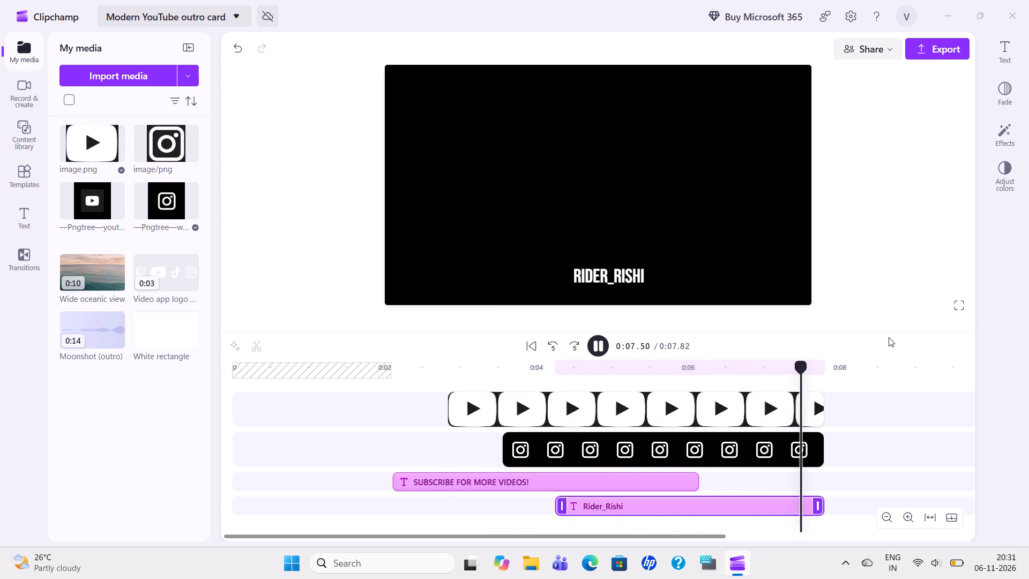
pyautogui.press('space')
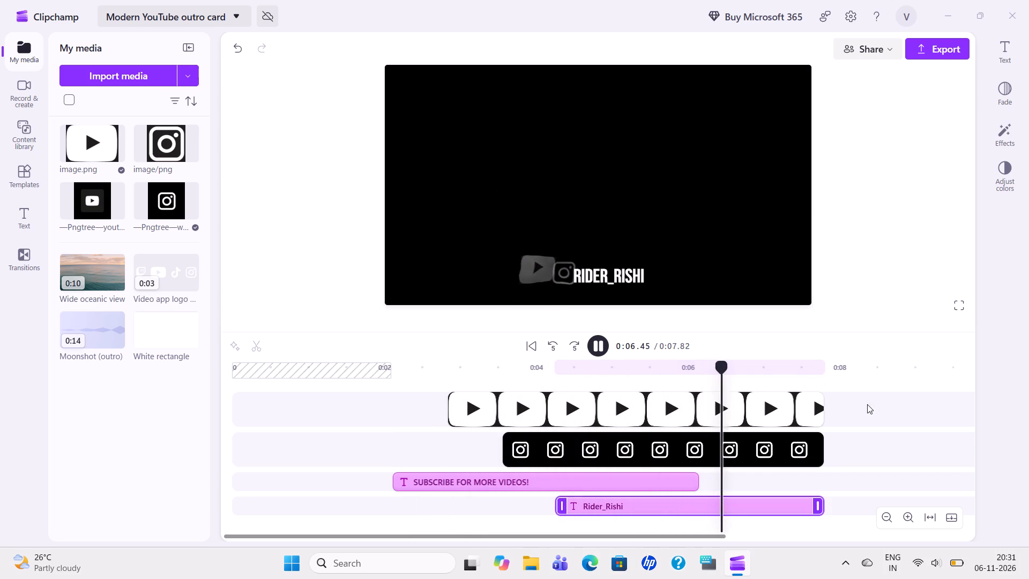
# Open the effects for the Rider_Rishi text clip.
pyautogui.click(752, 503)
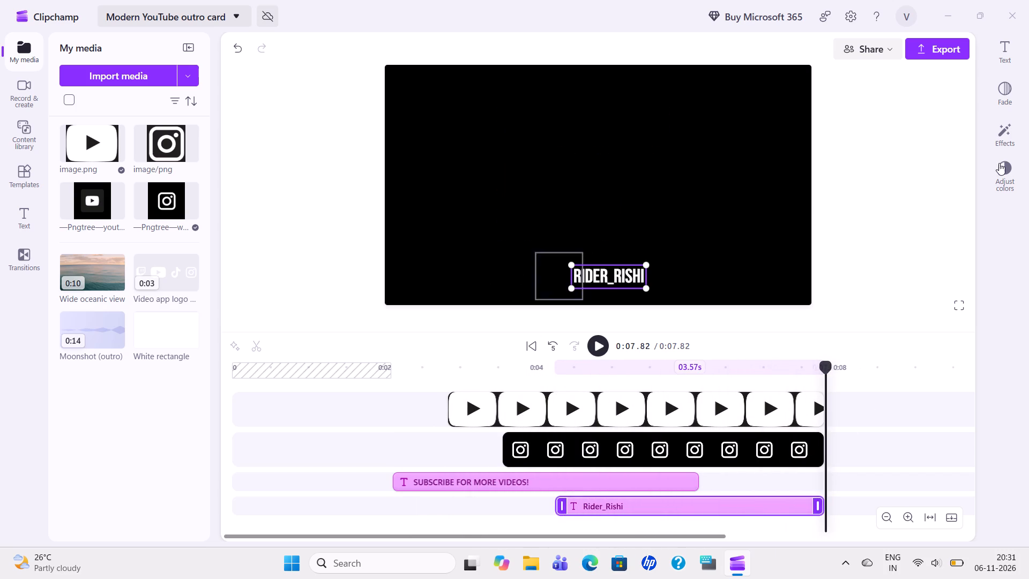
pyautogui.click(999, 123)
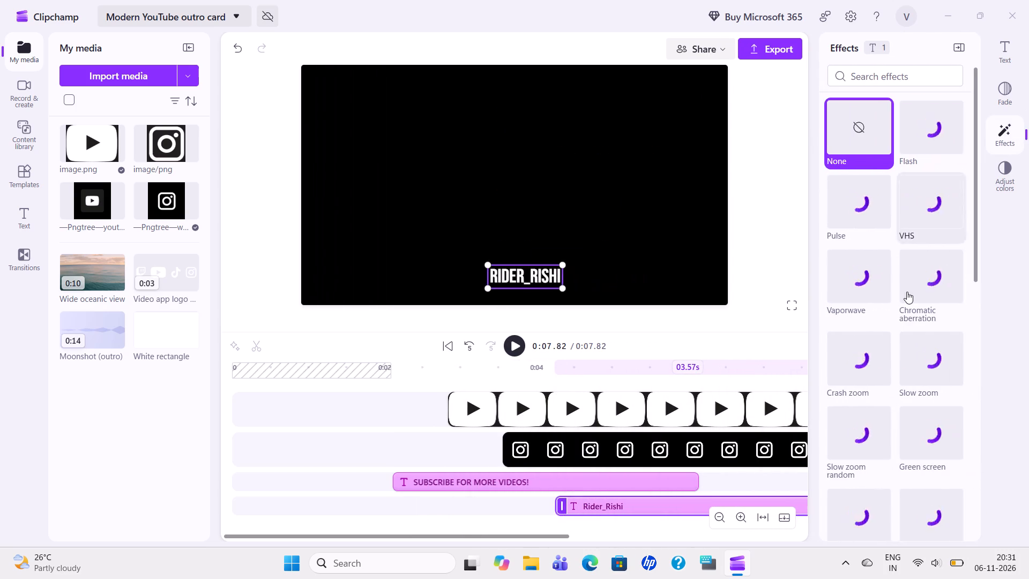
# Apply the Smoke effect to the Rider_Rishi text clip and close its effects.
pyautogui.scroll(-6, 900, 303)
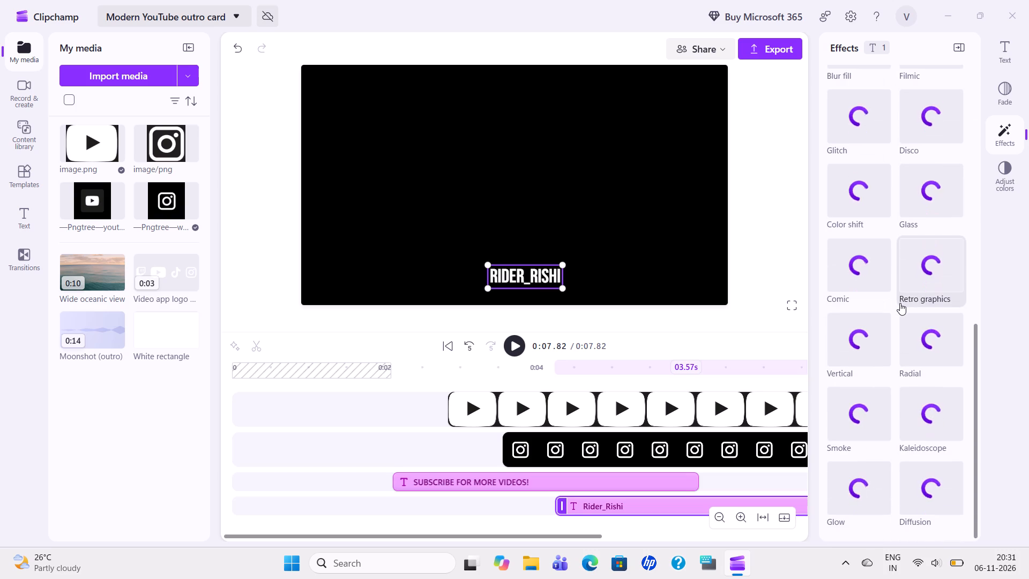
pyautogui.scroll(-3, 902, 389)
pyautogui.click(863, 418)
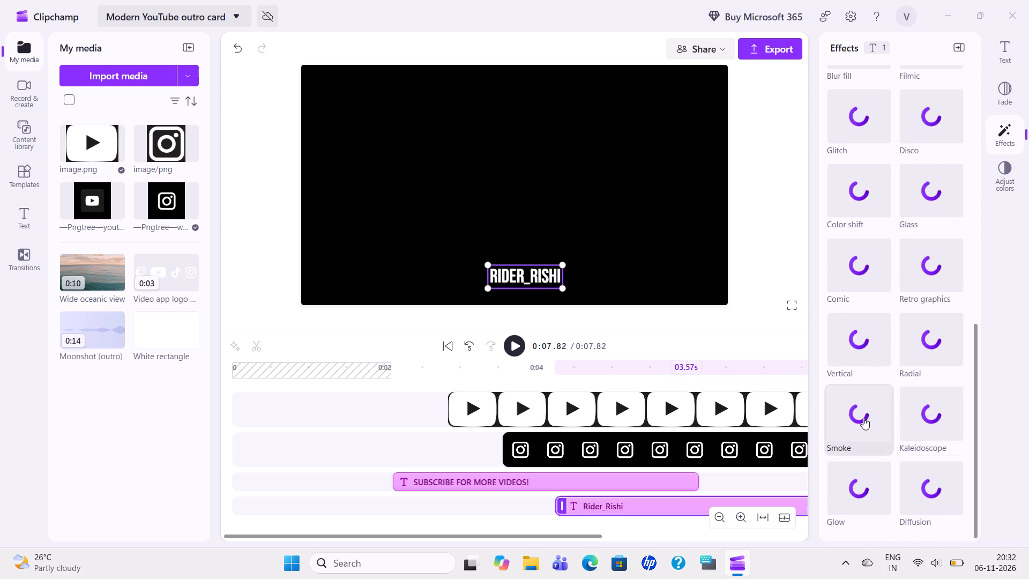
pyautogui.click(1009, 142)
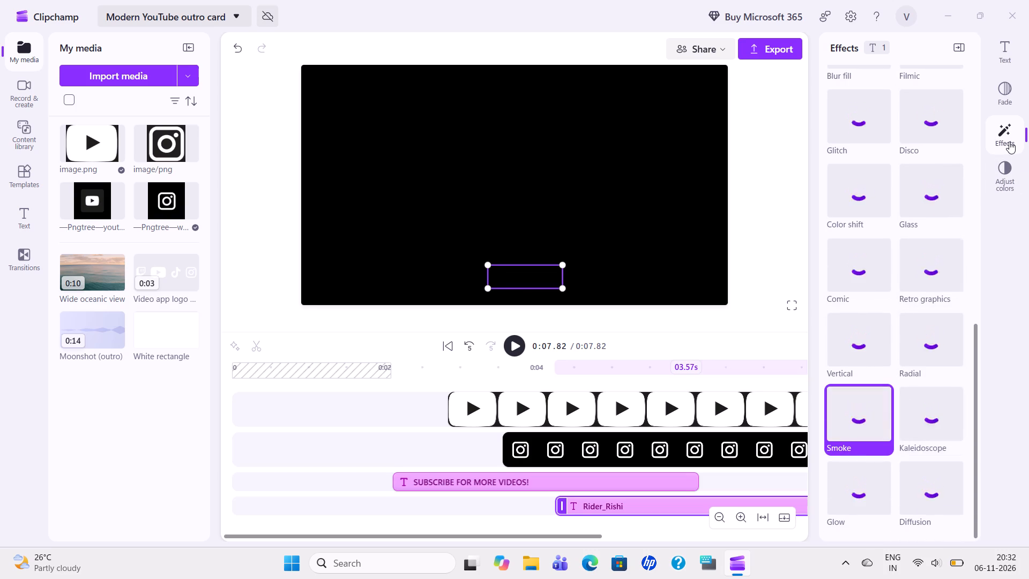
# Play the outro and replay its second half to check the Smoke effect on the handle alongside the icons and title.
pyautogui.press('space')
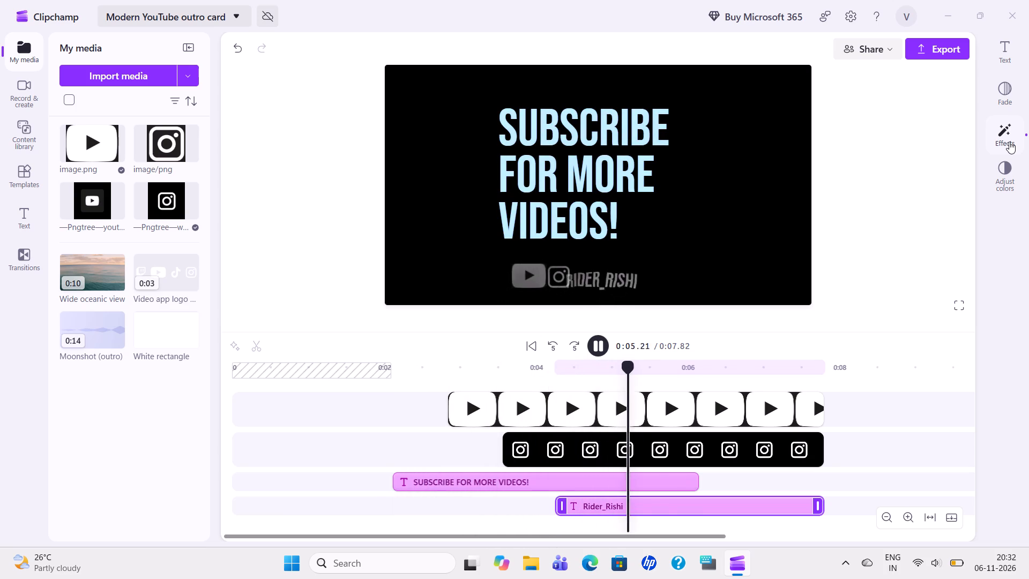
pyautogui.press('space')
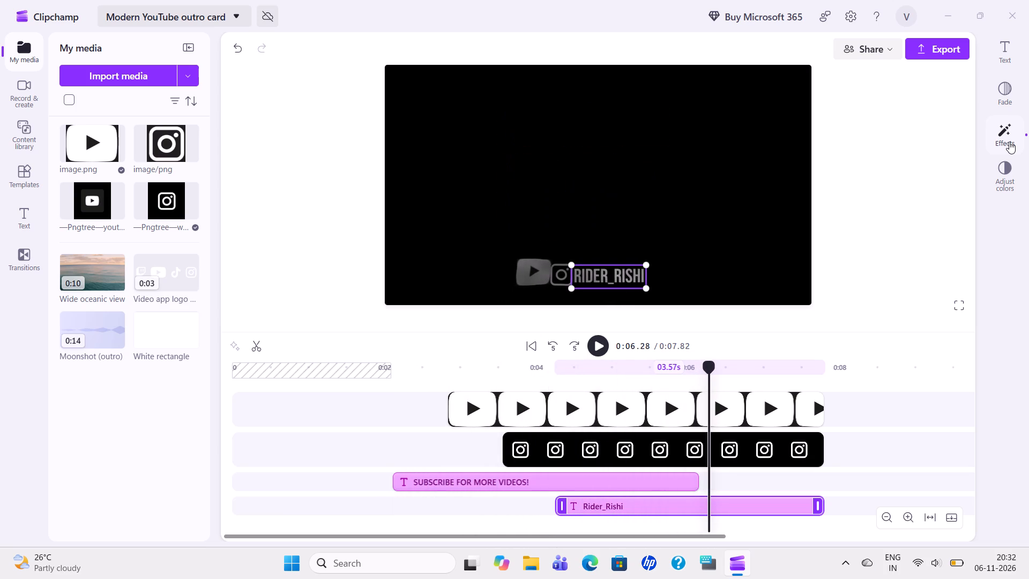
pyautogui.press('Left')
pyautogui.press('Left')
pyautogui.press('Left')
pyautogui.press('Left')
pyautogui.press('Left')
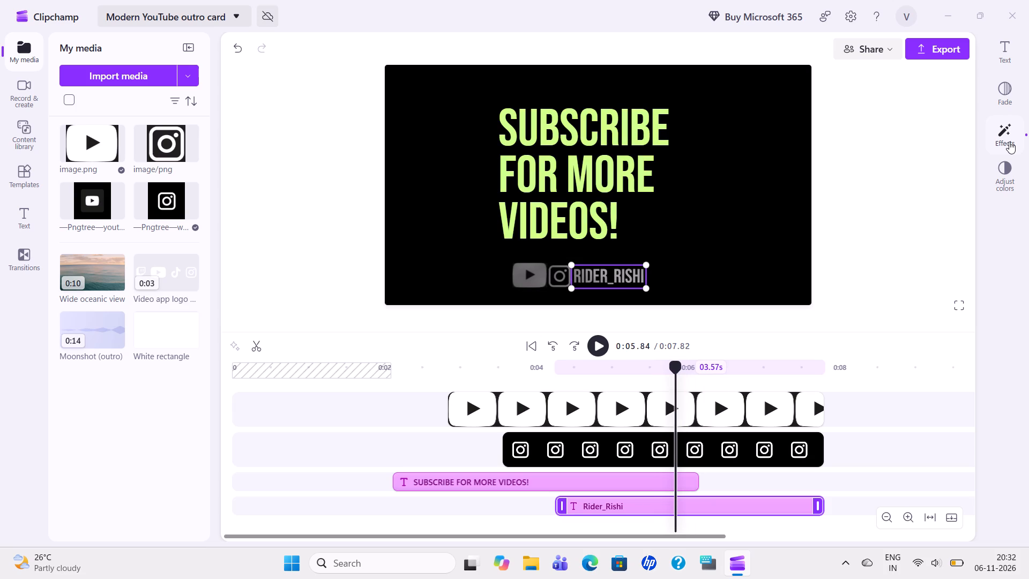
pyautogui.press('Left')
pyautogui.press('Left')
pyautogui.press('Left')
pyautogui.press('Left')
pyautogui.press('Left')
pyautogui.press('Left')
pyautogui.press('Left')
pyautogui.press('Left')
pyautogui.press('Left')
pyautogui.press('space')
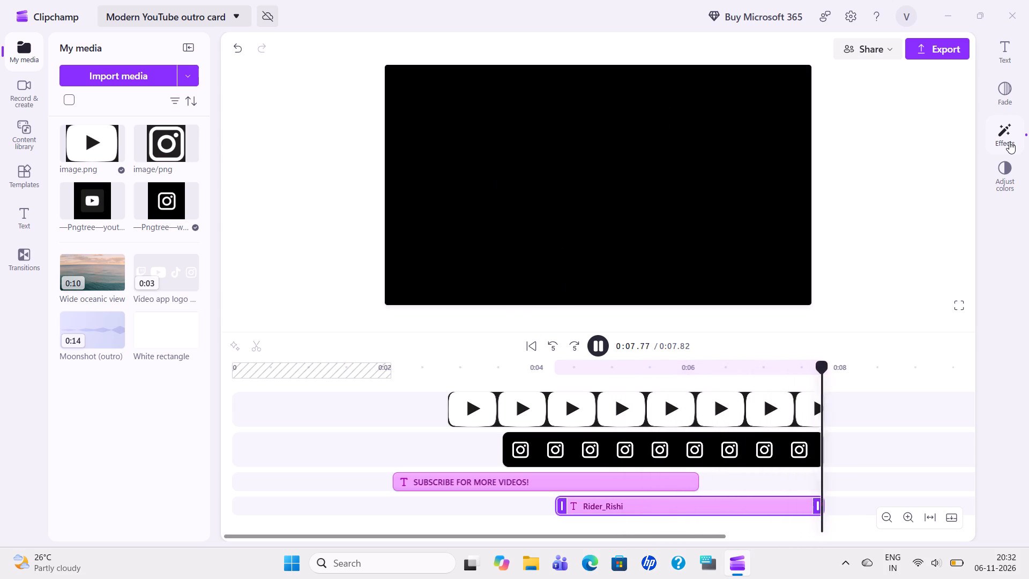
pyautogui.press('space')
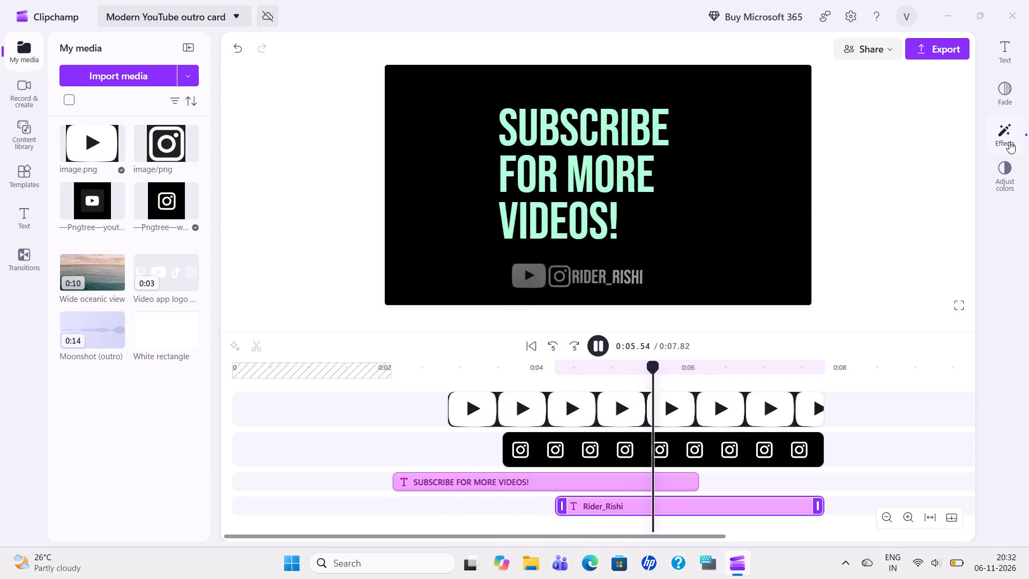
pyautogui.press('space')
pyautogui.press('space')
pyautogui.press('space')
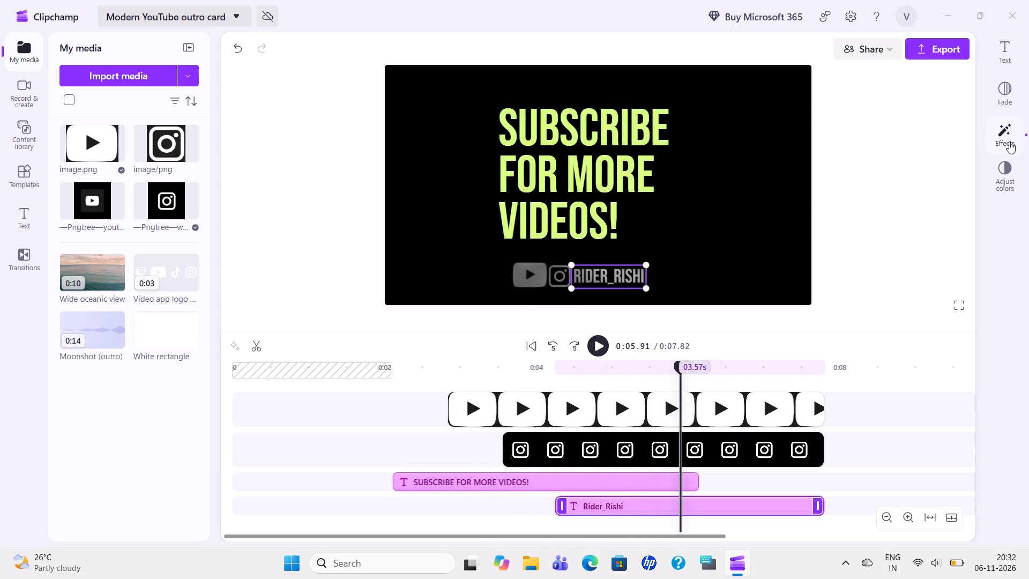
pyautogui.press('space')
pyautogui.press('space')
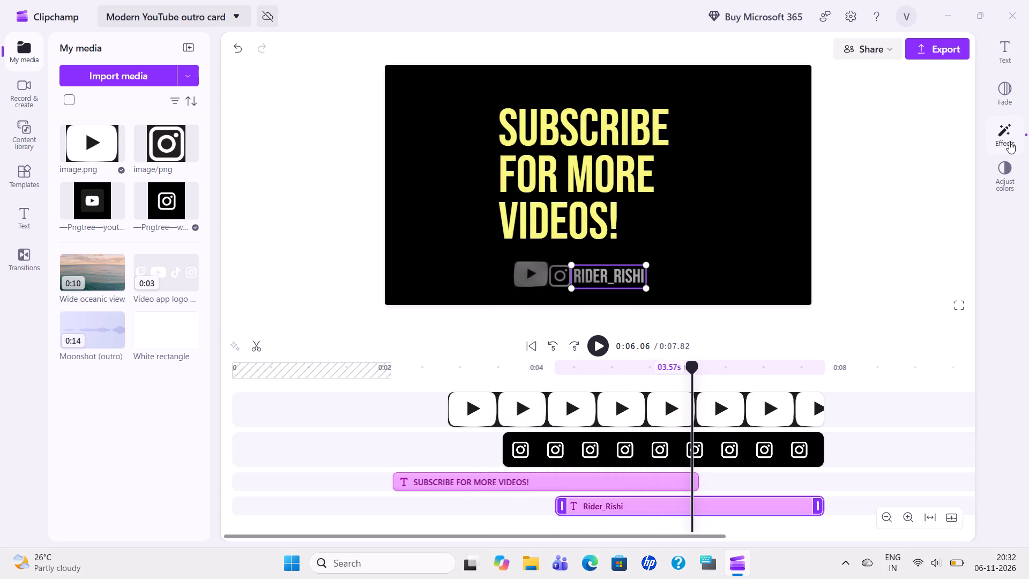
# Step the playhead back and forth between about 5.3 and 6 seconds to examine the title, icons and handle text.
pyautogui.press('Left')
pyautogui.press('Left')
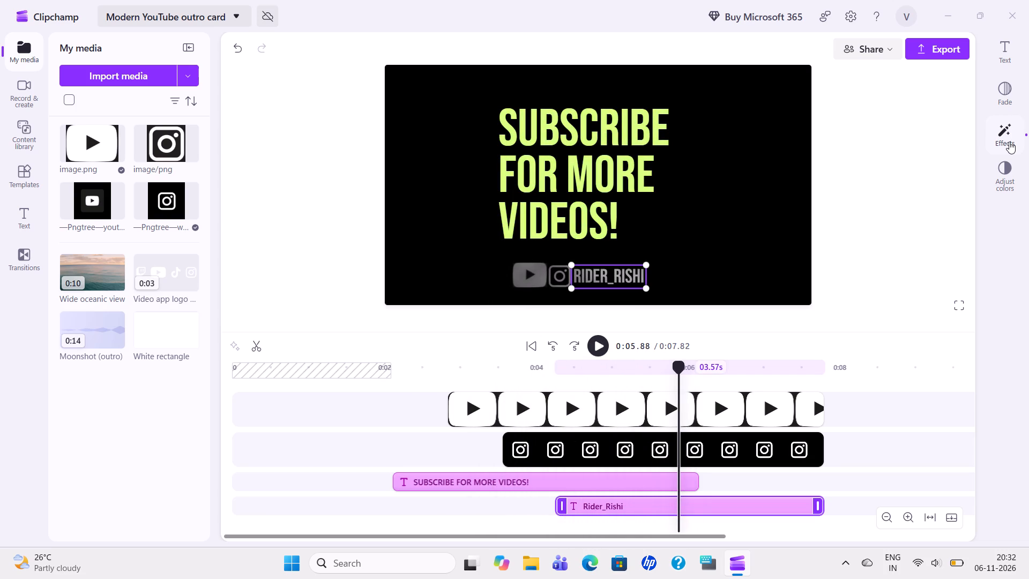
pyautogui.press('Left')
pyautogui.press('Left')
pyautogui.press('Left')
pyautogui.press('Left')
pyautogui.press('Left')
pyautogui.press('Left')
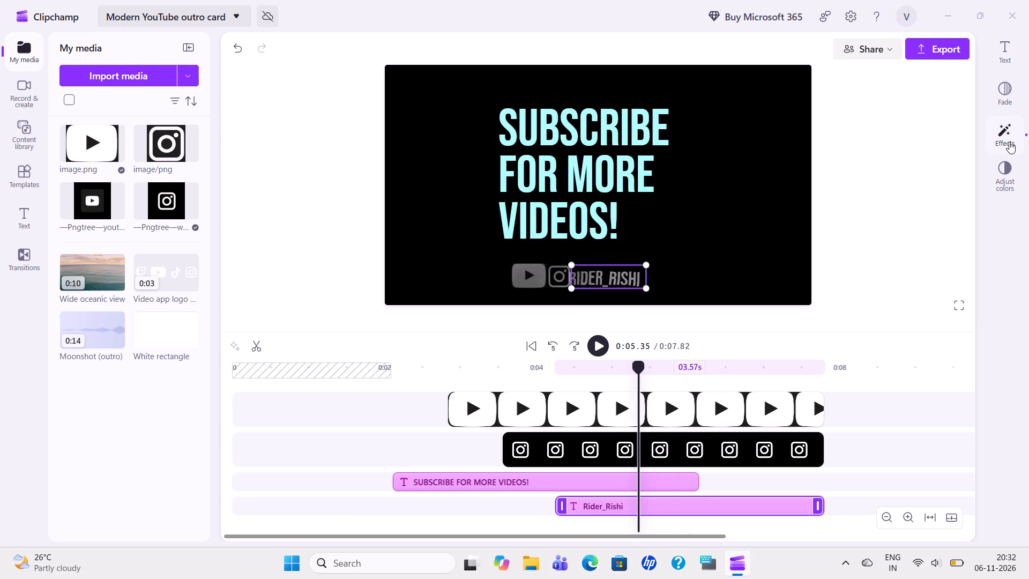
pyautogui.press('Right')
pyautogui.press('Right')
pyautogui.press('Right')
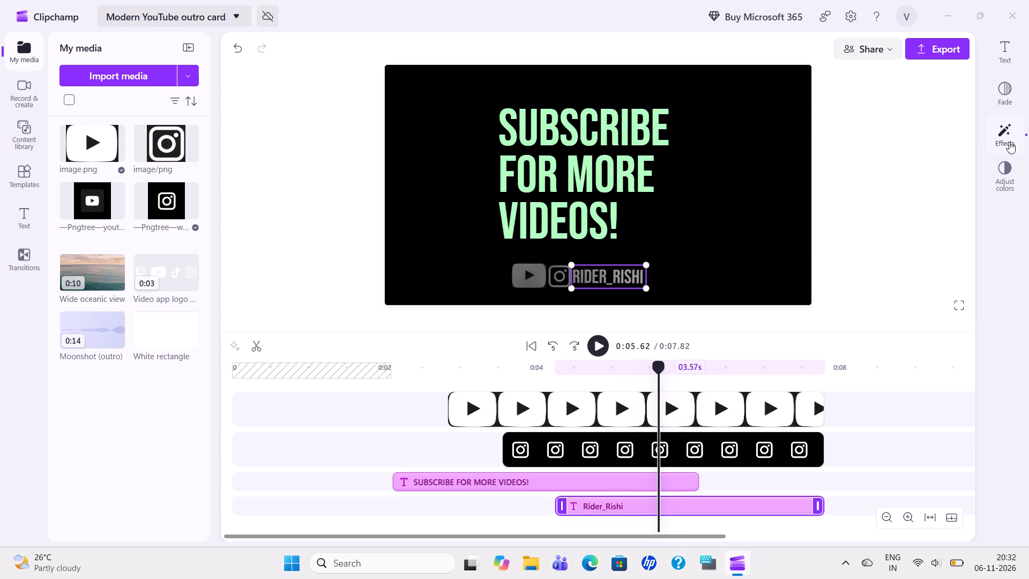
pyautogui.press('Right')
pyautogui.press('Right')
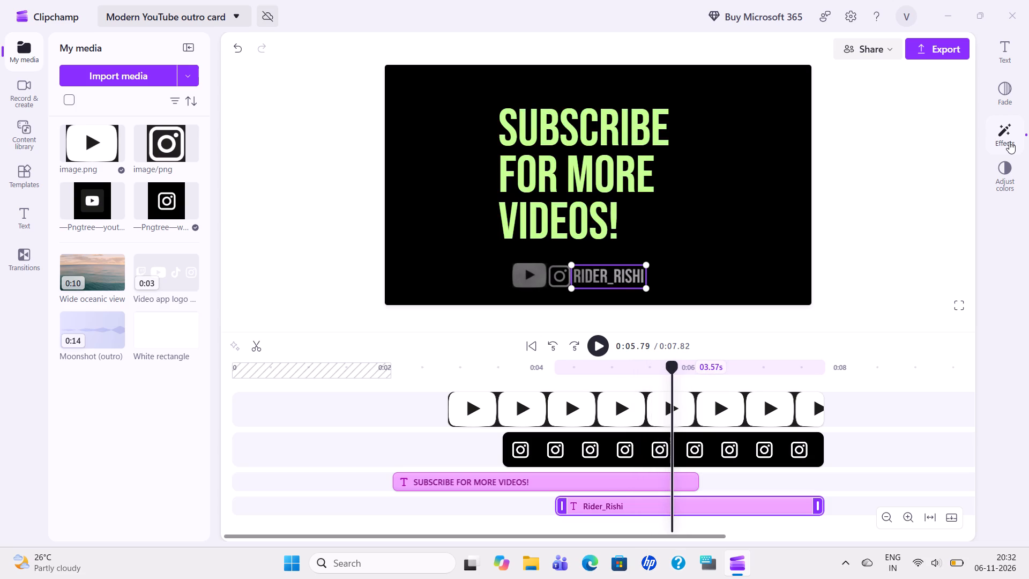
pyautogui.press('Right')
pyautogui.press('Right')
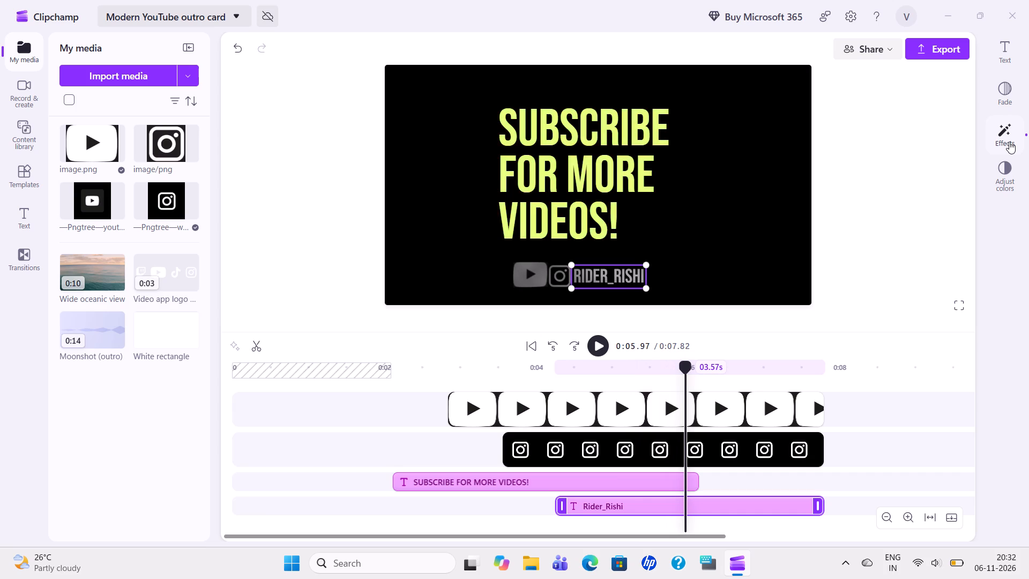
pyautogui.press('Left')
pyautogui.press('Left')
pyautogui.press('Left')
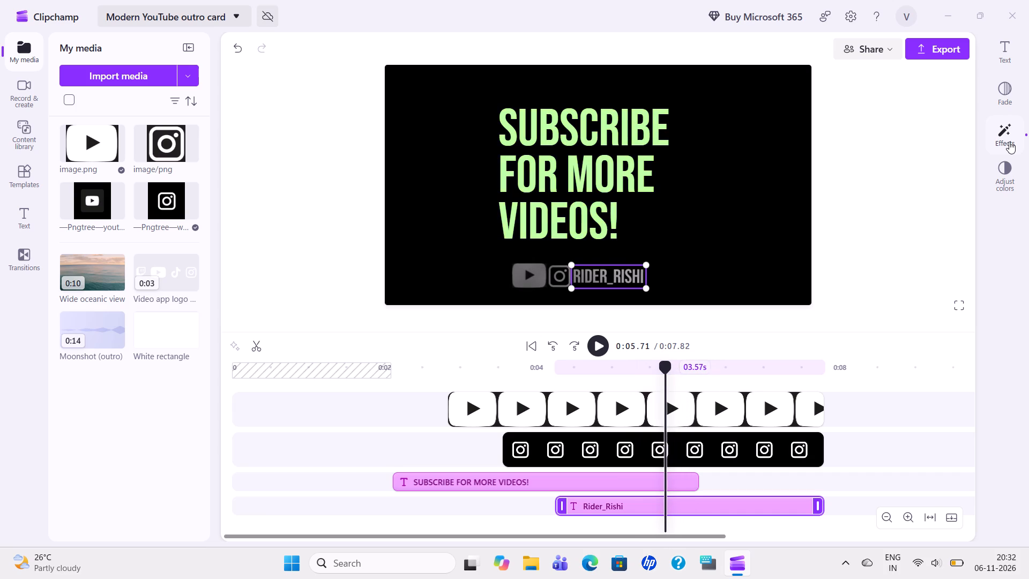
pyautogui.press('Left')
pyautogui.press('Right')
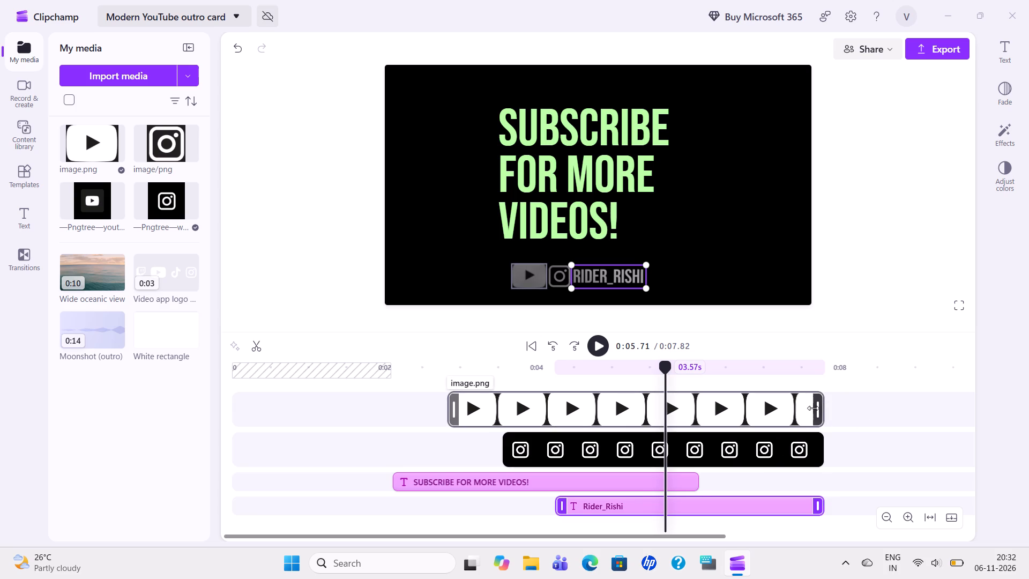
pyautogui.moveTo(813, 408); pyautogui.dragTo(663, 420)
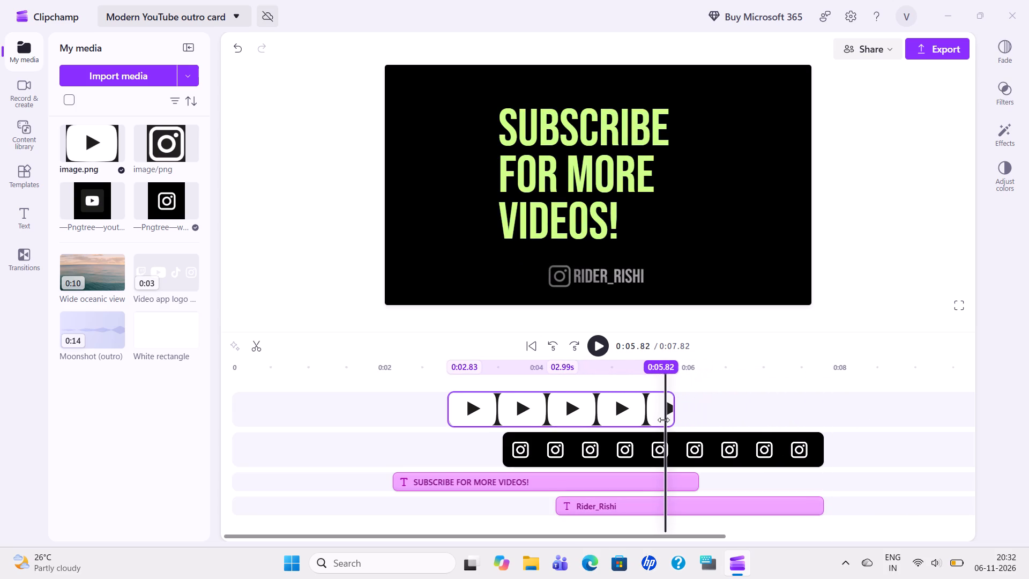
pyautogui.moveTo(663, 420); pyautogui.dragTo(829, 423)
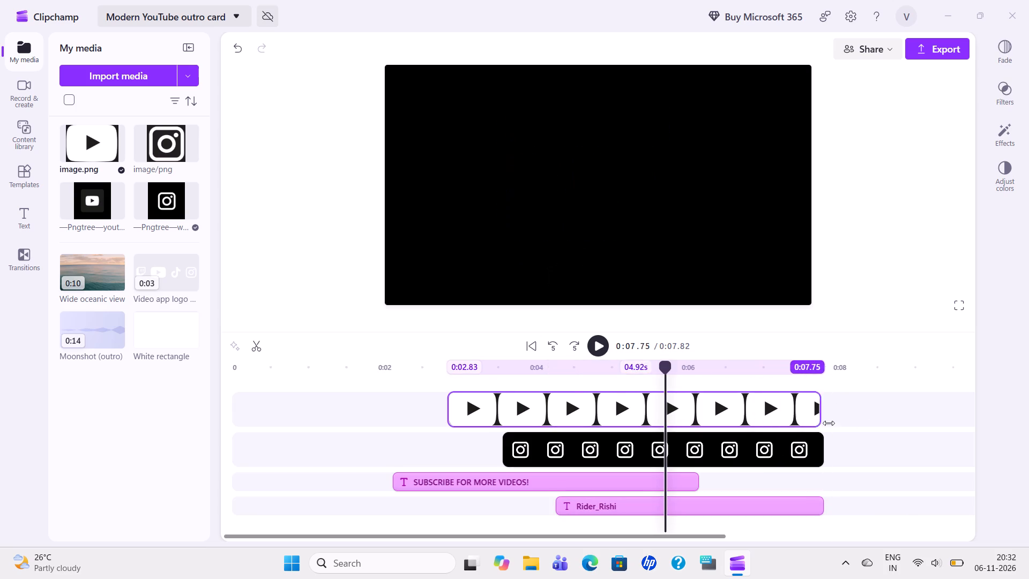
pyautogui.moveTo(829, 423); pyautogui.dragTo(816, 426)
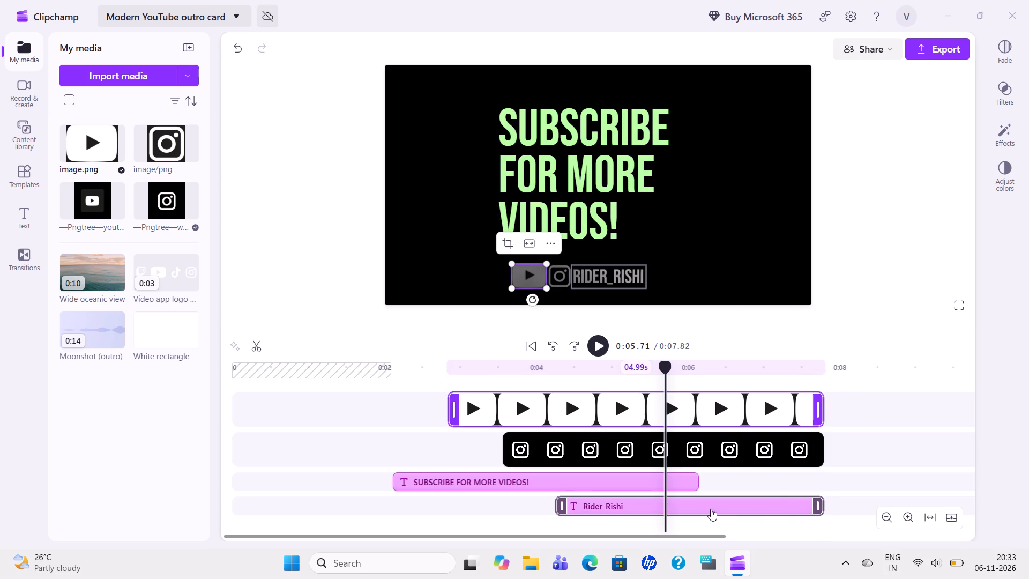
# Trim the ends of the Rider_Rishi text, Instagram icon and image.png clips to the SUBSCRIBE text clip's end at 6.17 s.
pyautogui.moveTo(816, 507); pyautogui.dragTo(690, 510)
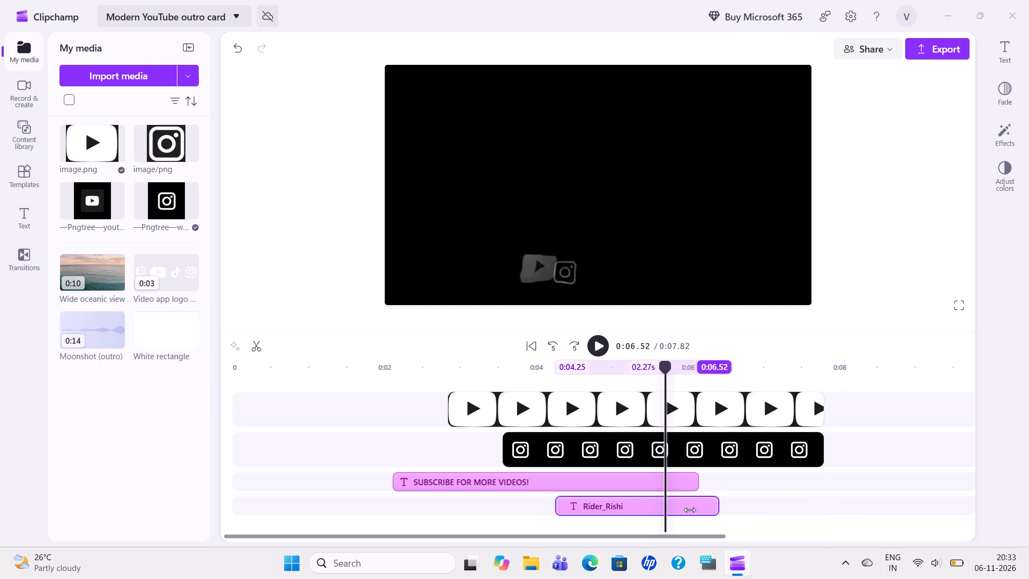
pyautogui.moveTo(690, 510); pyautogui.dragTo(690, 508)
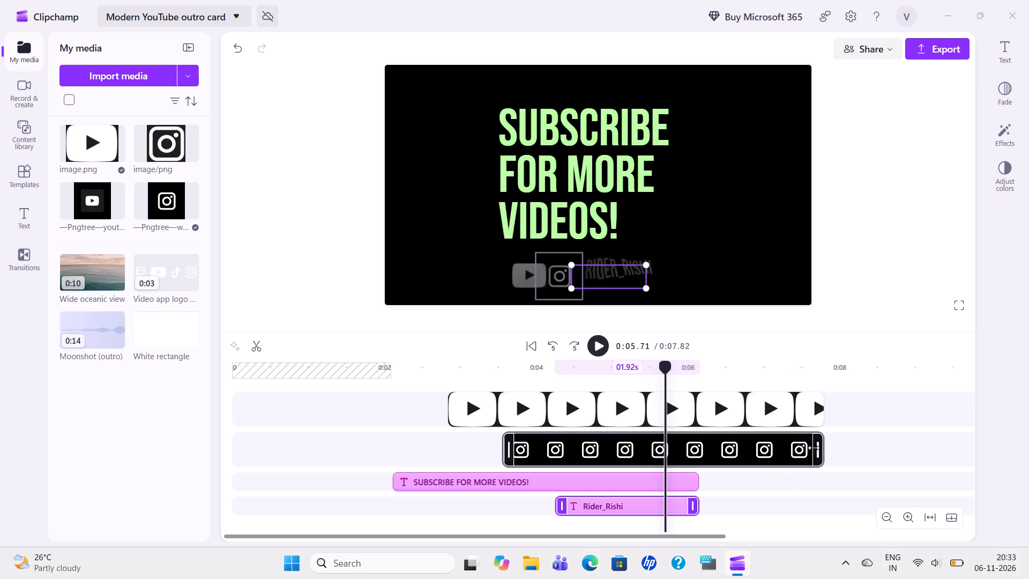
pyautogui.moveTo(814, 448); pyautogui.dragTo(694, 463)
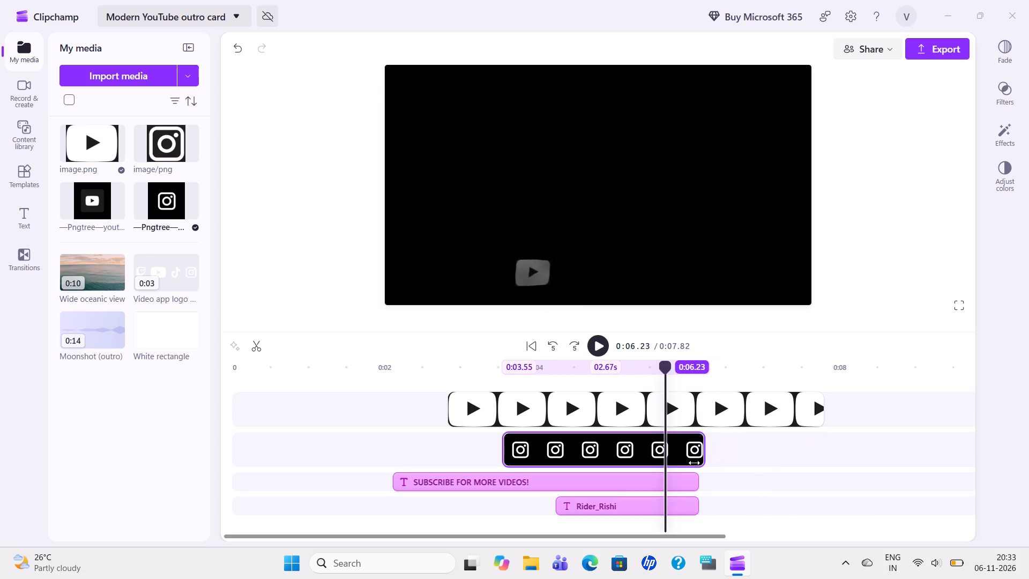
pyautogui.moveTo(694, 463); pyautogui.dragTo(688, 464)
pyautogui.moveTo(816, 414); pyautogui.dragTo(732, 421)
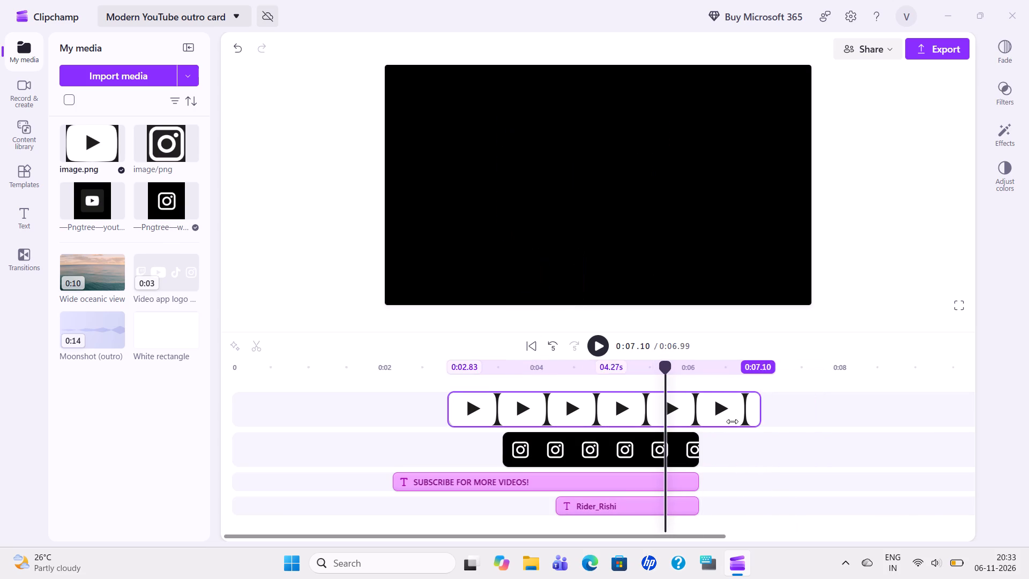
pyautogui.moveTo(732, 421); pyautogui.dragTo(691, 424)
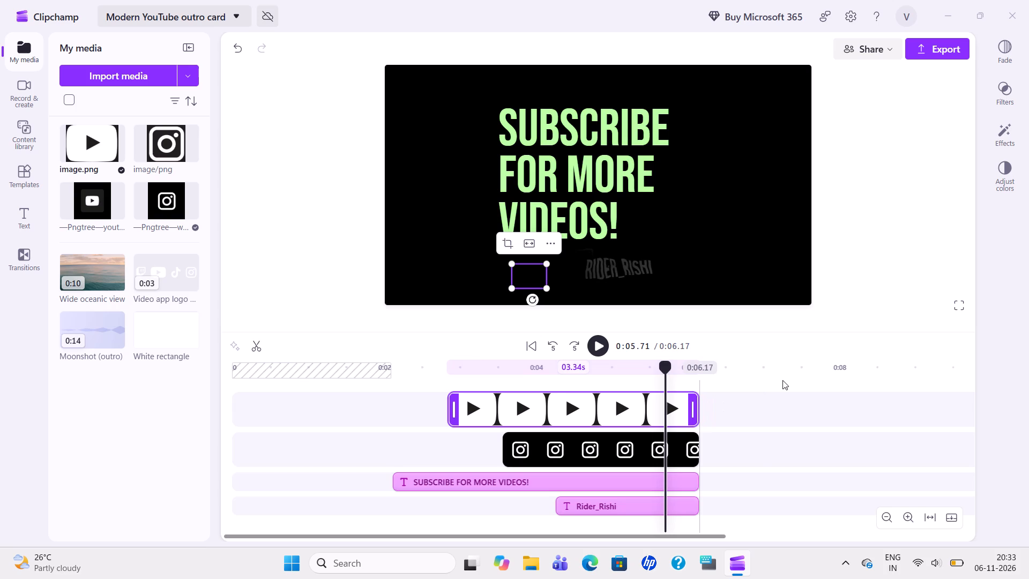
# Play the shortened outro through to its end to check how the title, icons and handle finish together.
pyautogui.moveTo(663, 368); pyautogui.dragTo(740, 346)
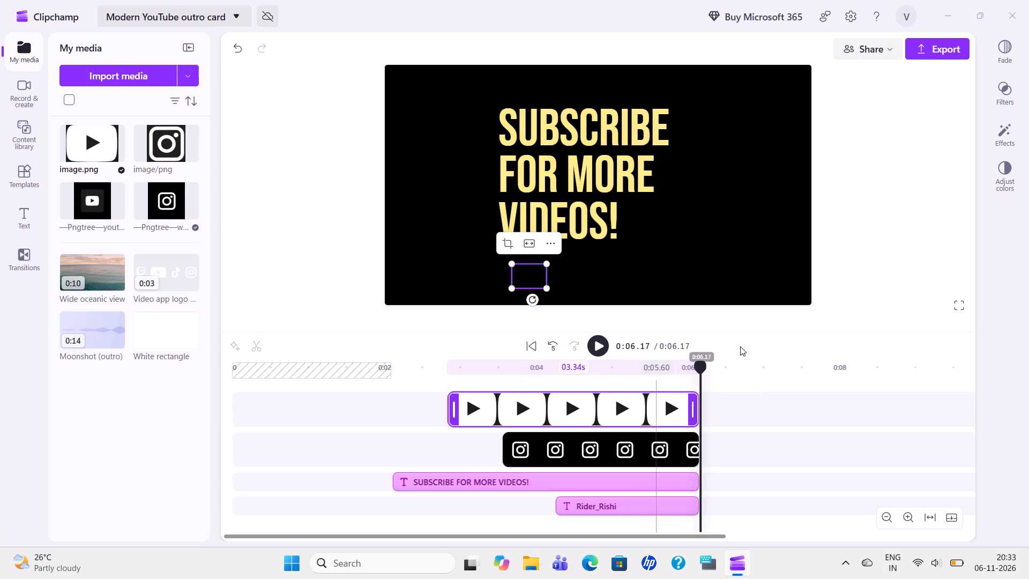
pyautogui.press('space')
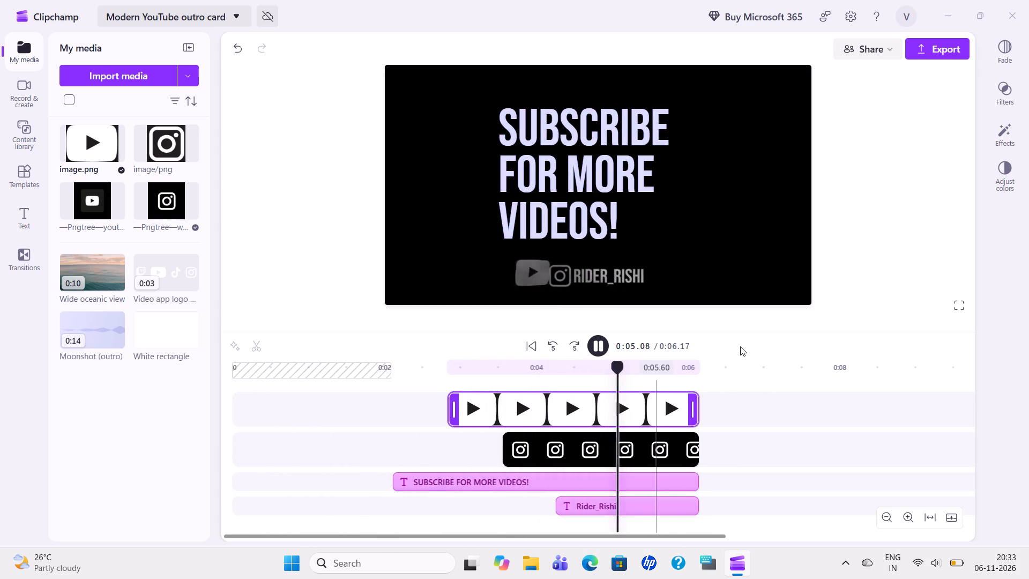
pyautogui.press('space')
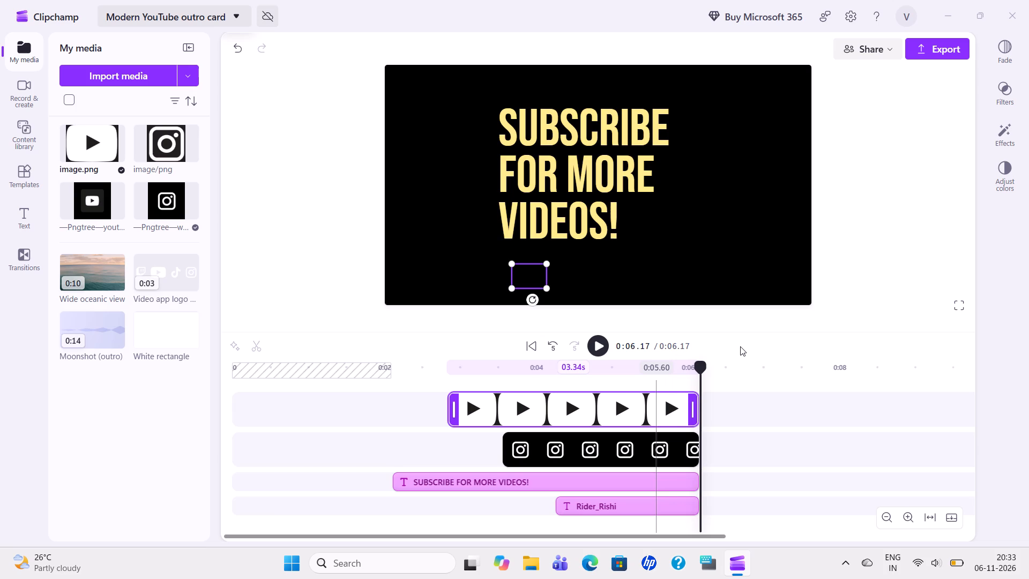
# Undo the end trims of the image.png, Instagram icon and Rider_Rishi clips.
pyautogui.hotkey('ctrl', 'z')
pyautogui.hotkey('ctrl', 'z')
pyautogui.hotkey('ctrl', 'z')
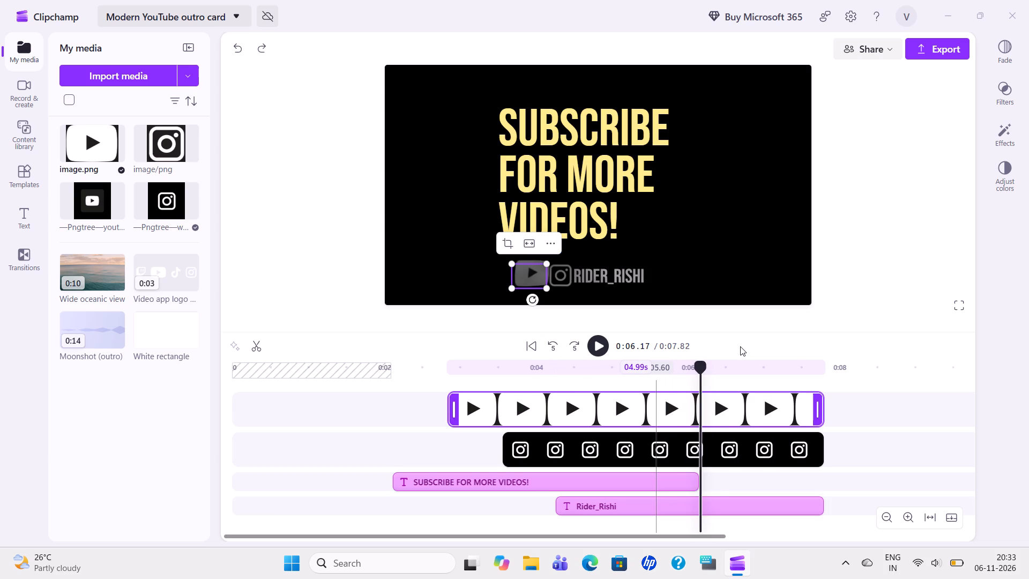
# Play the rest of the outro from 6.17 s to check how the icons and handle end.
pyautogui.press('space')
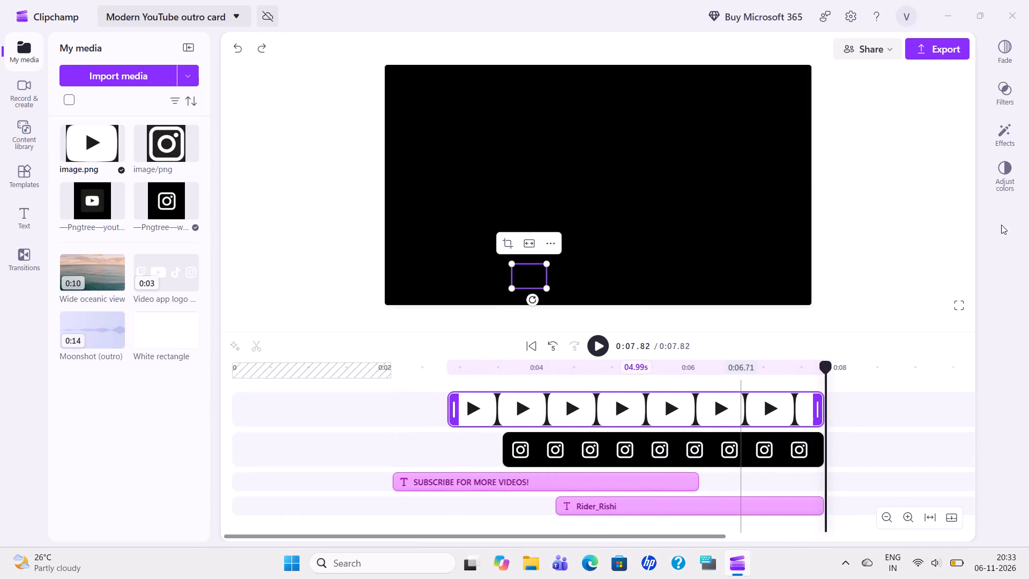
# Start exporting the Modern YouTube outro card video.
pyautogui.click(948, 56)
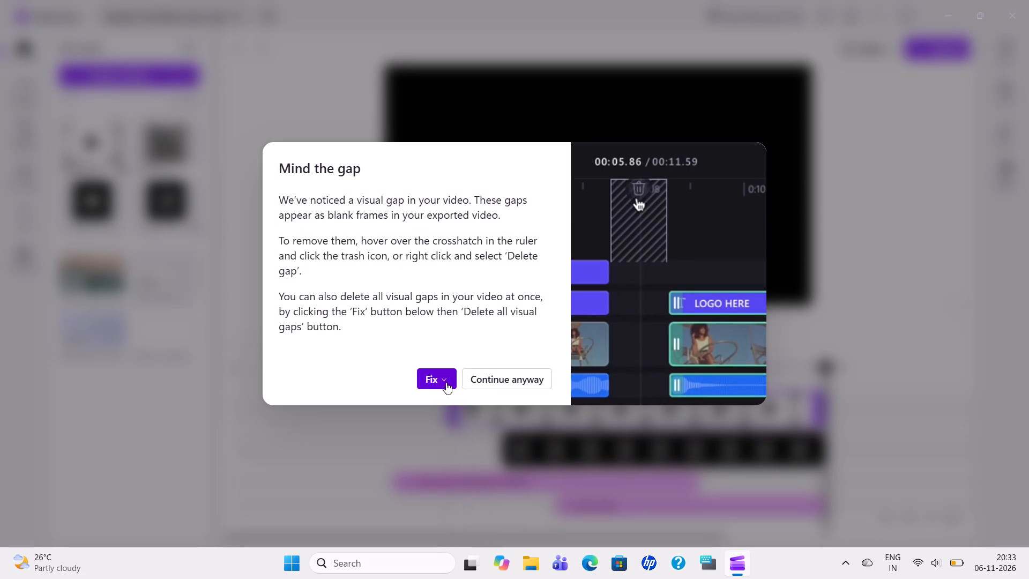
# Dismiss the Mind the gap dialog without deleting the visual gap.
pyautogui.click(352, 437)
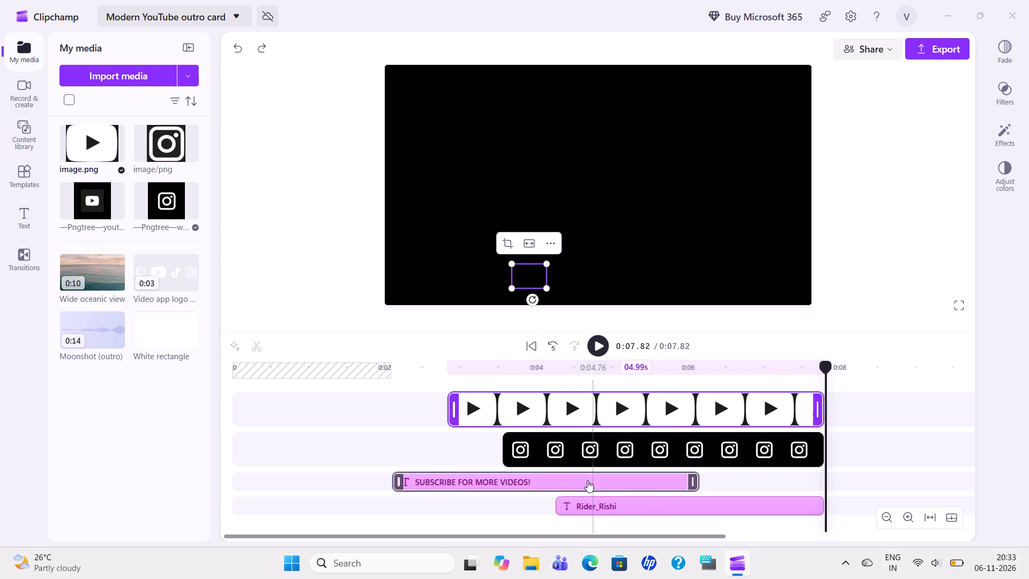
# Begin exporting the outro and delete all visual gaps from the timeline.
pyautogui.click(831, 259)
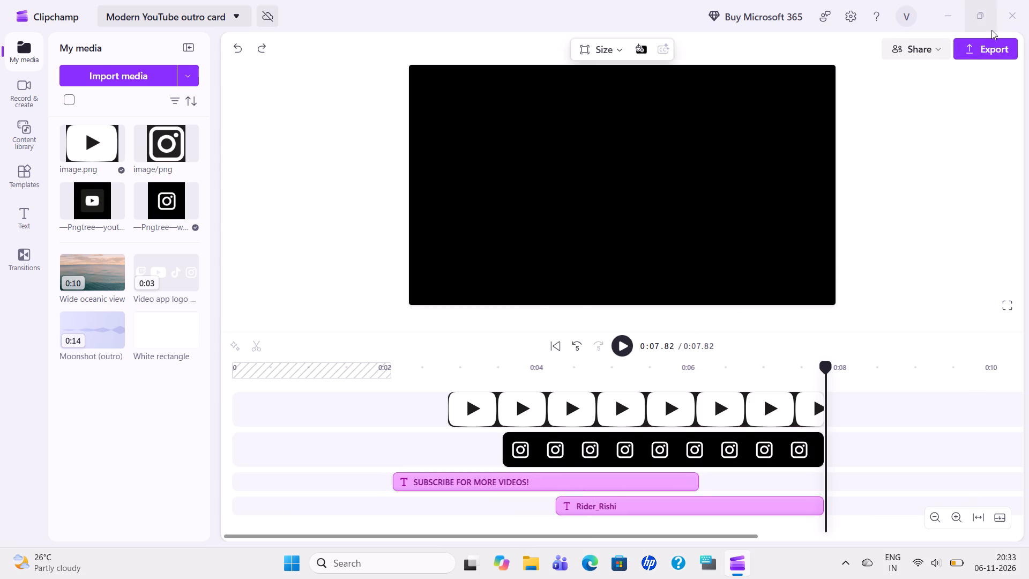
pyautogui.click(988, 47)
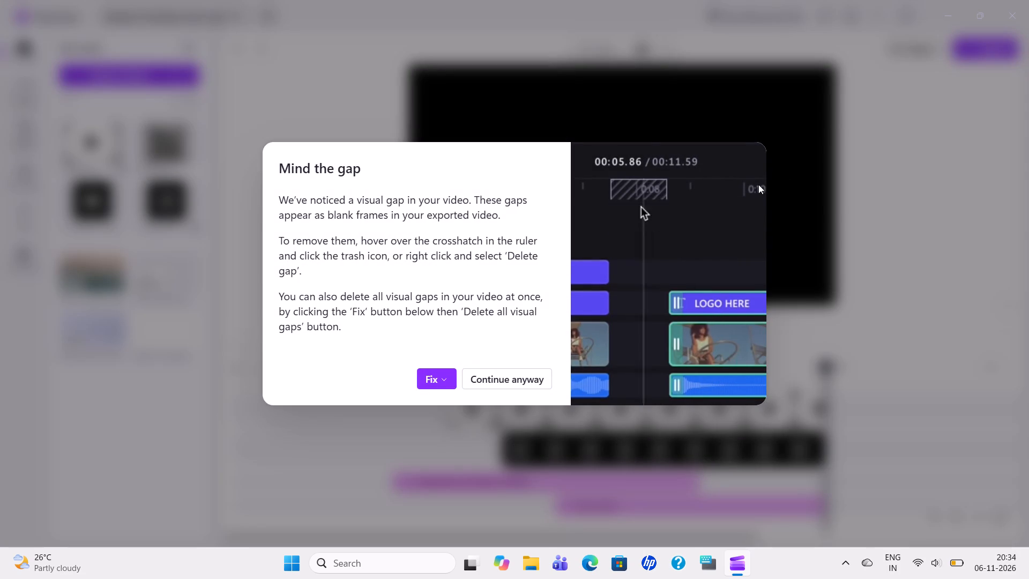
pyautogui.click(446, 380)
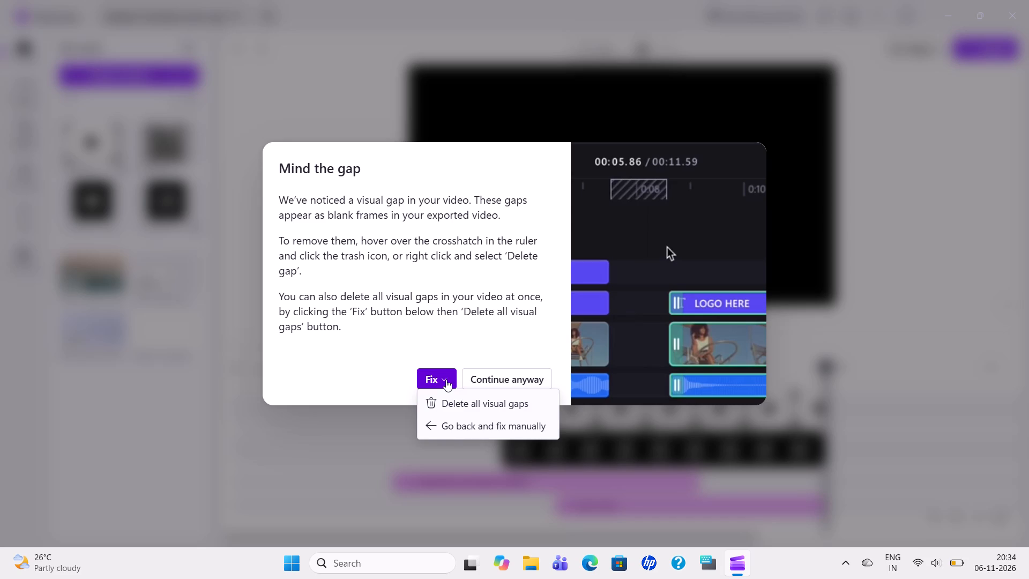
pyautogui.click(457, 398)
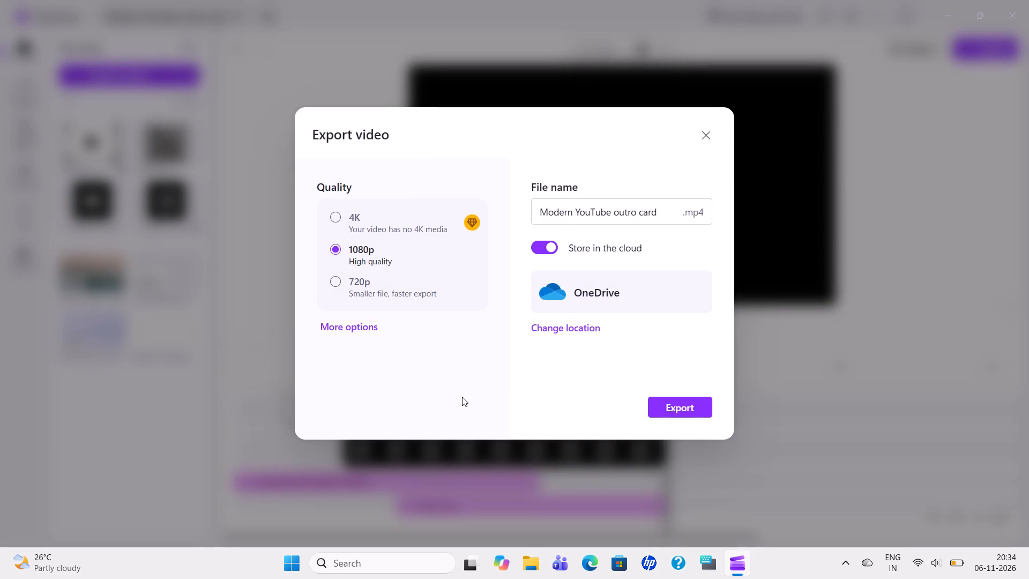
# Name the video file new and export it in 1080p quality with cloud storage on OneDrive.
pyautogui.click(665, 213)
pyautogui.press('BackSpace')
pyautogui.press('BackSpace')
pyautogui.press('BackSpace')
pyautogui.press('BackSpace')
pyautogui.press('BackSpace')
pyautogui.press('BackSpace')
pyautogui.press('BackSpace')
pyautogui.press('BackSpace')
pyautogui.press('BackSpace')
pyautogui.press('BackSpace')
pyautogui.press('BackSpace')
pyautogui.press('BackSpace')
pyautogui.press('BackSpace')
pyautogui.press('BackSpace')
pyautogui.press('BackSpace')
pyautogui.press('BackSpace')
pyautogui.press('BackSpace')
pyautogui.press('BackSpace')
pyautogui.press('BackSpace')
pyautogui.press('BackSpace')
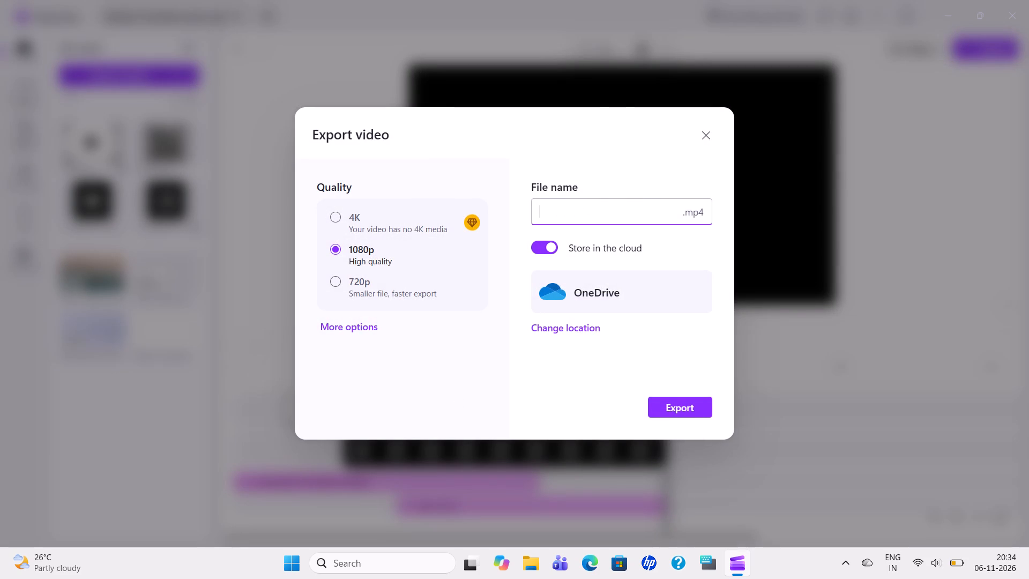
pyautogui.write('new')
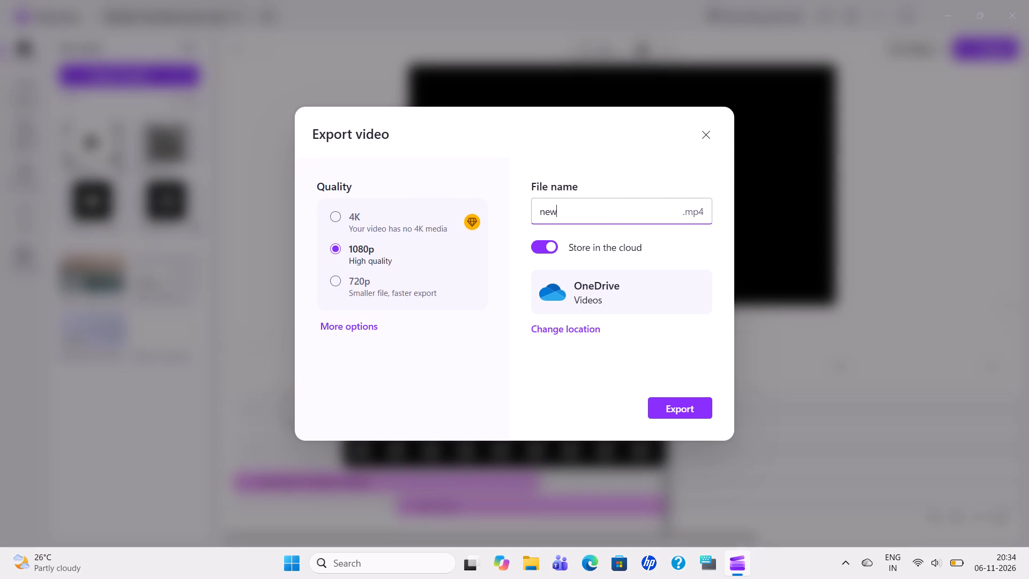
pyautogui.click(672, 413)
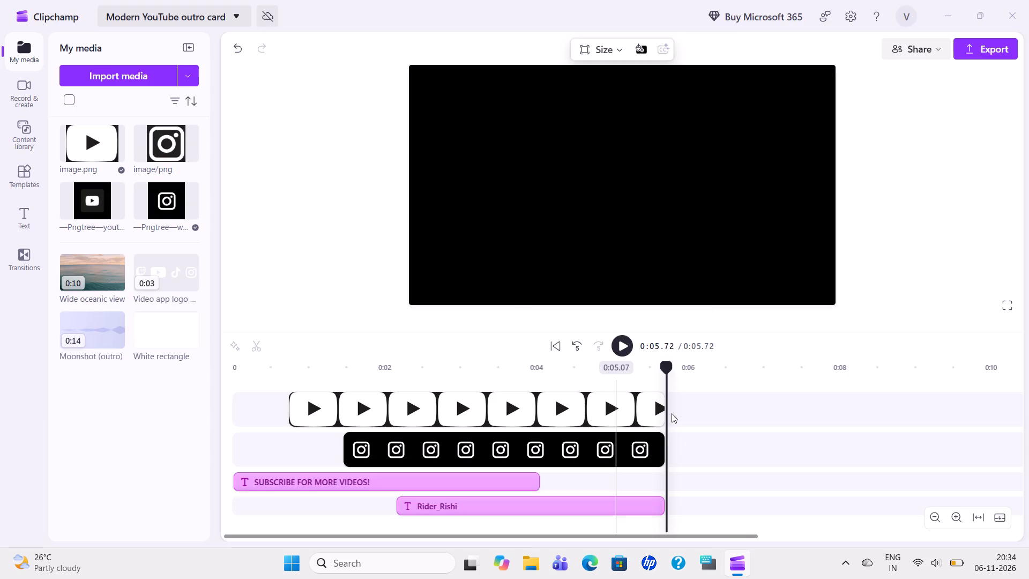
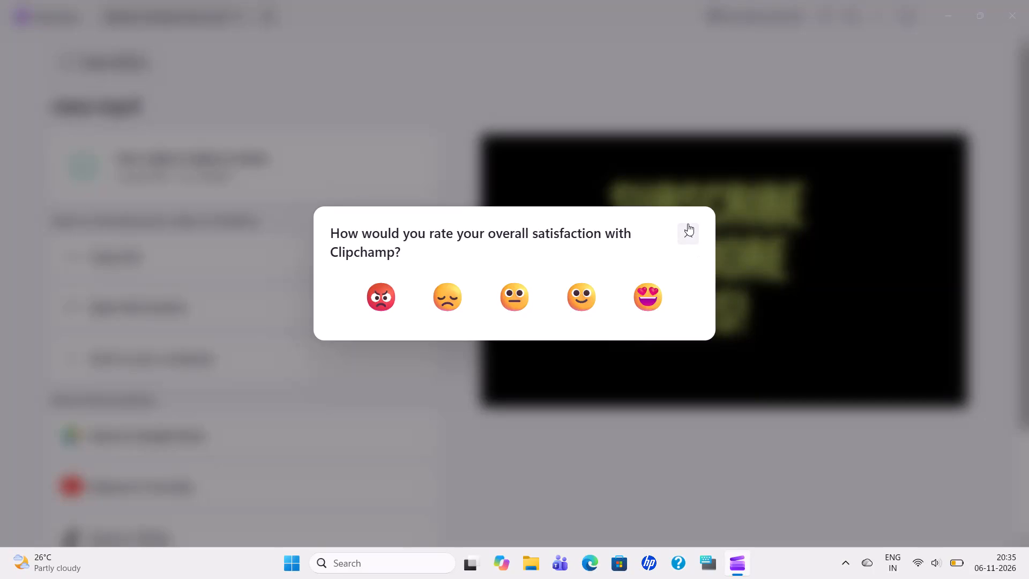
# Dismiss the satisfaction survey and save the exported video to the computer's Videos folder as new.
pyautogui.click(688, 228)
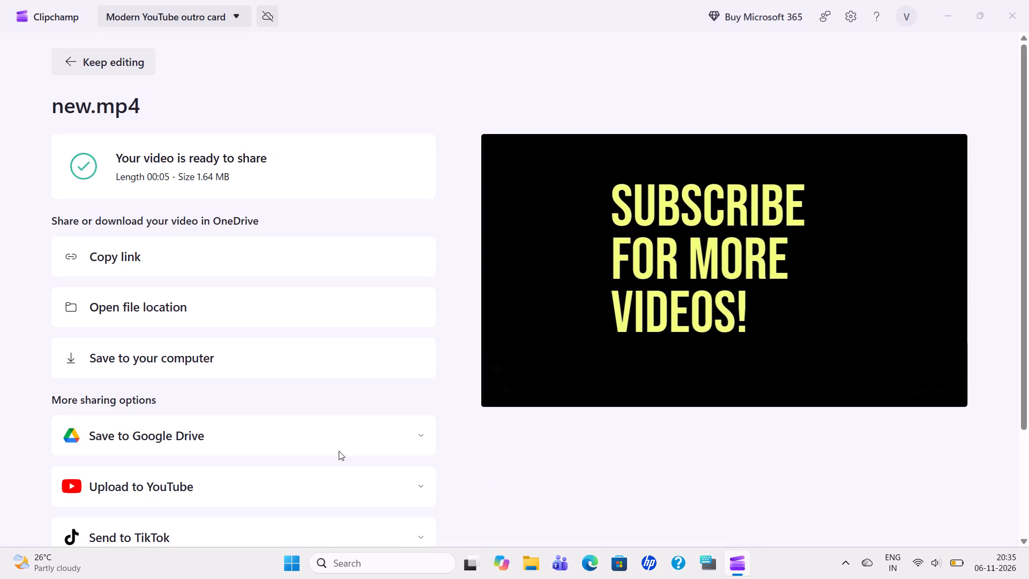
pyautogui.scroll(-1, 303, 421)
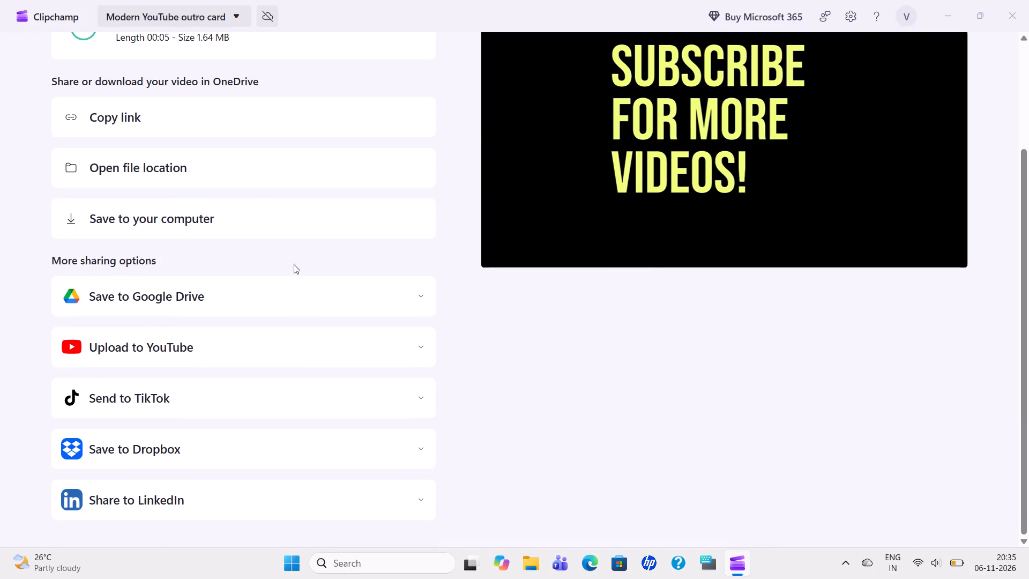
pyautogui.click(292, 227)
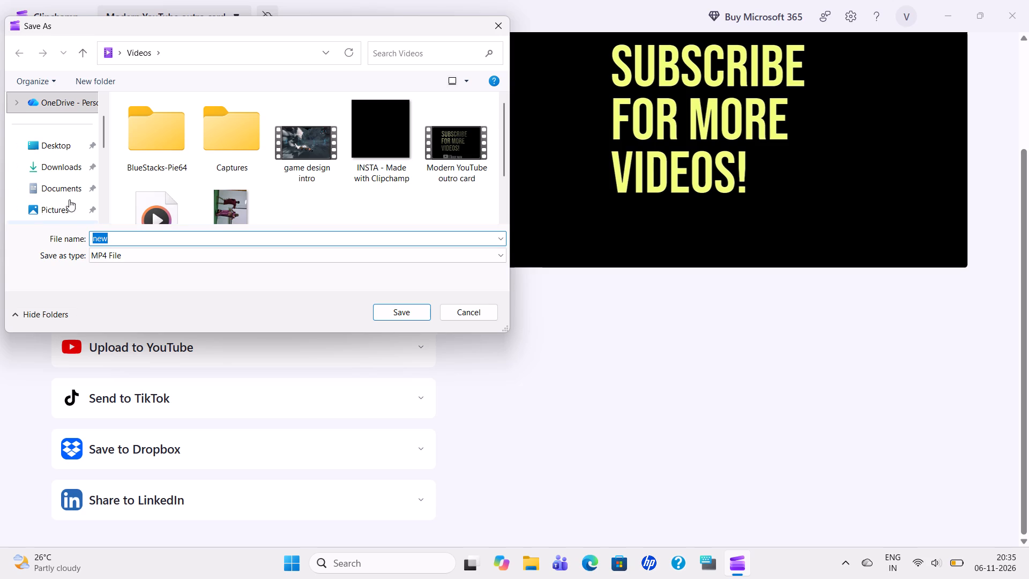
pyautogui.scroll(-1, 190, 191)
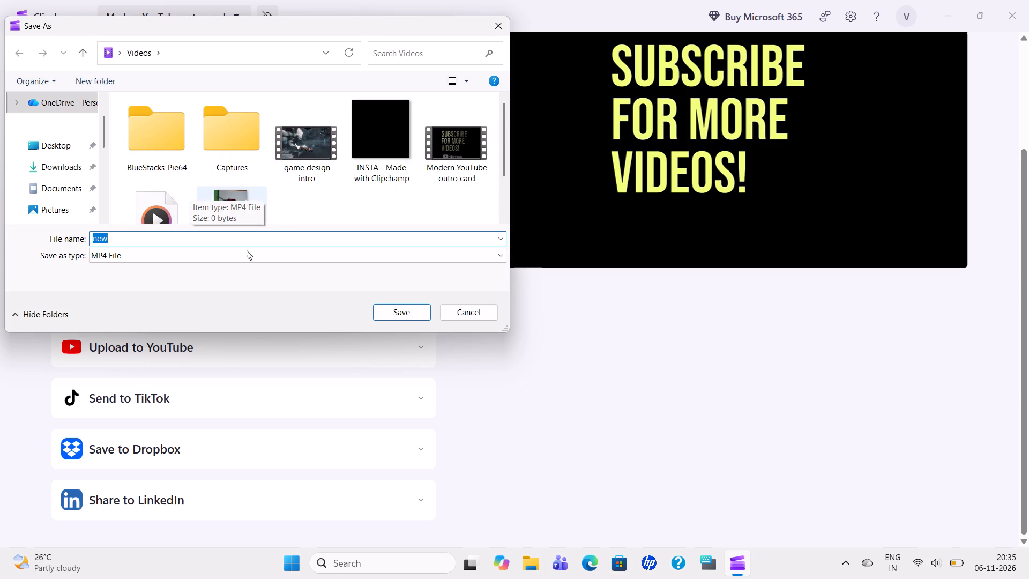
pyautogui.click(407, 310)
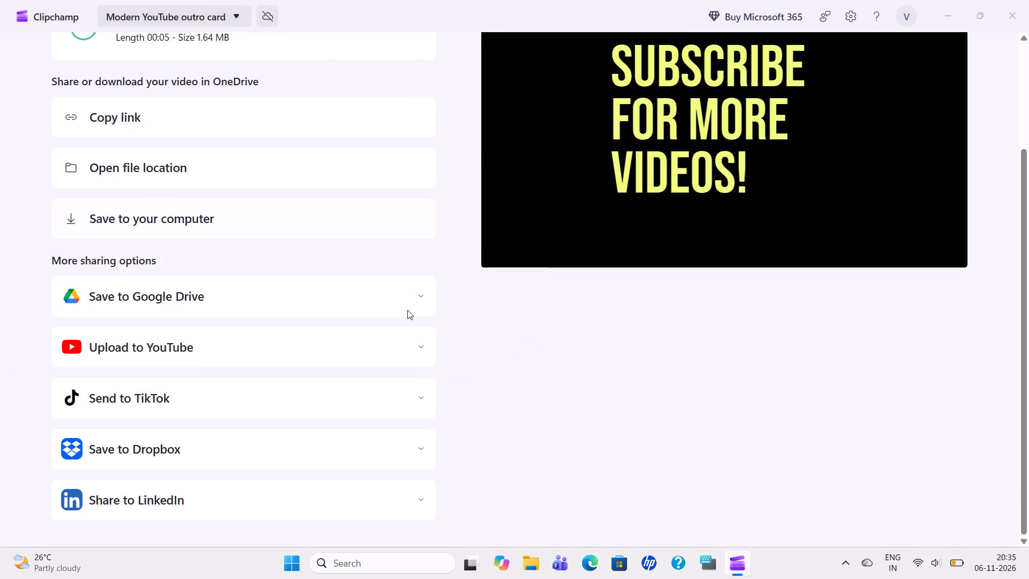
pyautogui.scroll(5, 335, 197)
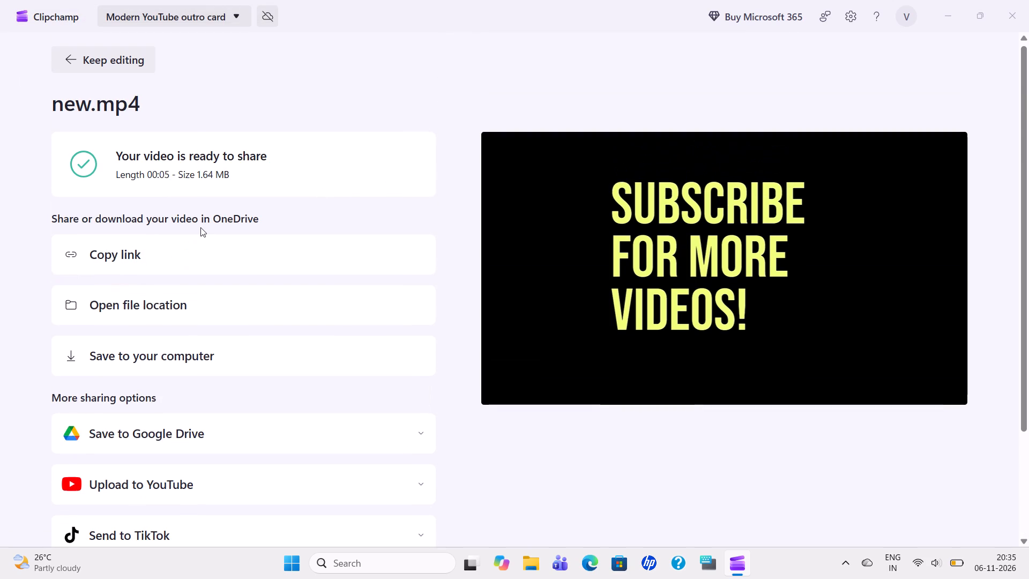
pyautogui.scroll(-5, 200, 227)
# Return to the home page and look through the list of existing video projects.
pyautogui.click(61, 17)
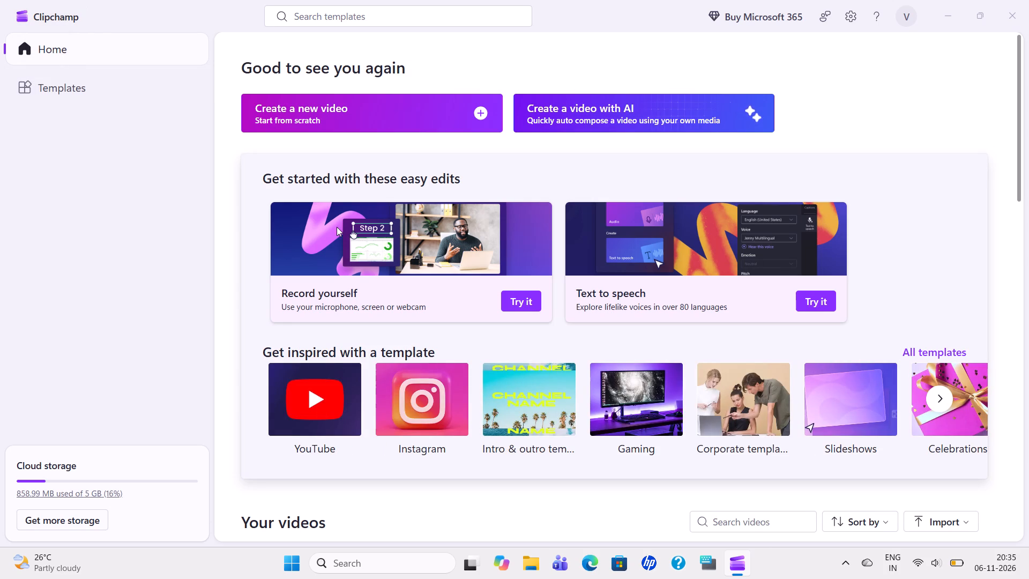
pyautogui.scroll(-2, 337, 227)
pyautogui.scroll(-5, 457, 264)
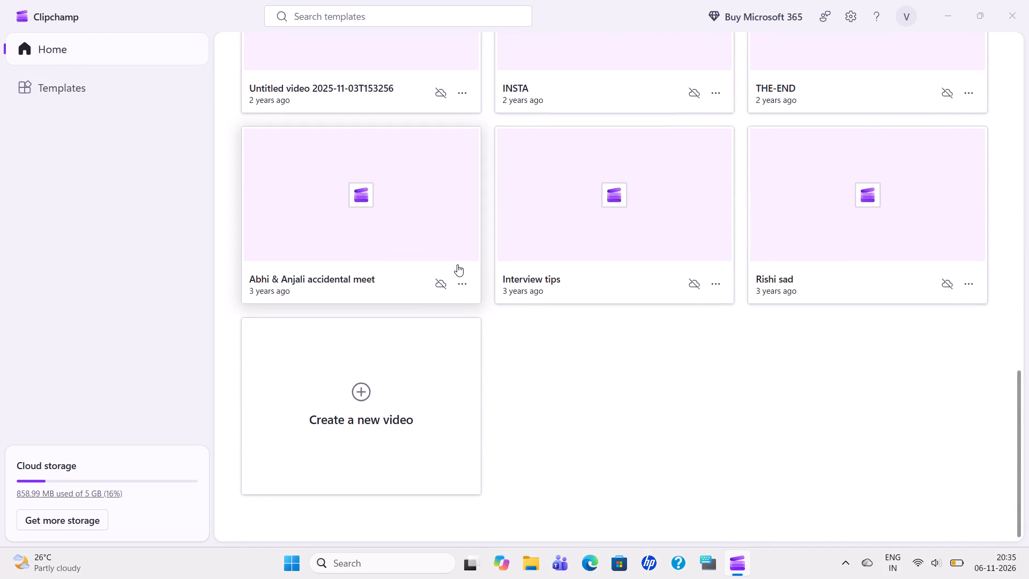
pyautogui.keyDown('ctrl'); pyautogui.scroll(1, 656, 385); pyautogui.keyUp('ctrl')
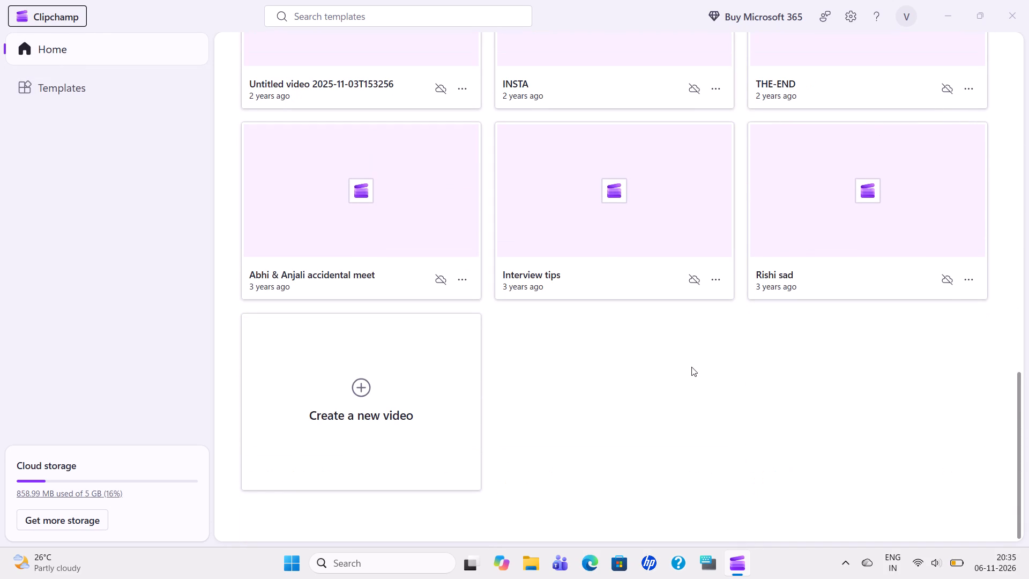
pyautogui.scroll(1, 742, 249)
pyautogui.scroll(1, 689, 292)
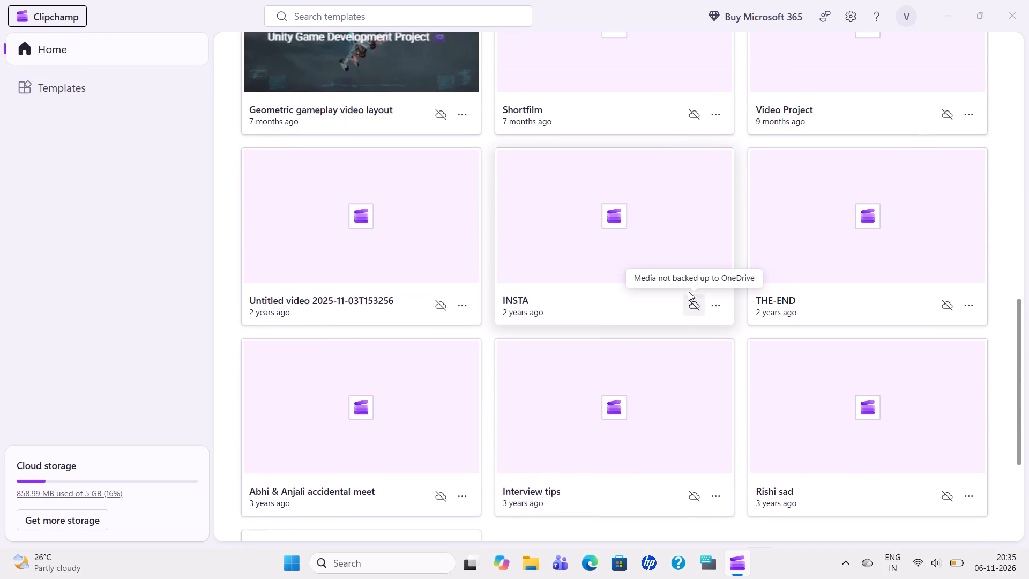
pyautogui.scroll(5, 689, 292)
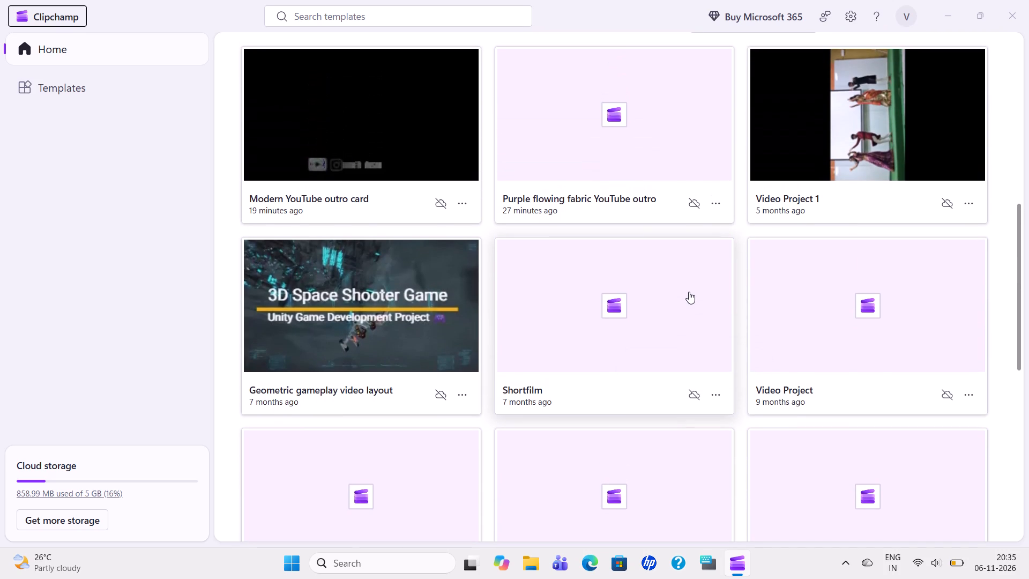
pyautogui.scroll(1, 689, 292)
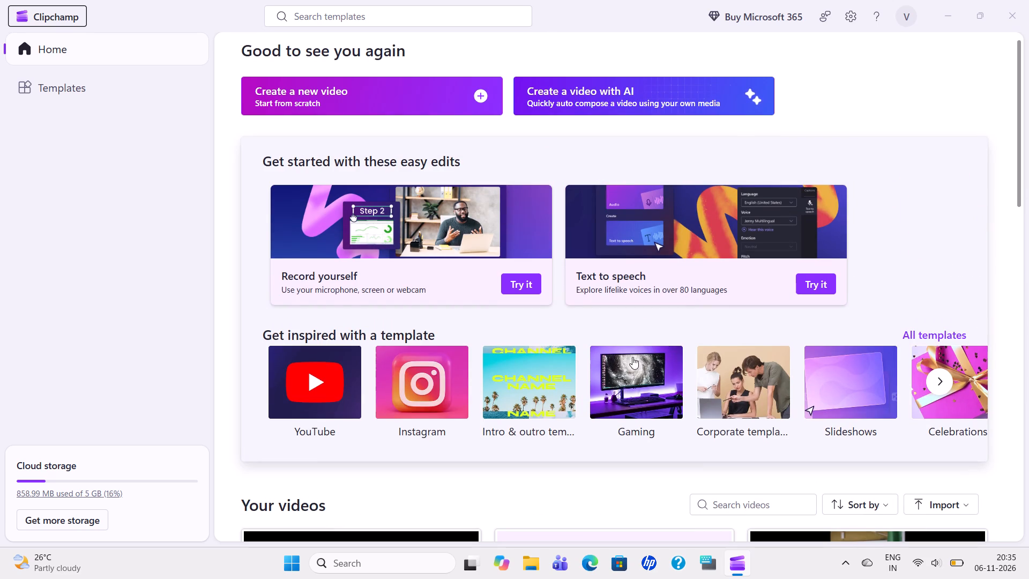
# Browse the Intro & outro templates and the Instagram templates, returning to the home page after each.
pyautogui.click(552, 400)
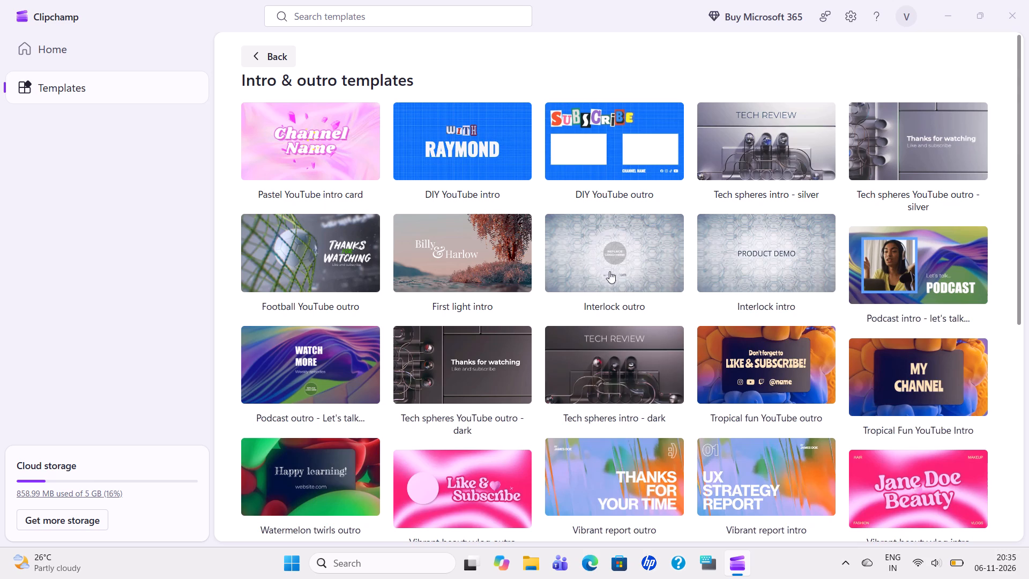
pyautogui.scroll(-2, 614, 321)
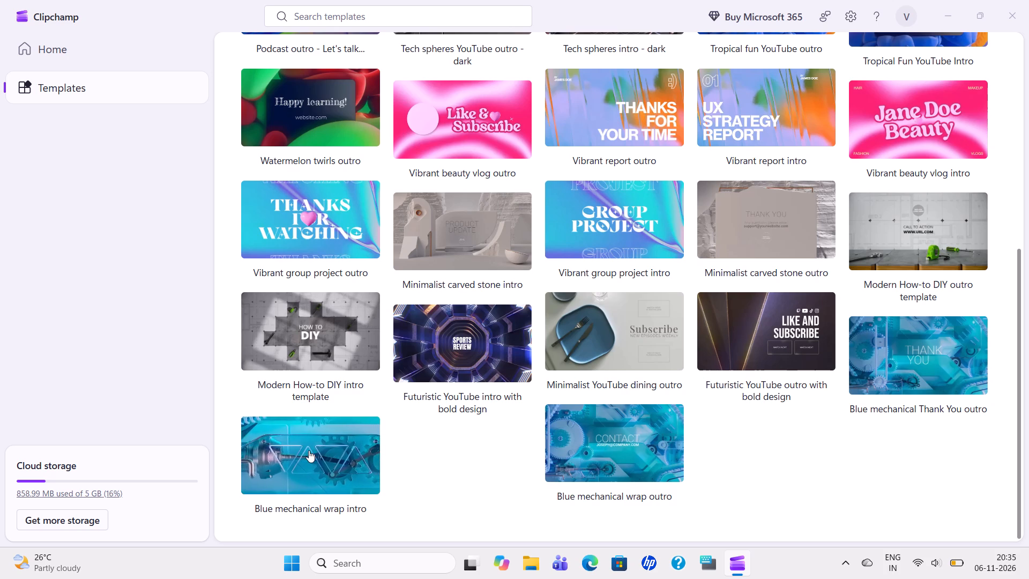
pyautogui.scroll(1, 315, 349)
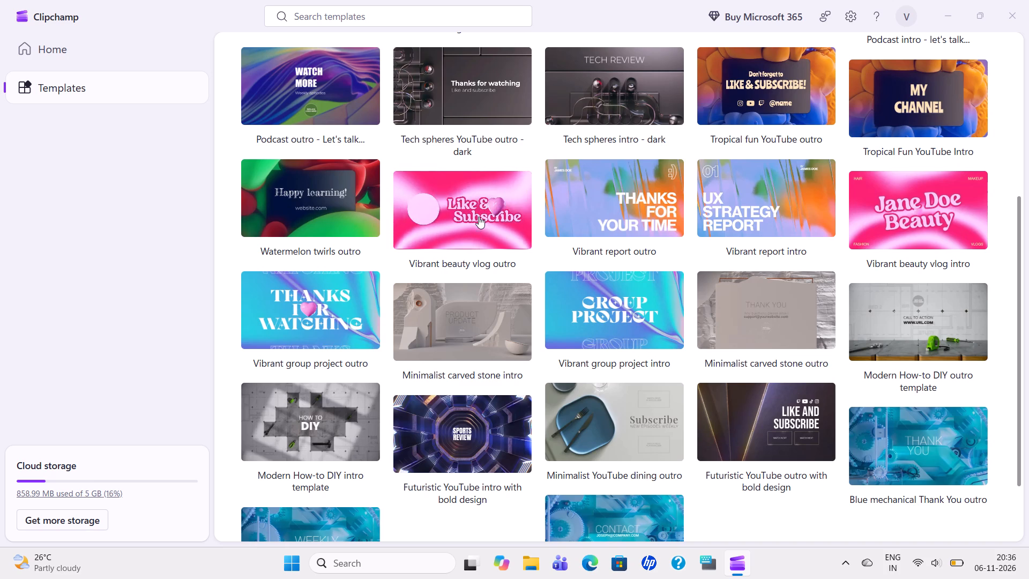
pyautogui.scroll(2, 479, 217)
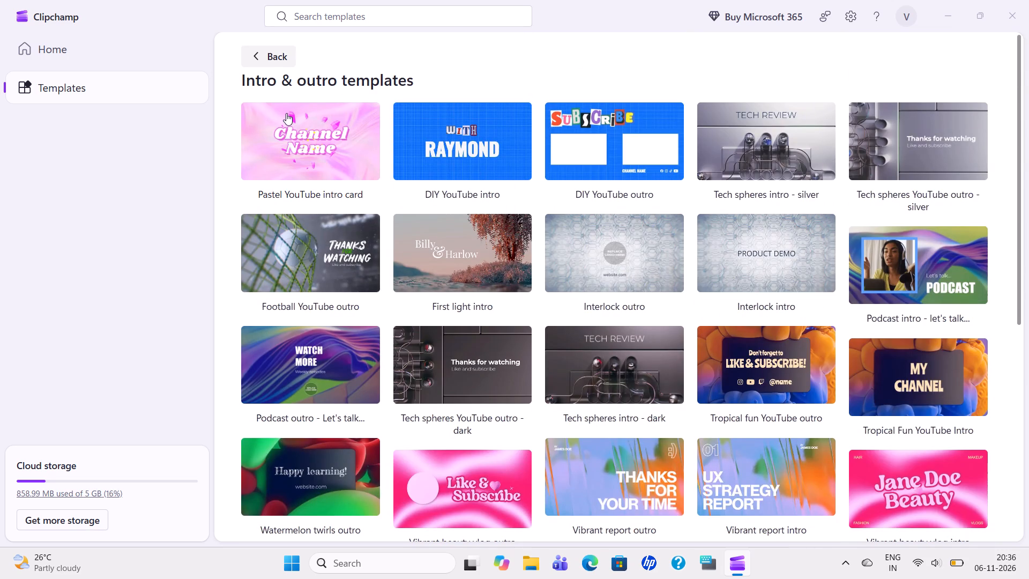
pyautogui.click(271, 57)
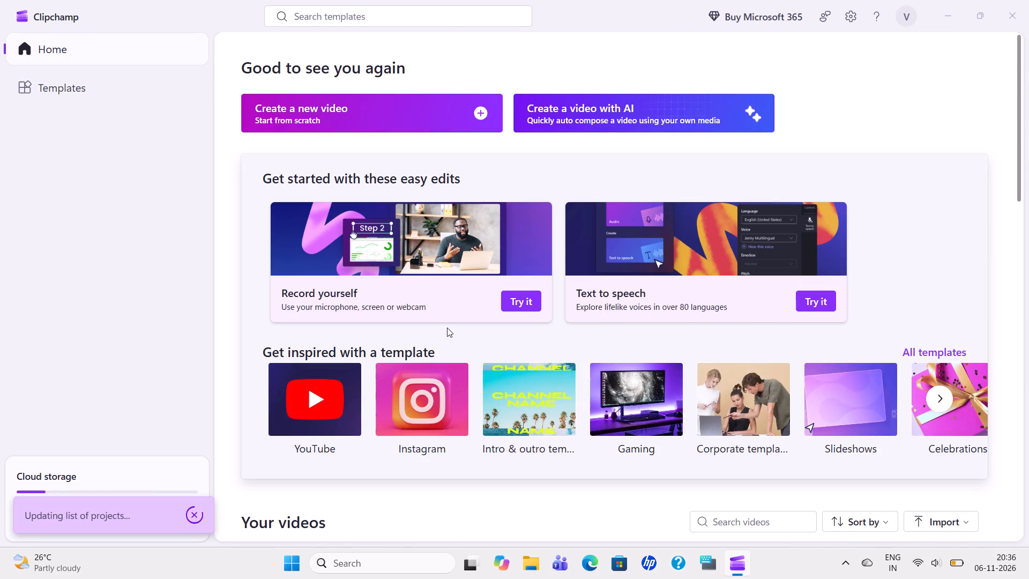
pyautogui.click(427, 390)
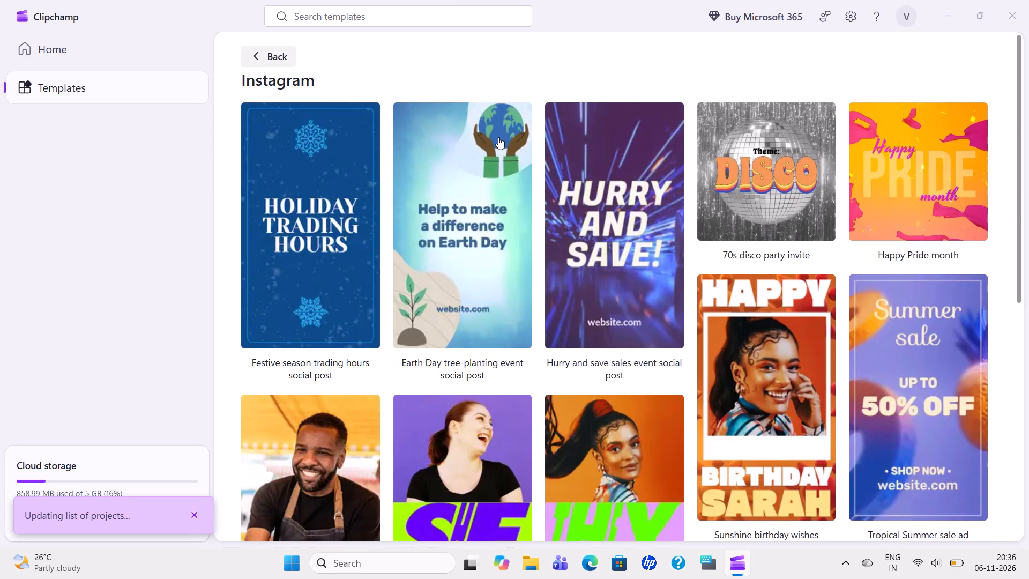
pyautogui.scroll(-5, 498, 137)
pyautogui.scroll(4, 406, 157)
pyautogui.click(278, 49)
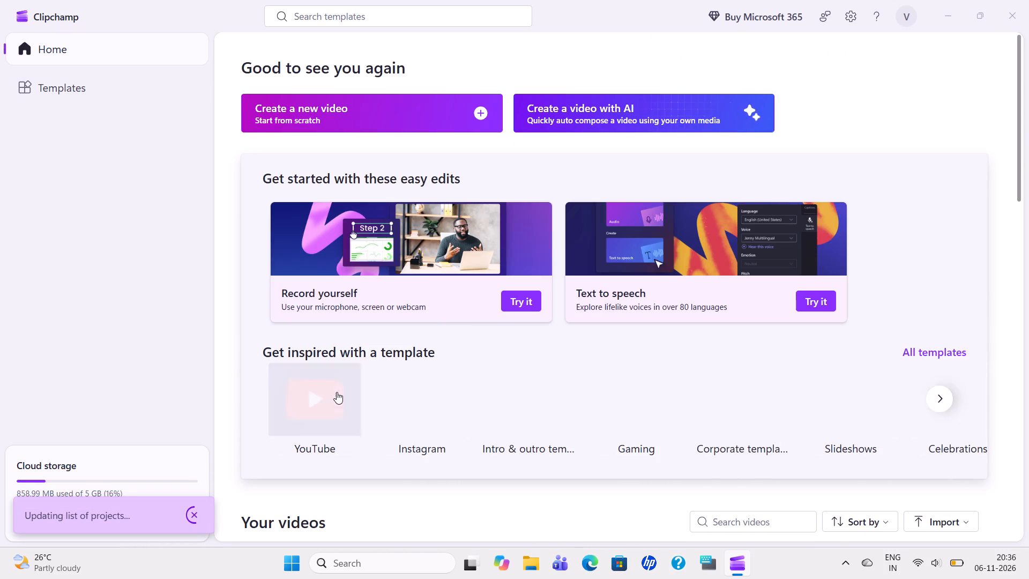
# Preview the DIY YouTube outro among the YouTube templates and create a project from the Tropical fun YouTube outro template.
pyautogui.click(331, 403)
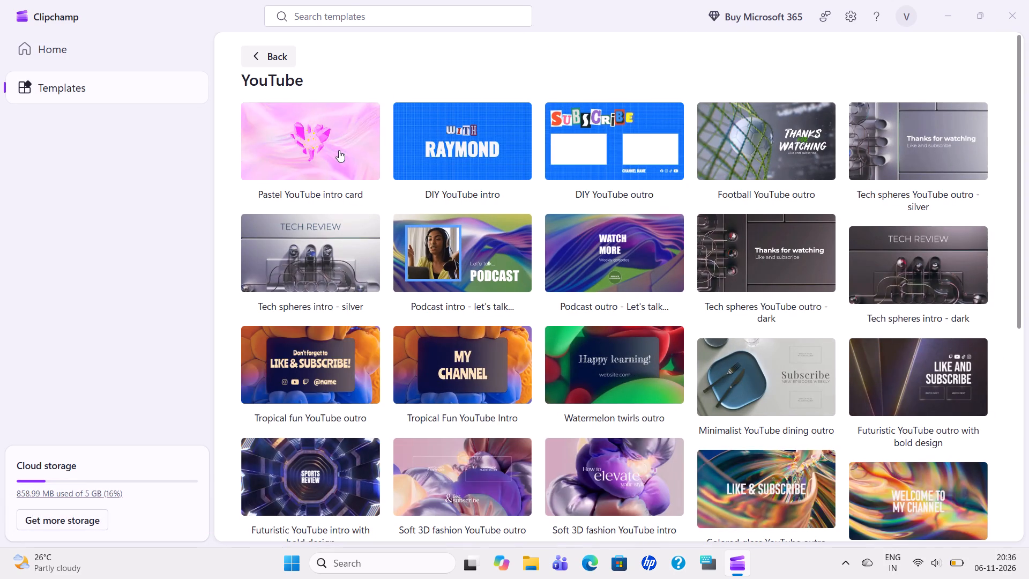
pyautogui.click(605, 142)
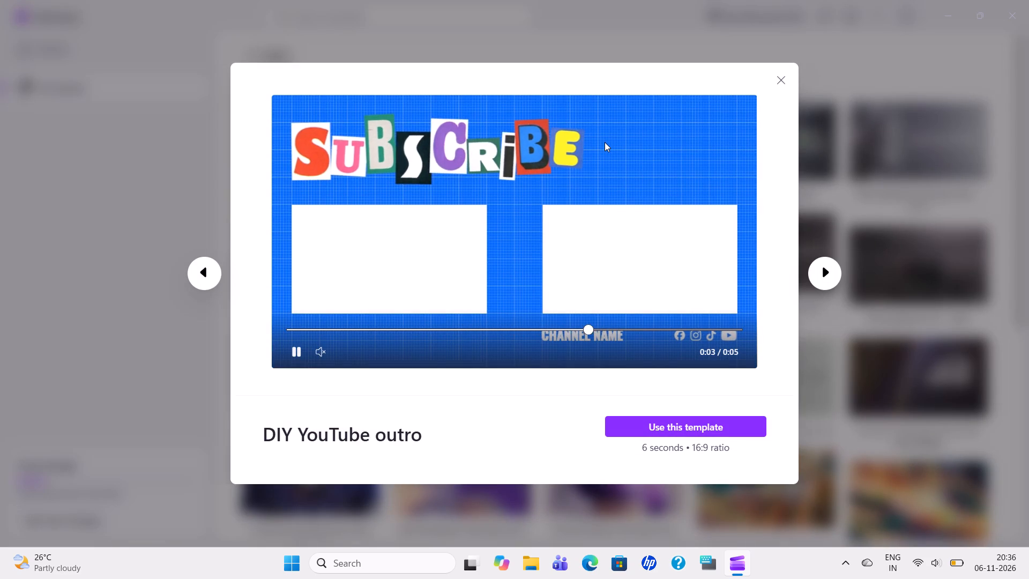
pyautogui.click(787, 83)
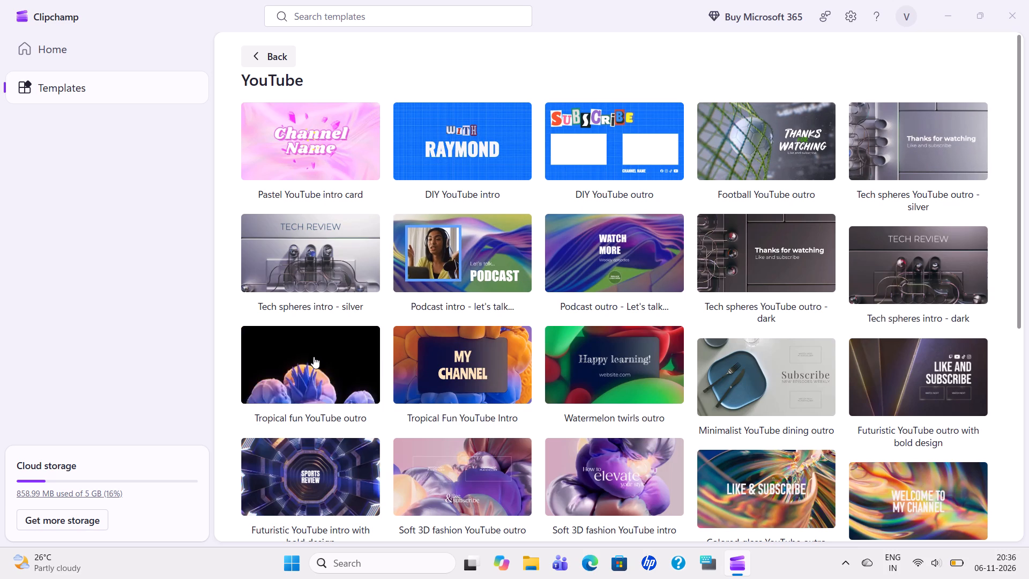
pyautogui.scroll(-1, 314, 357)
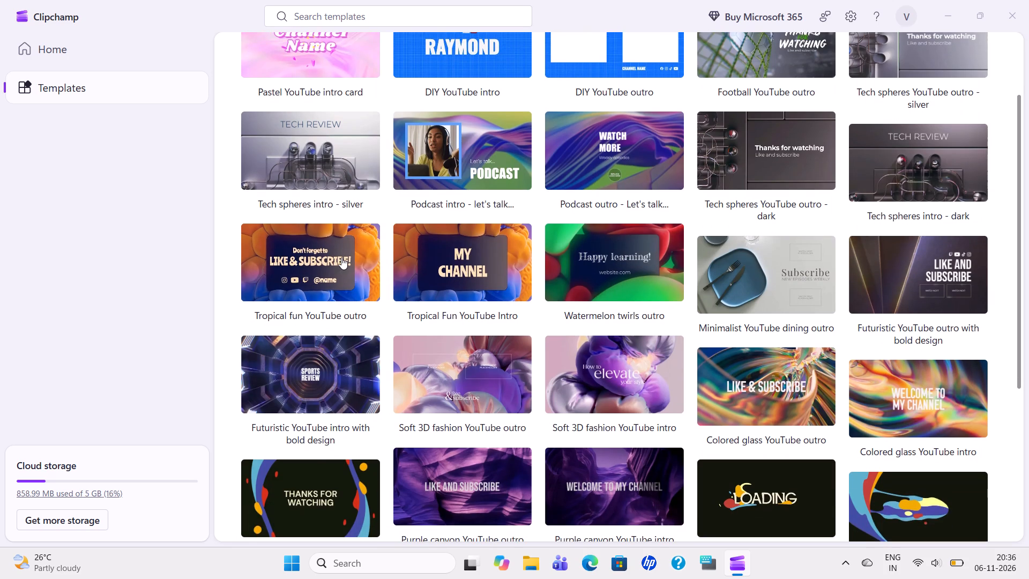
pyautogui.click(341, 257)
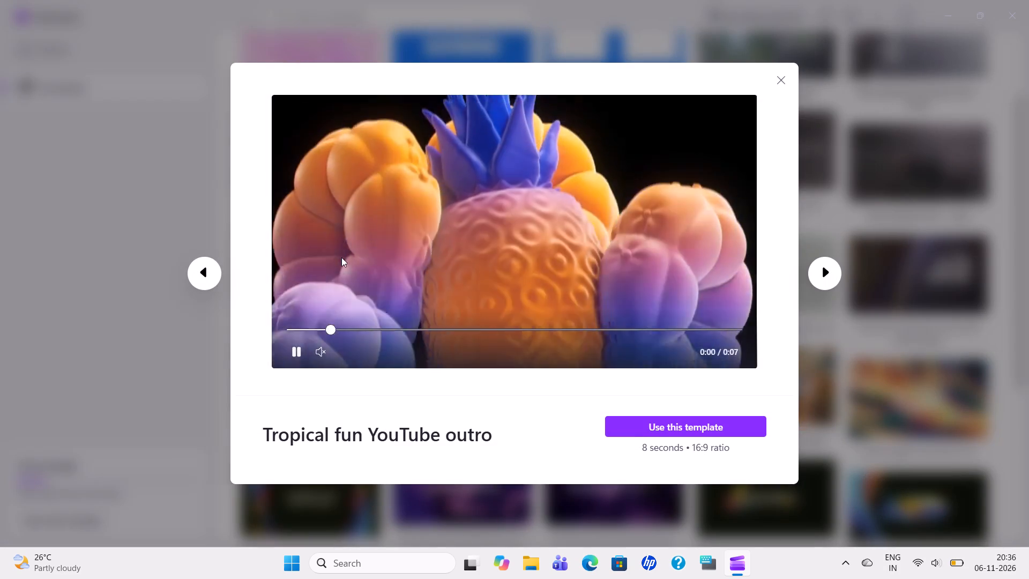
pyautogui.click(666, 429)
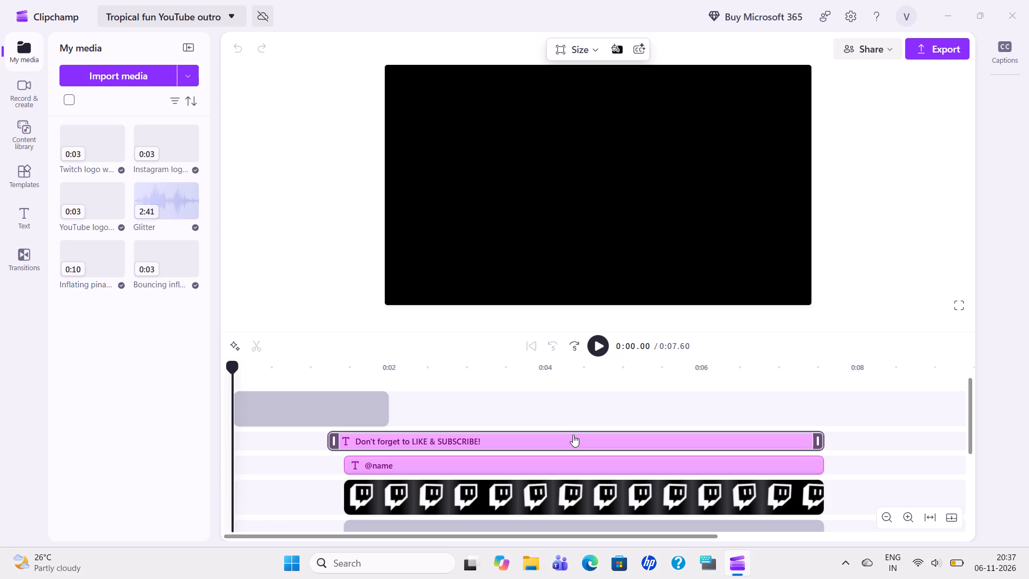
pyautogui.scroll(-2, 576, 460)
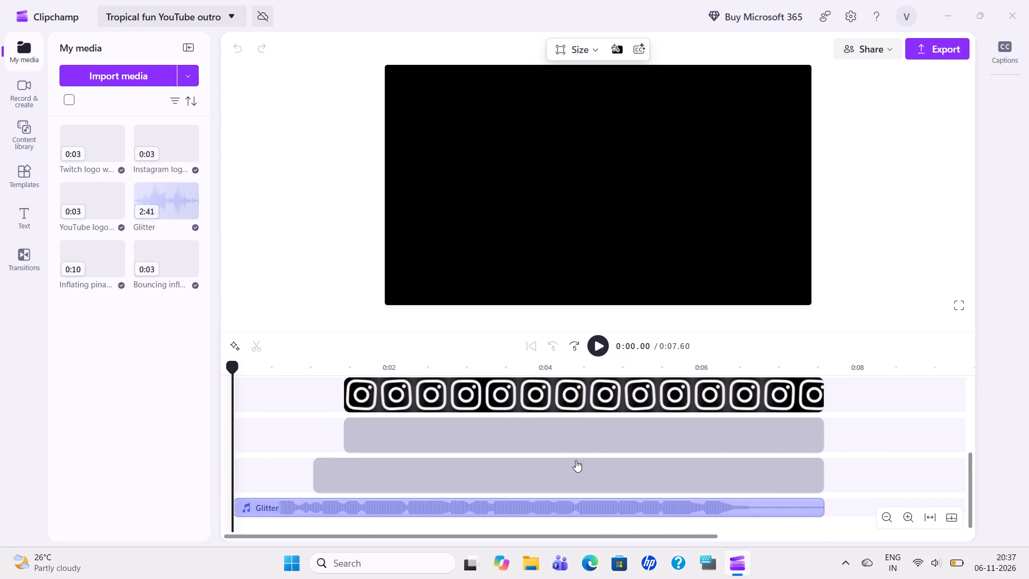
pyautogui.scroll(2, 576, 460)
pyautogui.click(537, 458)
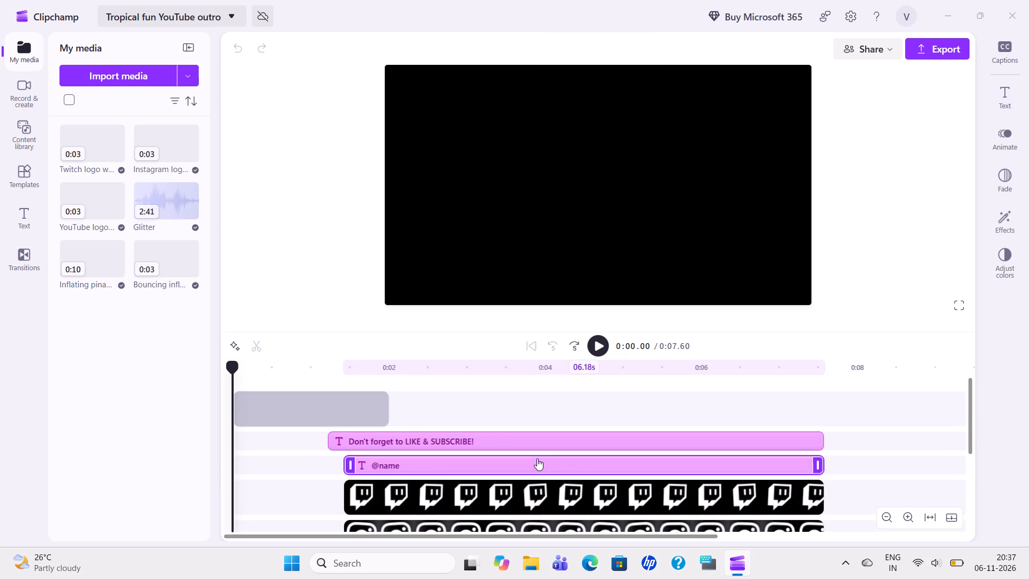
pyautogui.click(1012, 88)
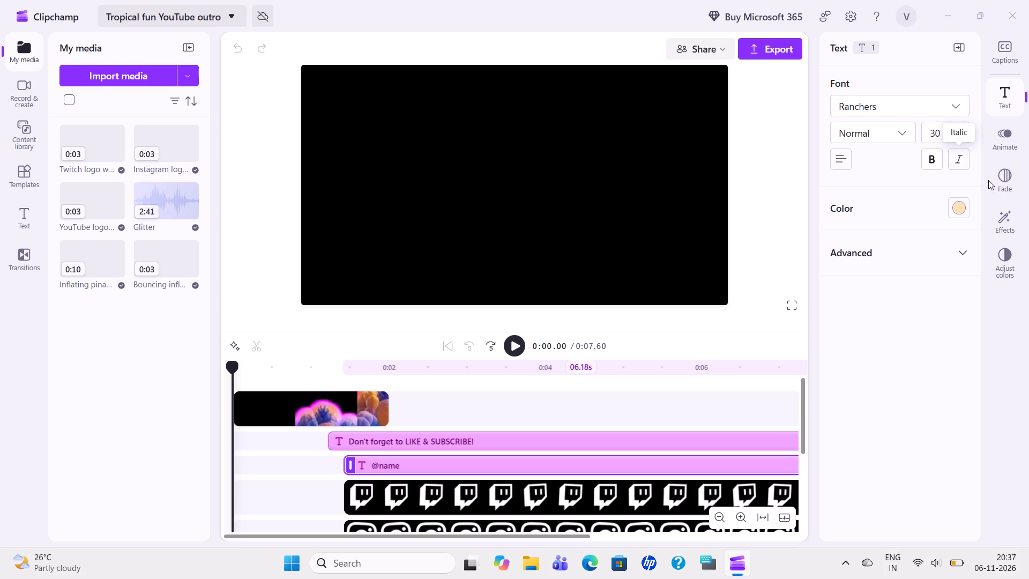
pyautogui.click(1006, 59)
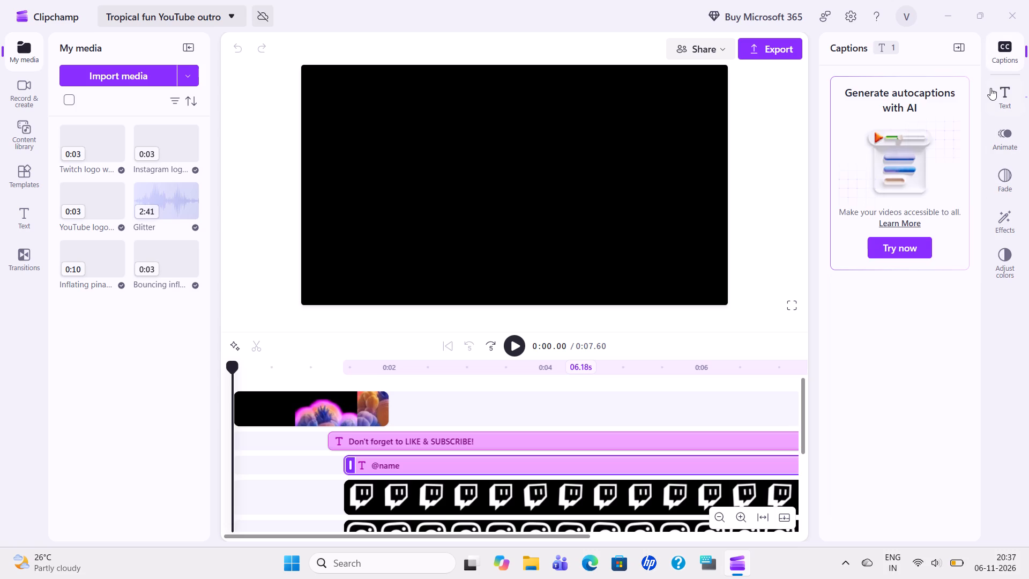
pyautogui.click(1008, 52)
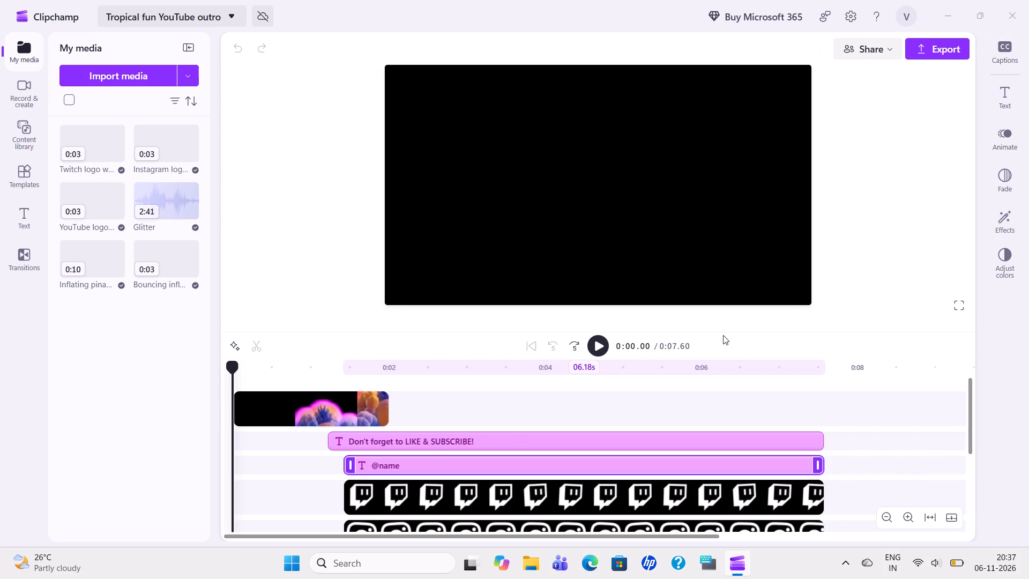
pyautogui.click(433, 464)
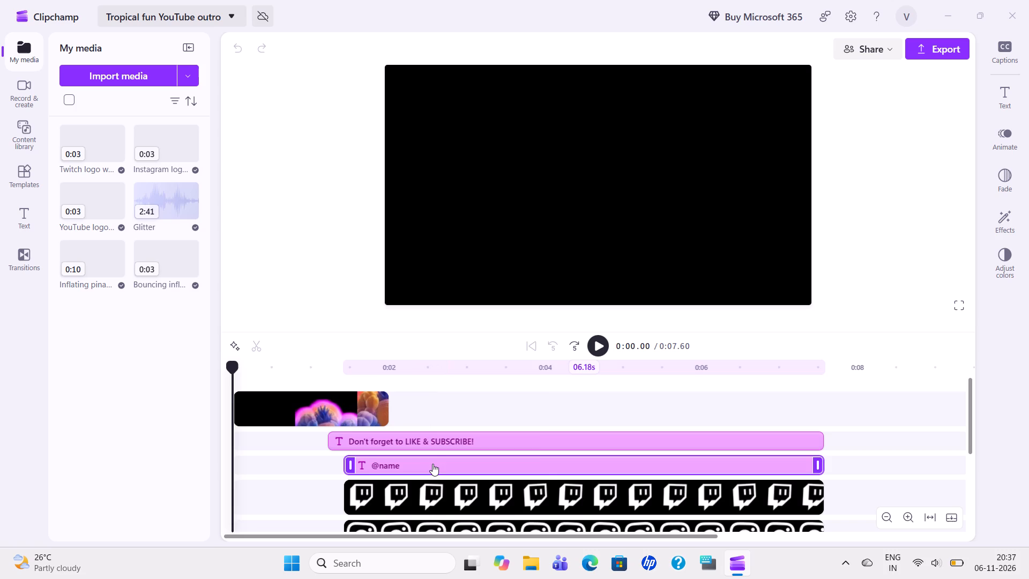
pyautogui.rightClick(433, 464)
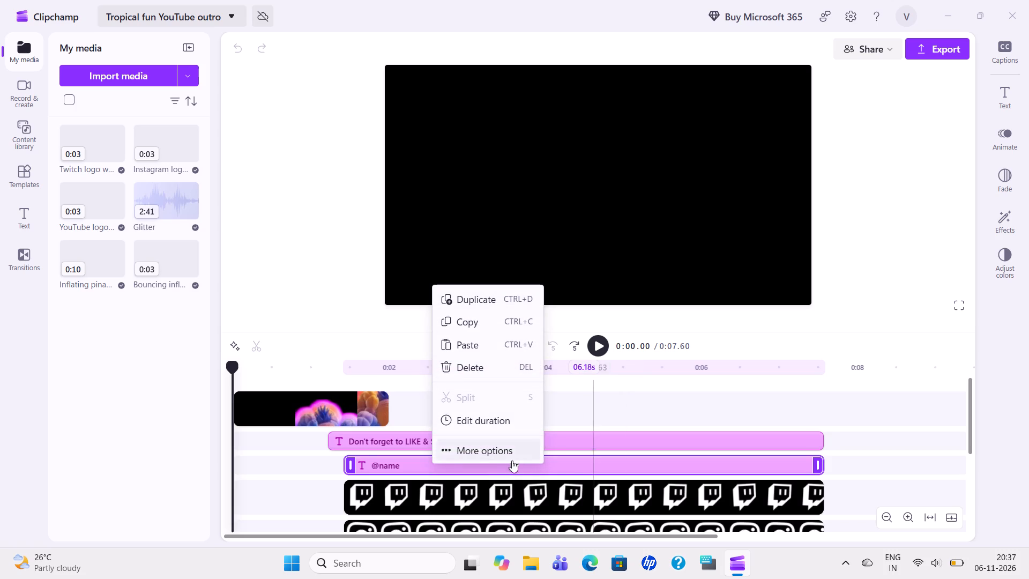
pyautogui.click(570, 465)
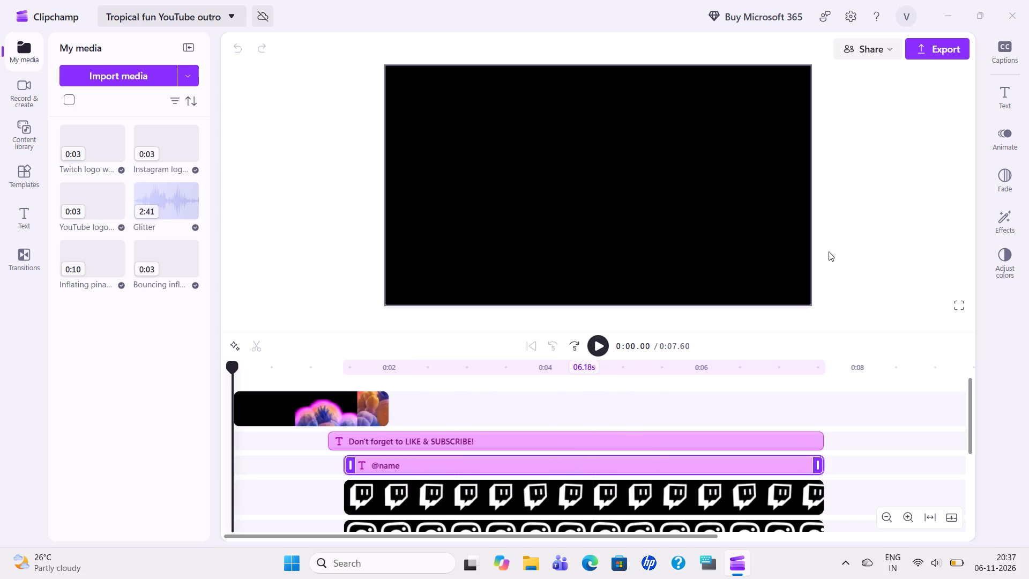
pyautogui.click(1011, 91)
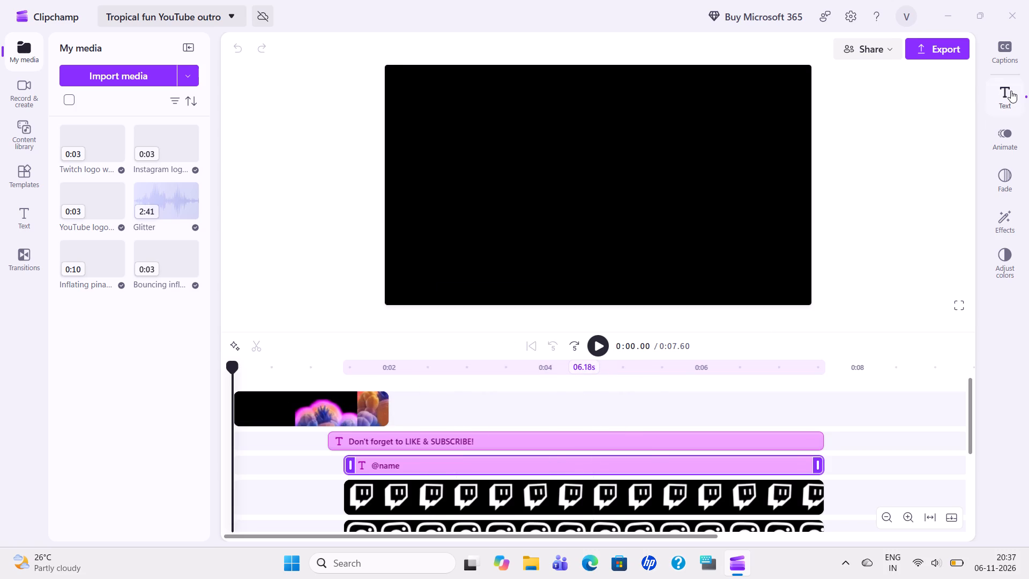
pyautogui.click(868, 46)
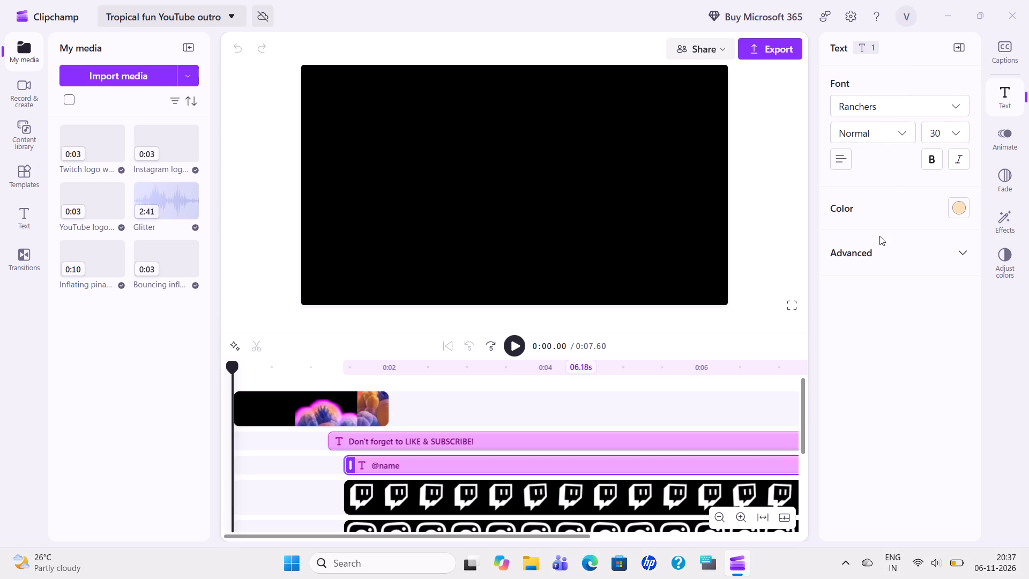
pyautogui.click(907, 377)
pyautogui.press('space')
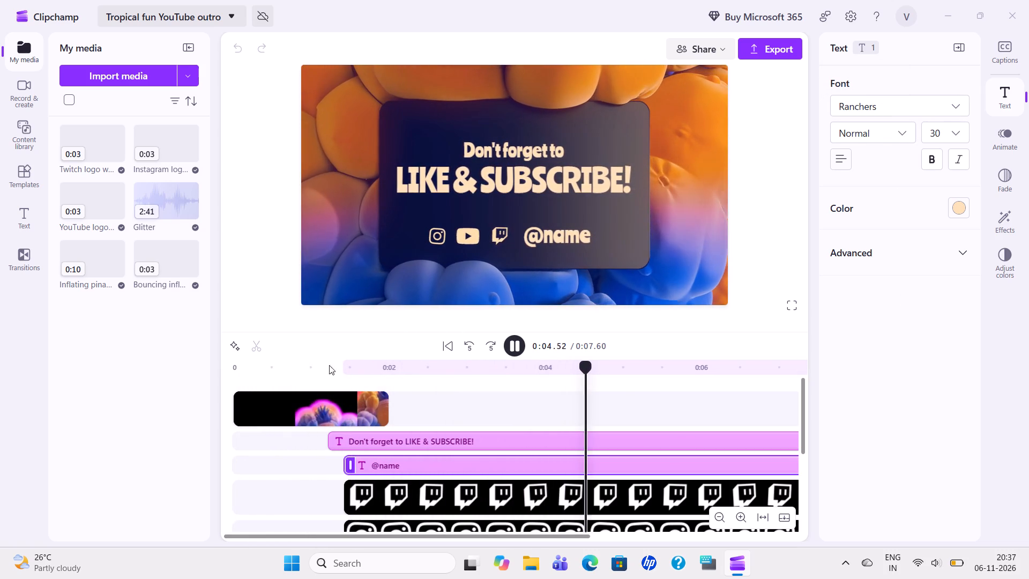
# Delete the Bouncing inflated pineapple transition clip from the top track and replay the outro.
pyautogui.click(322, 398)
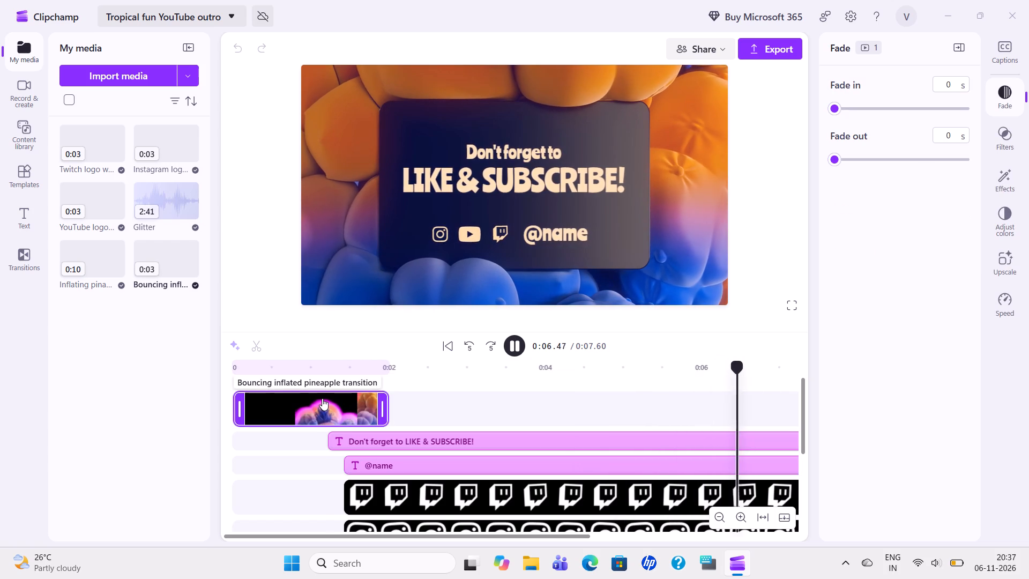
pyautogui.press('Delete')
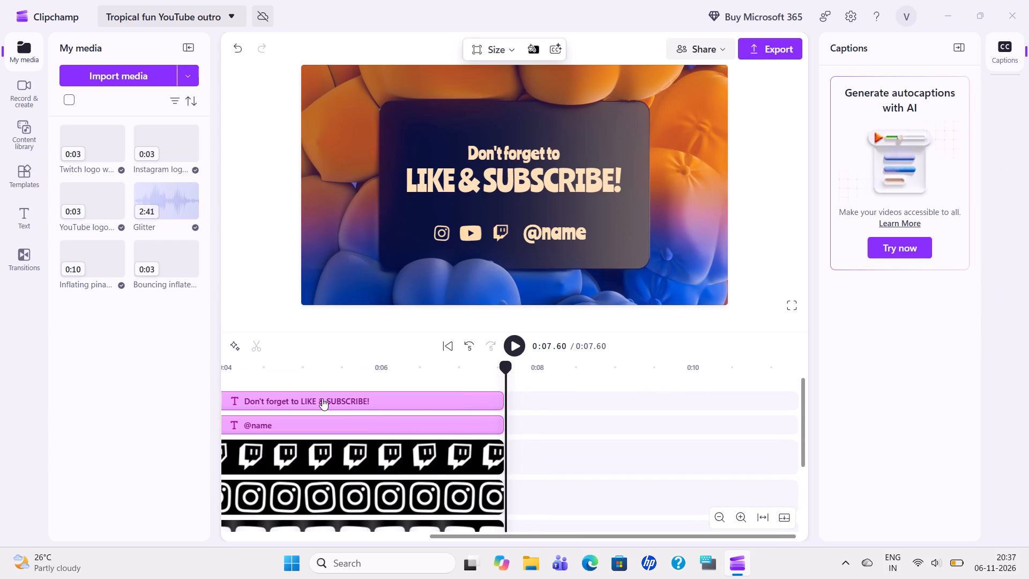
pyautogui.hscroll(4, 322, 398)
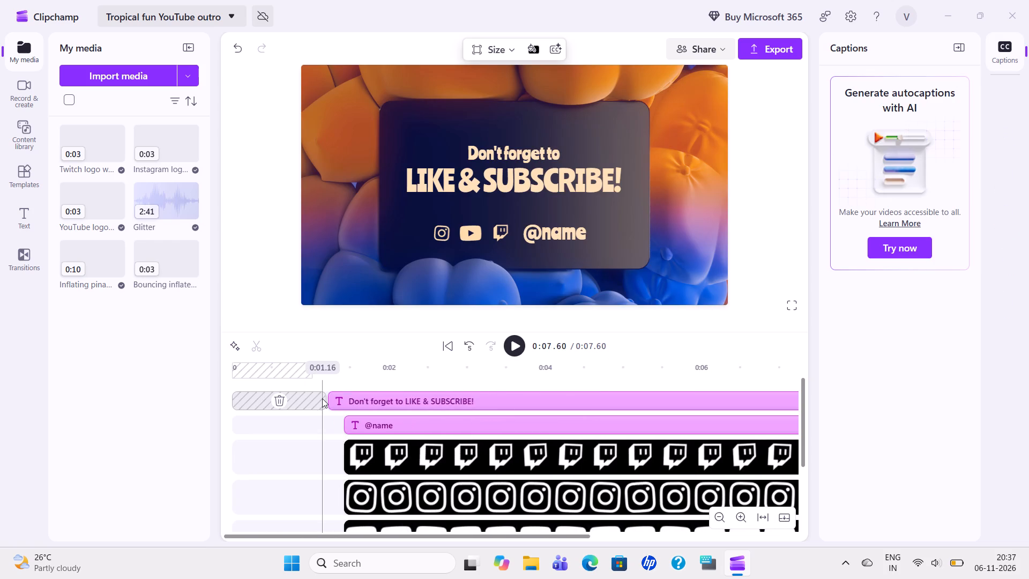
pyautogui.click(303, 391)
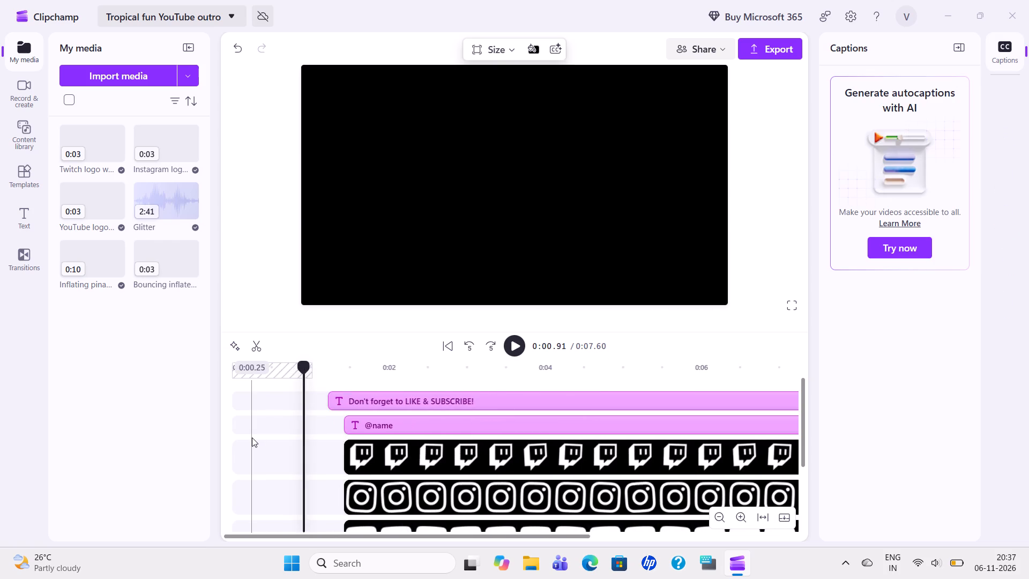
pyautogui.press('space')
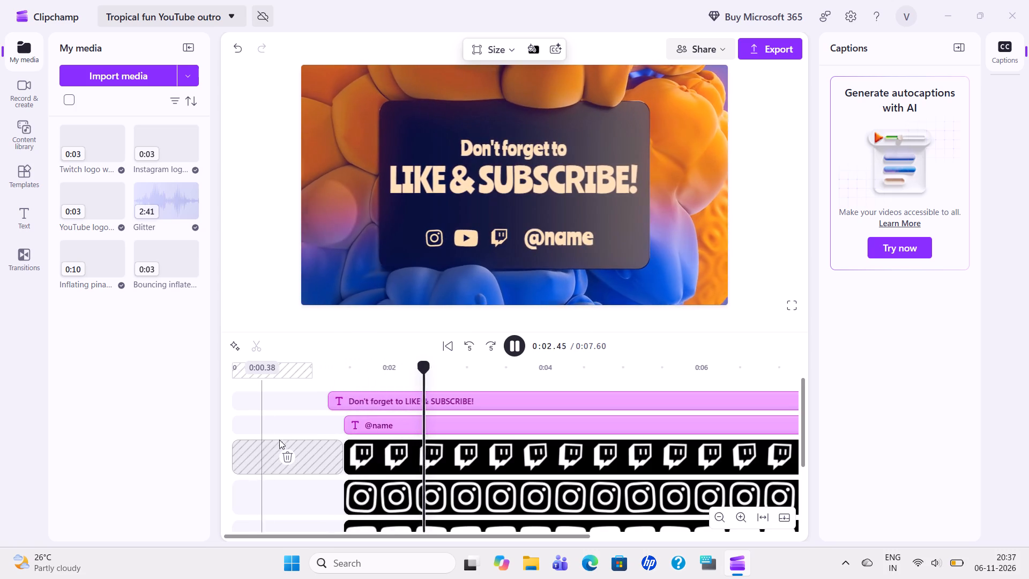
# Delete the background video of inflating pineapples with a screen landing on them.
pyautogui.scroll(-6, 377, 438)
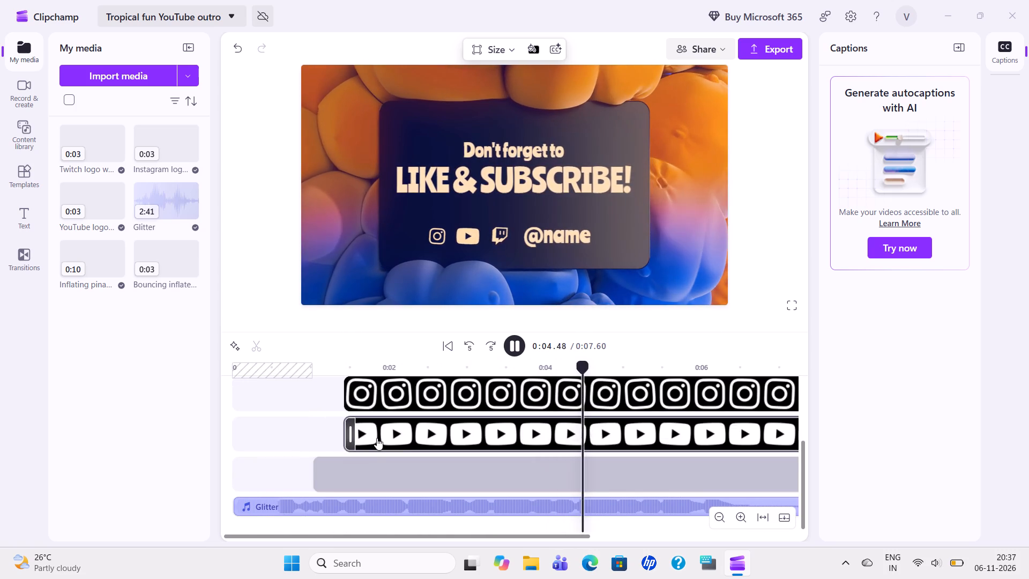
pyautogui.click(390, 472)
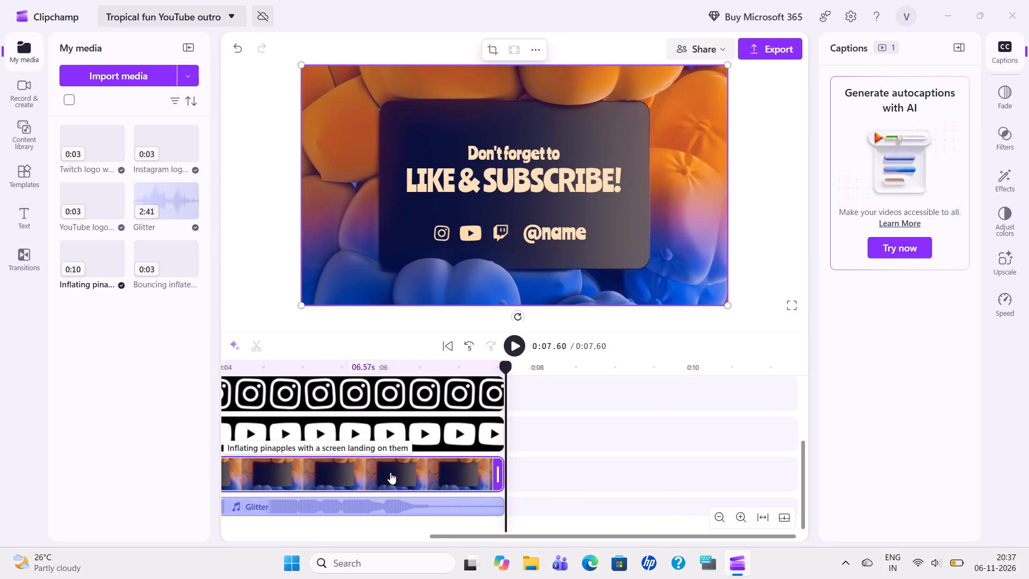
pyautogui.press('Delete')
# Delete the Glitter music track and play the remaining titles and social logos.
pyautogui.hscroll(4, 390, 472)
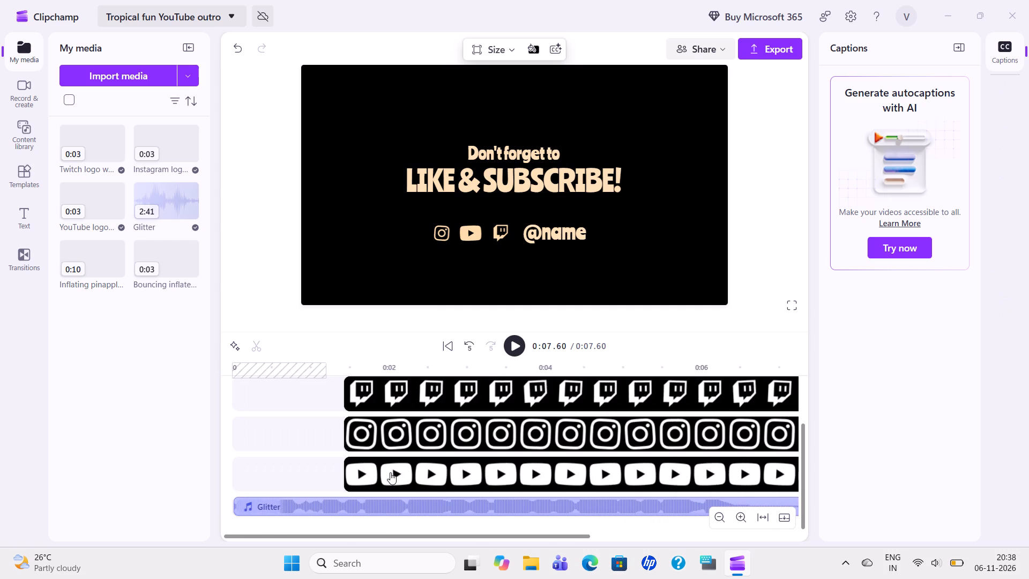
pyautogui.click(353, 501)
pyautogui.press('Delete')
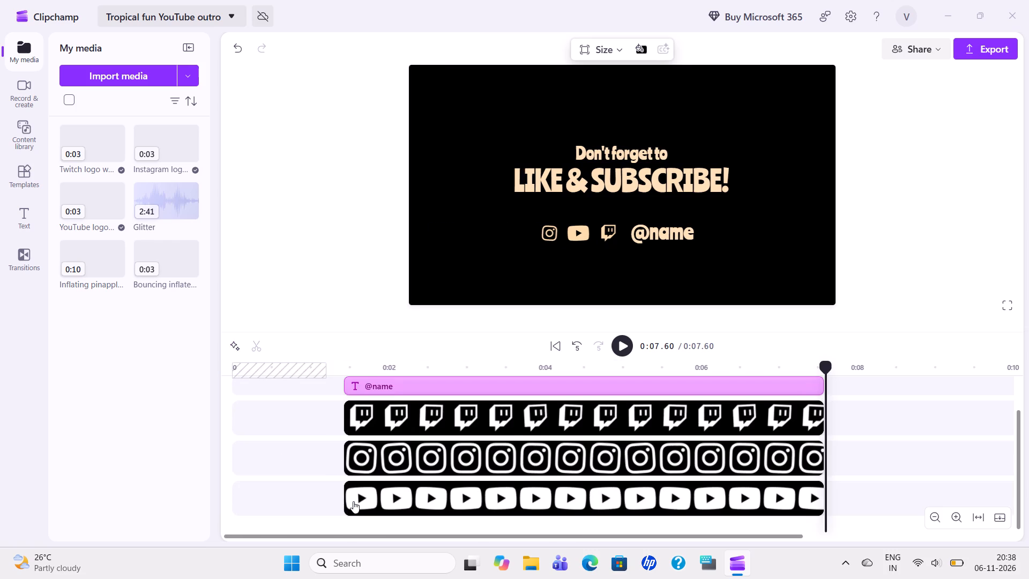
pyautogui.press('space')
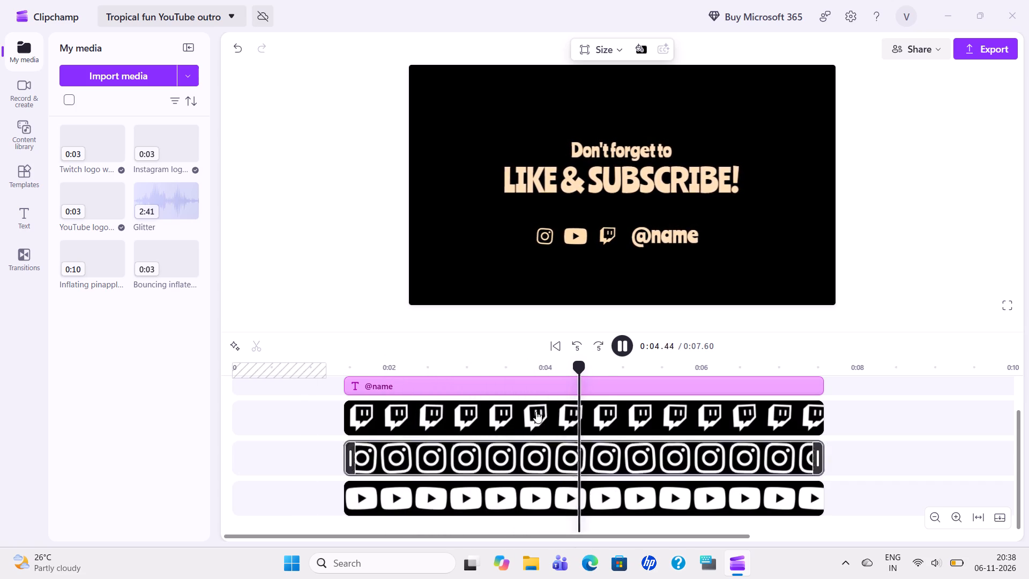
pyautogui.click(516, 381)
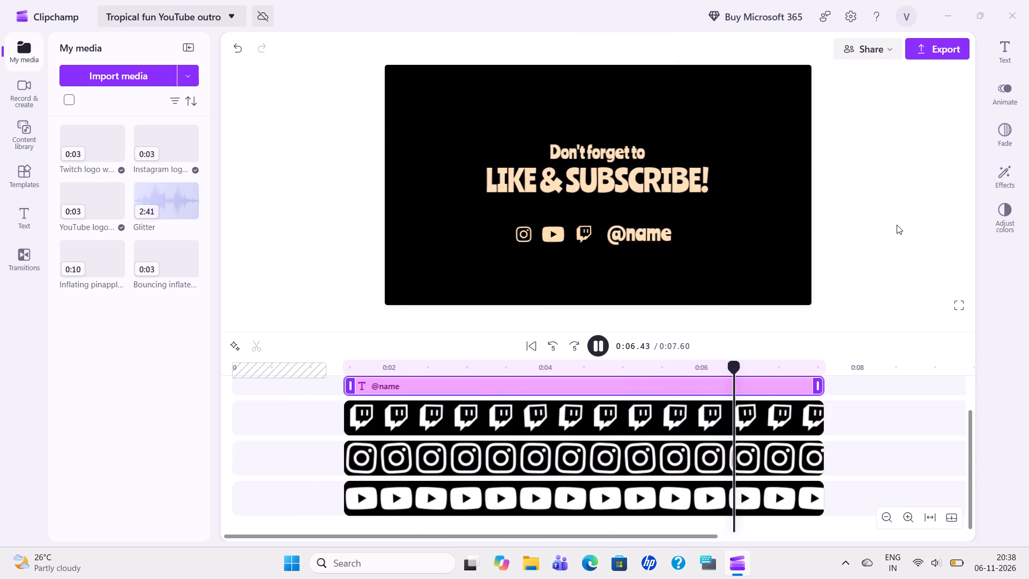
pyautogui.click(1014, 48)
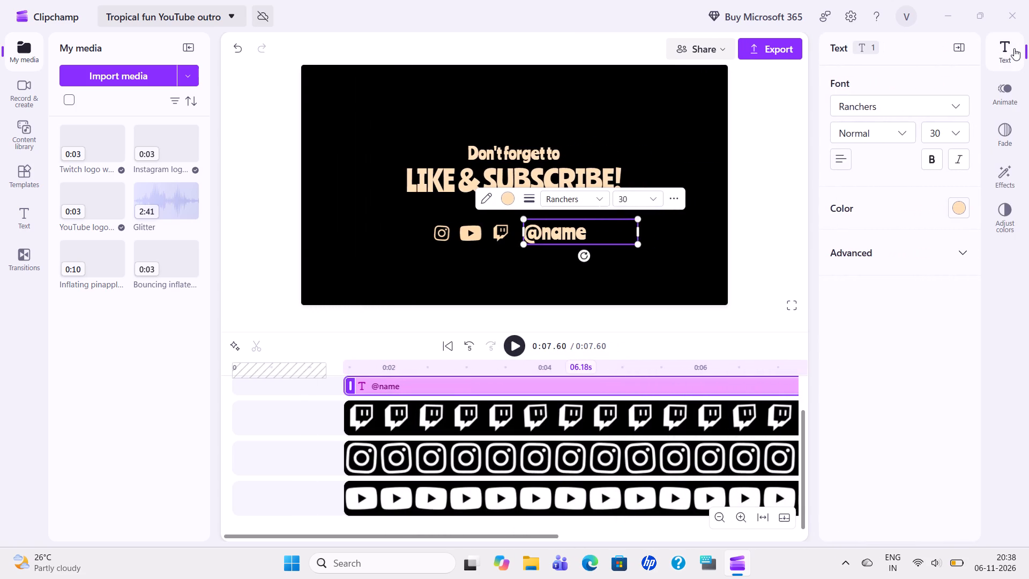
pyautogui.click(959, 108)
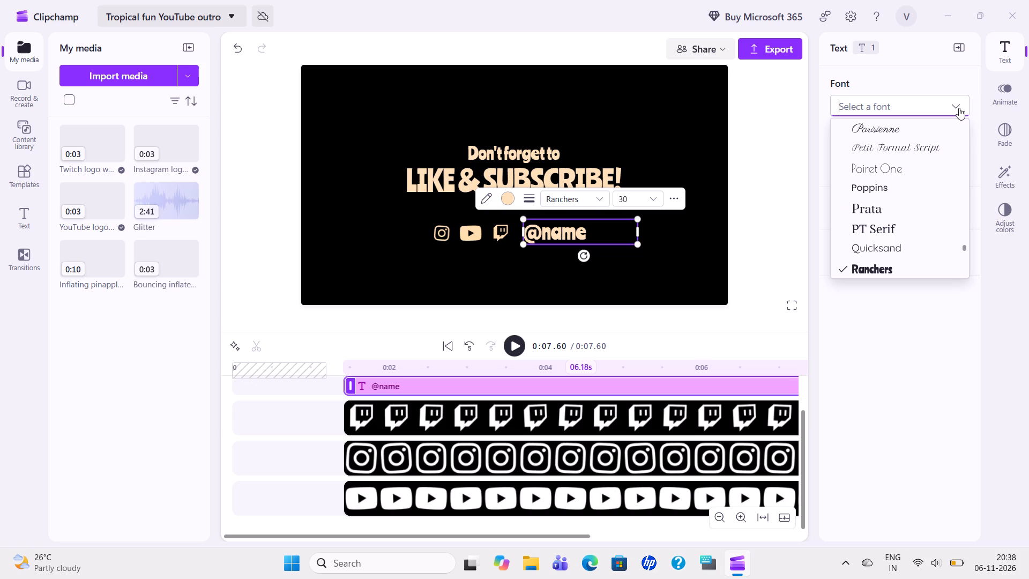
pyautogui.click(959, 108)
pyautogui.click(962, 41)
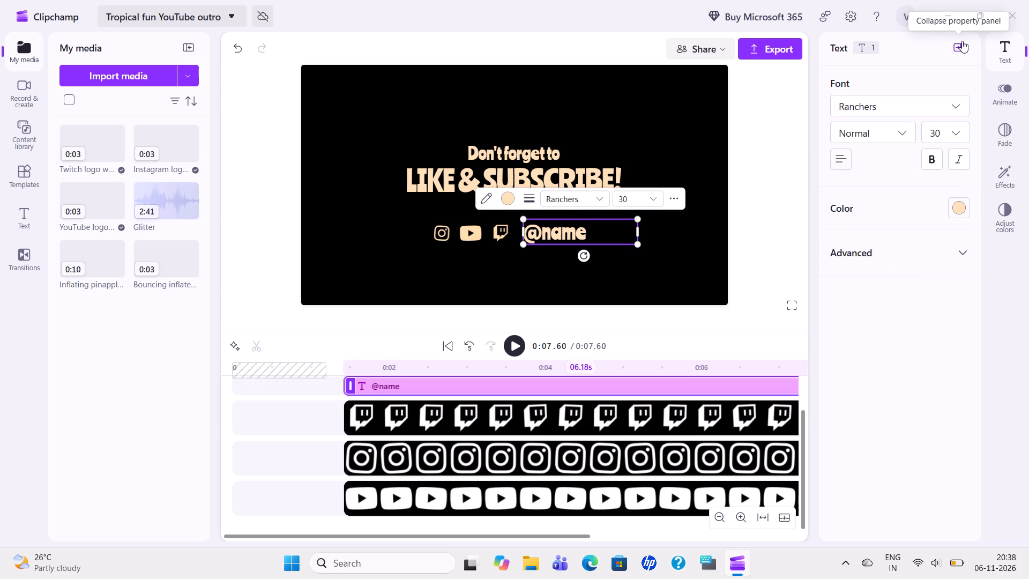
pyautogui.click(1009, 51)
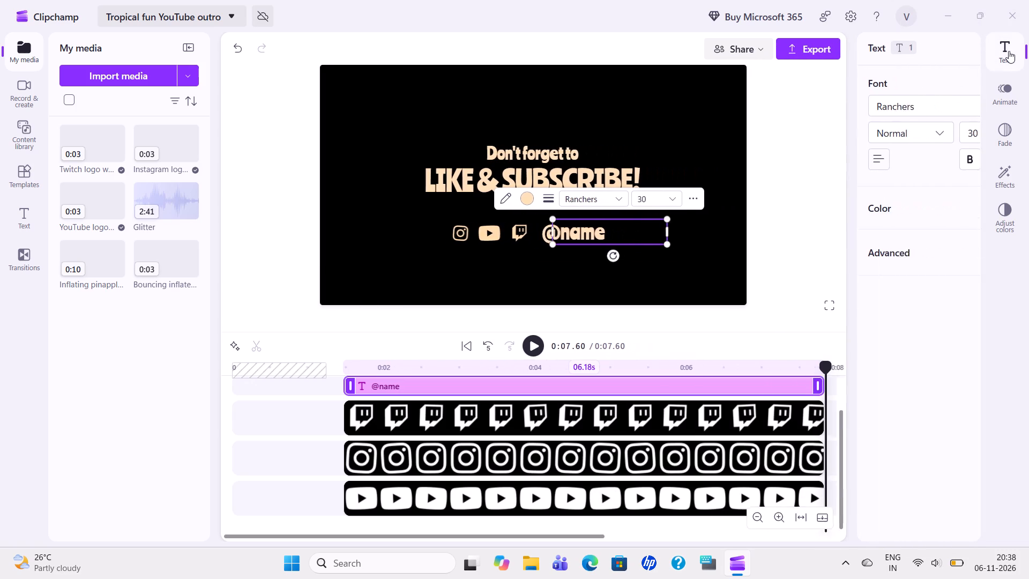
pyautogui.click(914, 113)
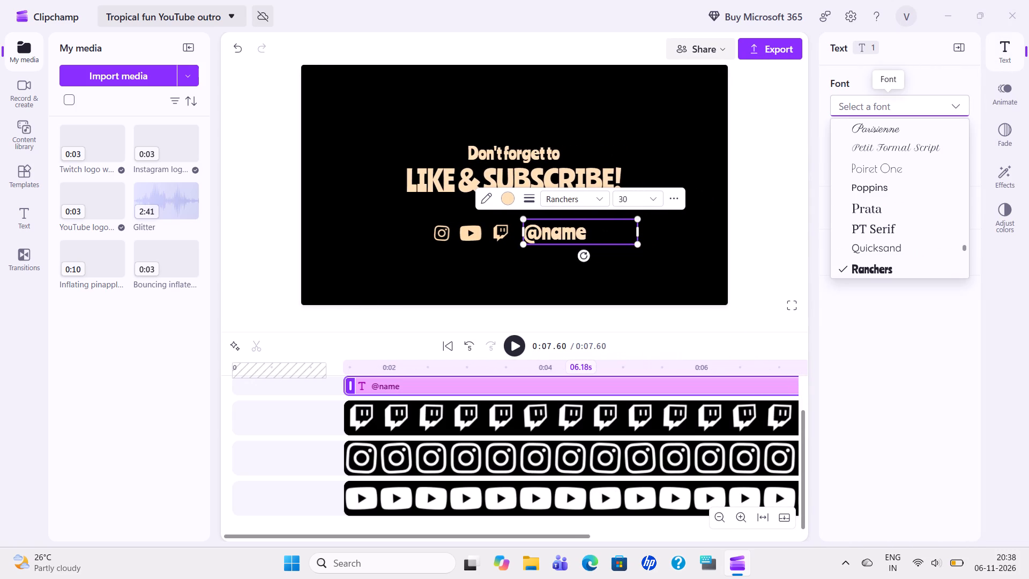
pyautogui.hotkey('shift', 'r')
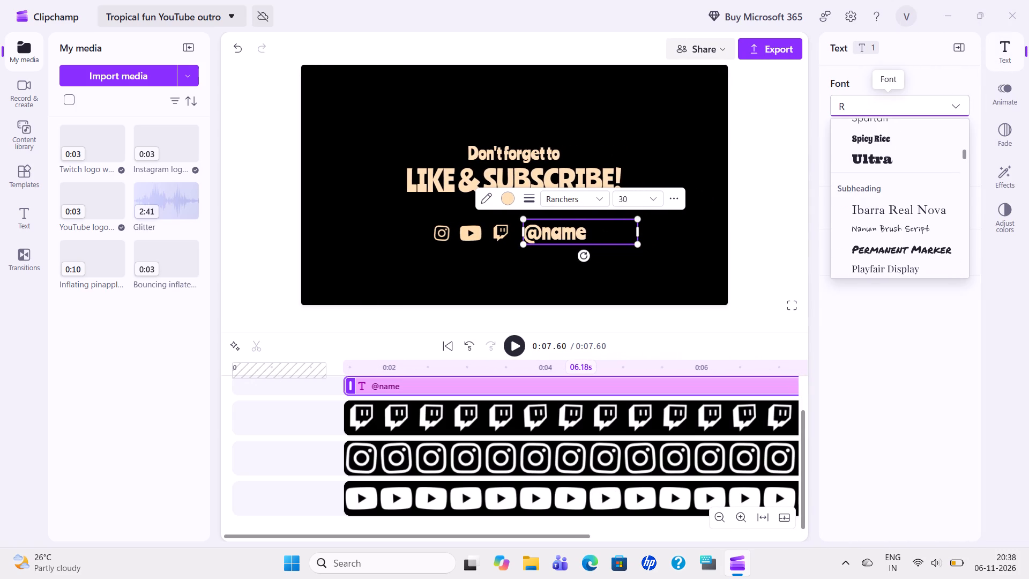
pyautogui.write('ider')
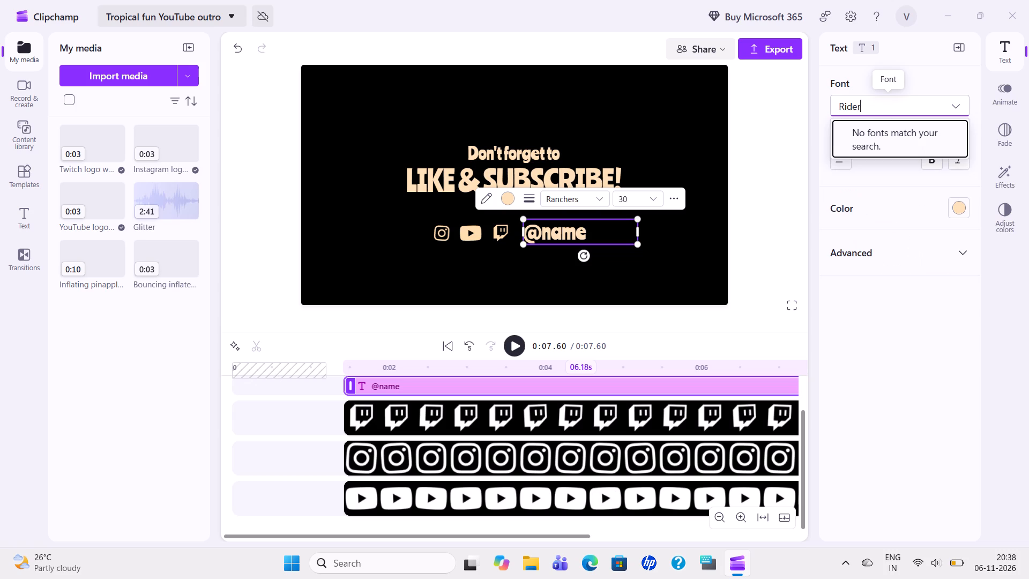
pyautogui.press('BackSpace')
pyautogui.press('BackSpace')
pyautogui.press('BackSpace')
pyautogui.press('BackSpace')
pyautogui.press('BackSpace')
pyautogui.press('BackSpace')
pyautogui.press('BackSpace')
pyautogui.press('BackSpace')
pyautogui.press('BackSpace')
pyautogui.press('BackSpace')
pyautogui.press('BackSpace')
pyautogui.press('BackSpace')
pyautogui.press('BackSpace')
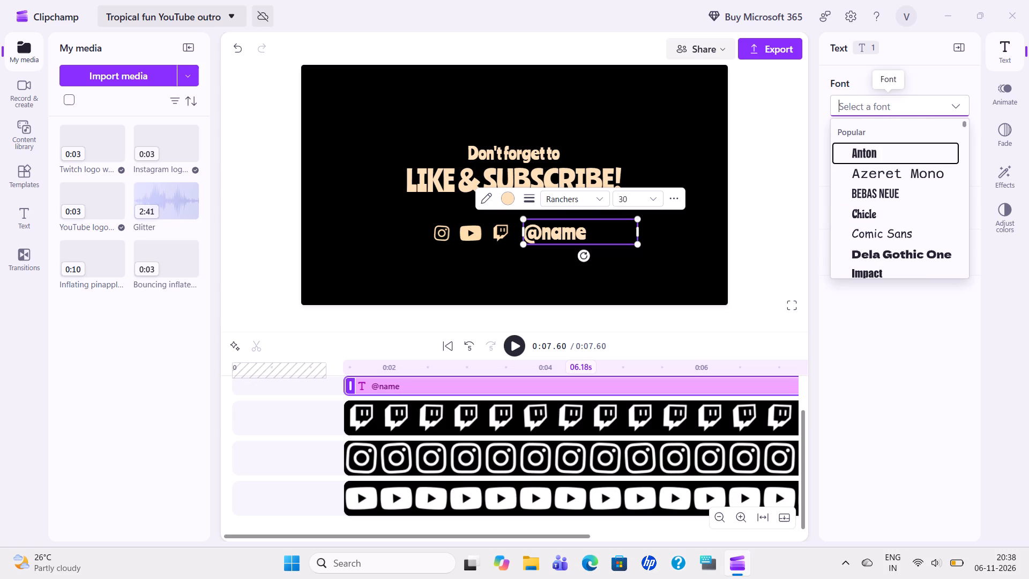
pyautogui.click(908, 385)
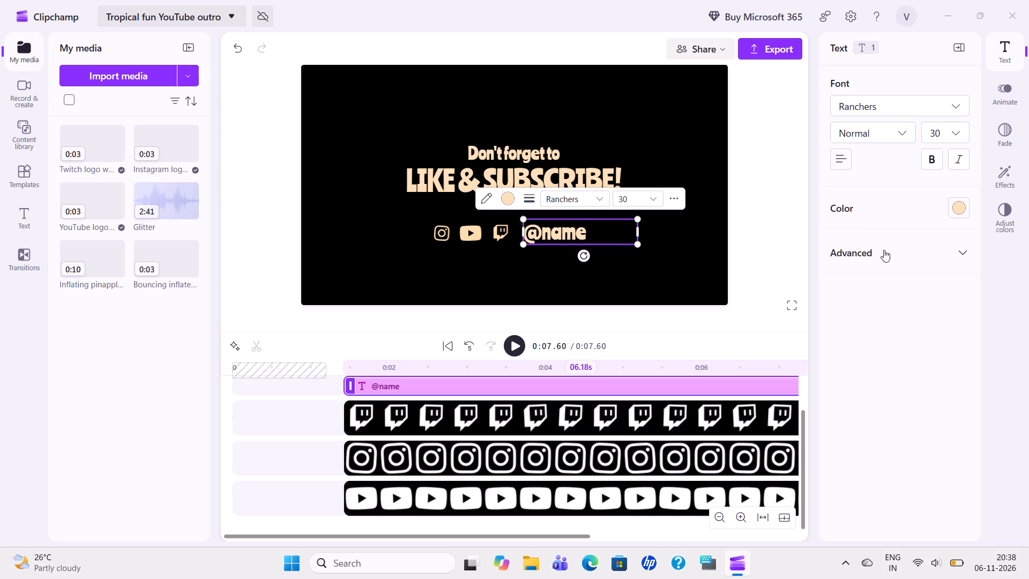
pyautogui.click(884, 250)
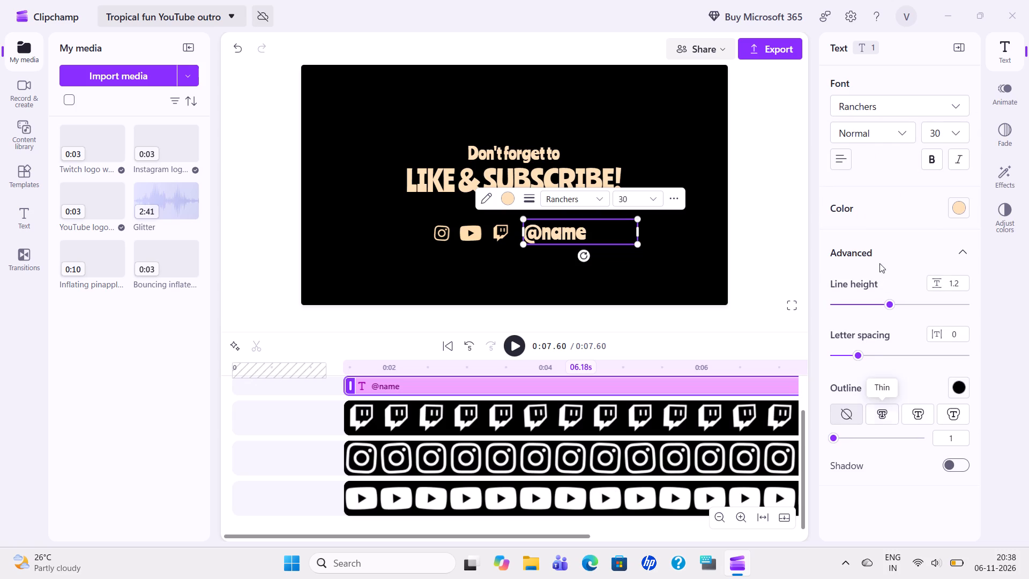
pyautogui.click(847, 156)
pyautogui.click(847, 156)
pyautogui.click(847, 156)
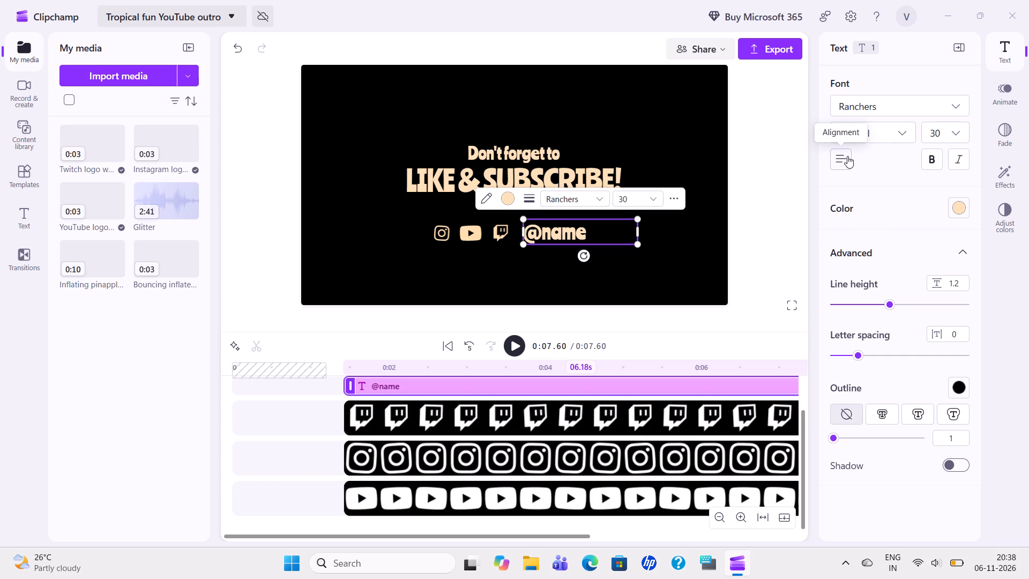
pyautogui.click(847, 156)
pyautogui.click(876, 174)
pyautogui.click(964, 49)
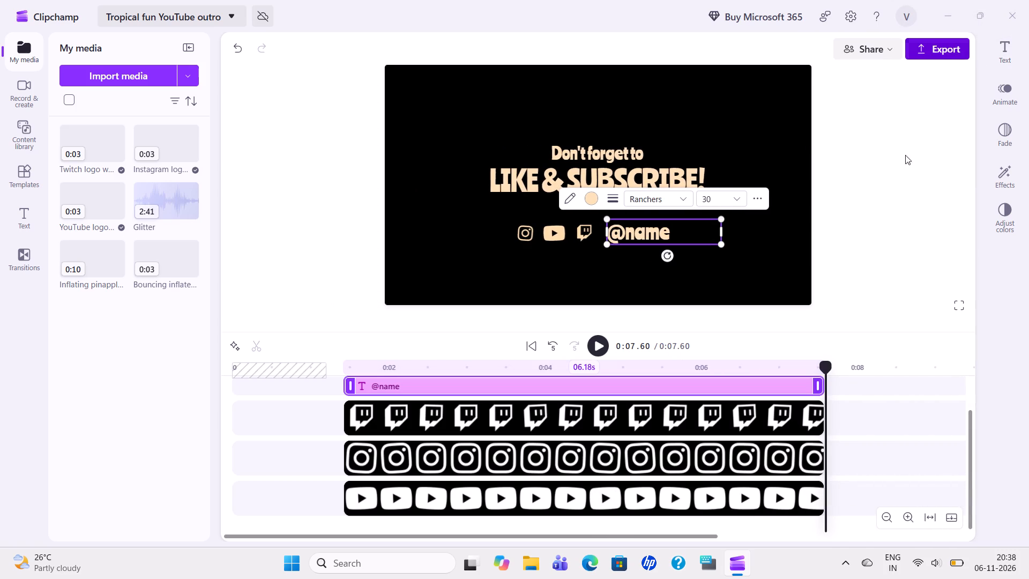
pyautogui.click(893, 172)
pyautogui.click(696, 228)
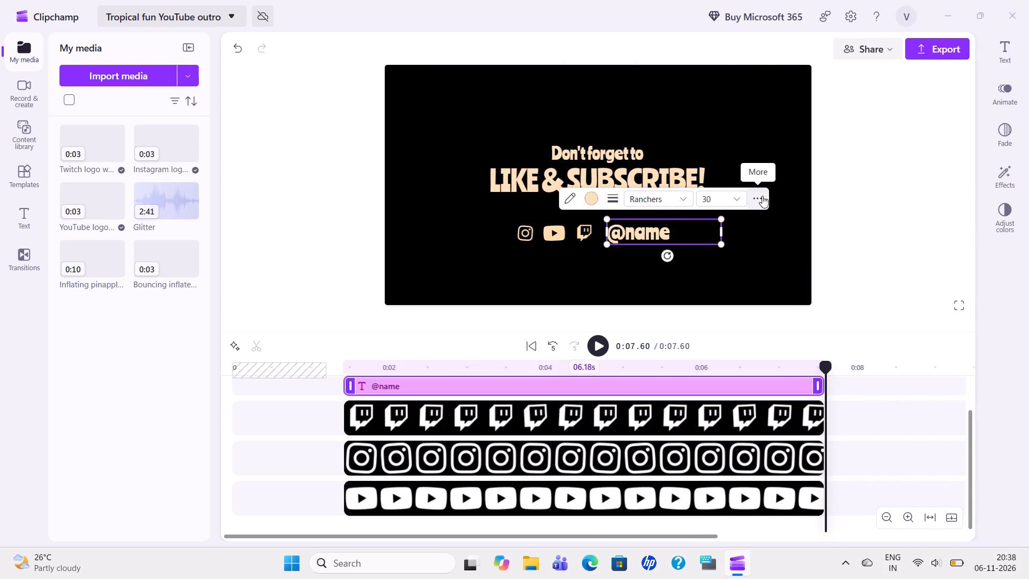
pyautogui.click(762, 196)
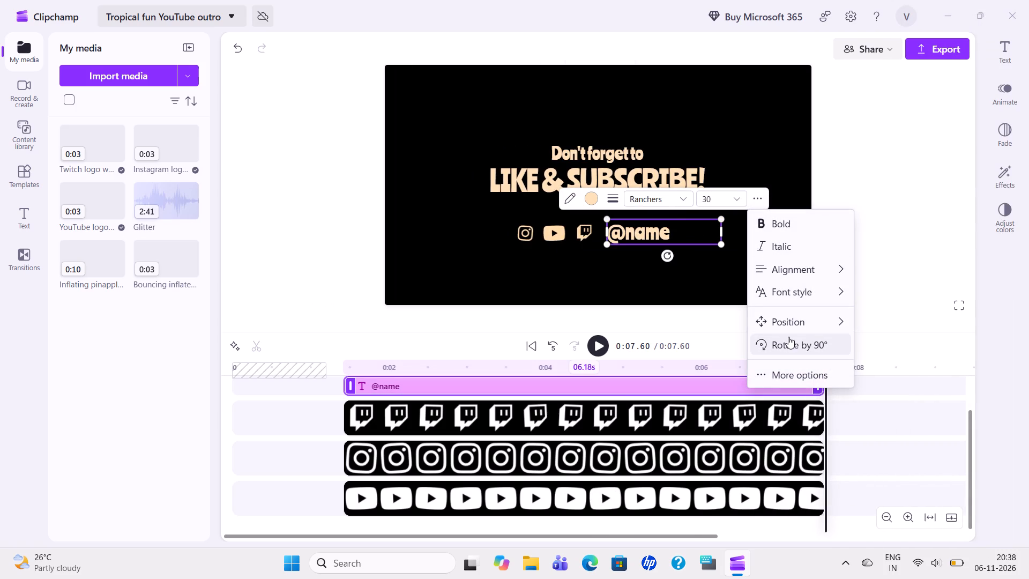
pyautogui.scroll(-1, 788, 337)
pyautogui.rightClick(683, 382)
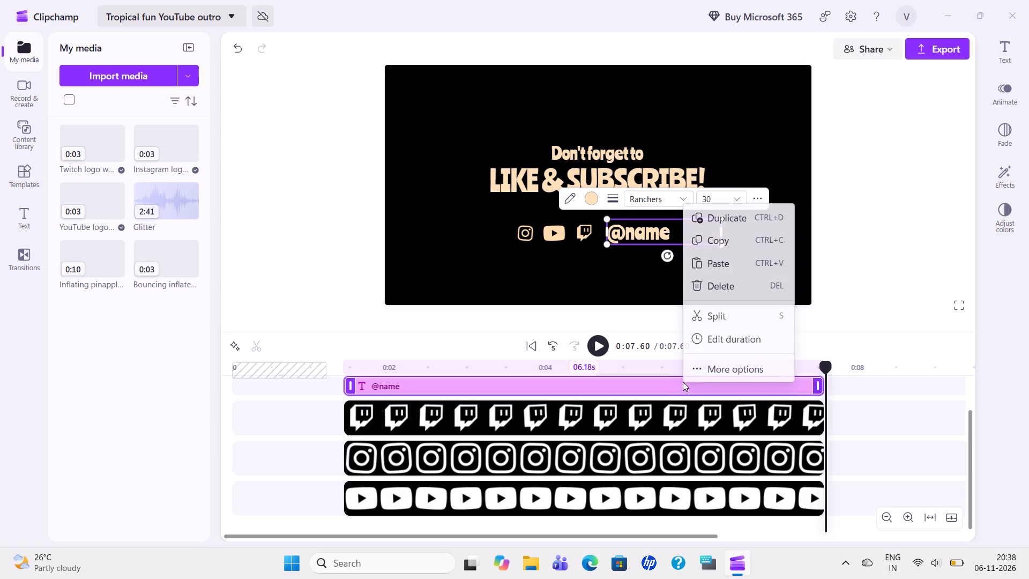
pyautogui.click(886, 276)
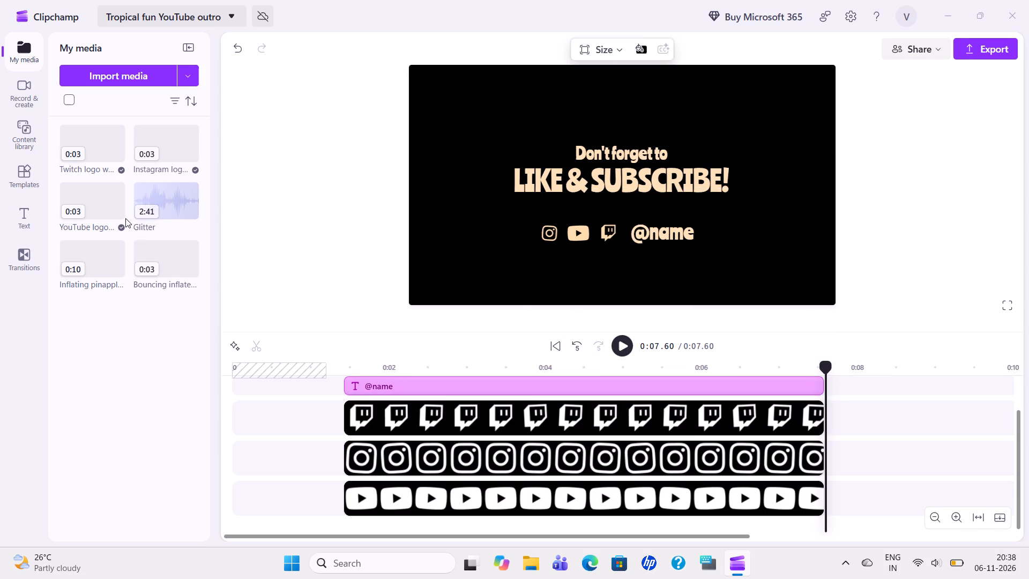
pyautogui.click(105, 255)
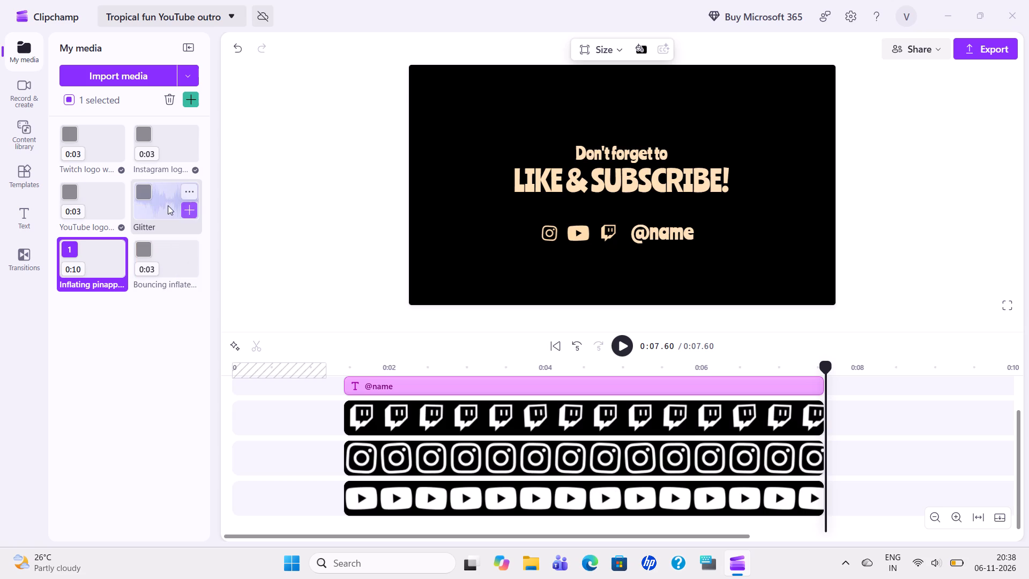
pyautogui.click(335, 206)
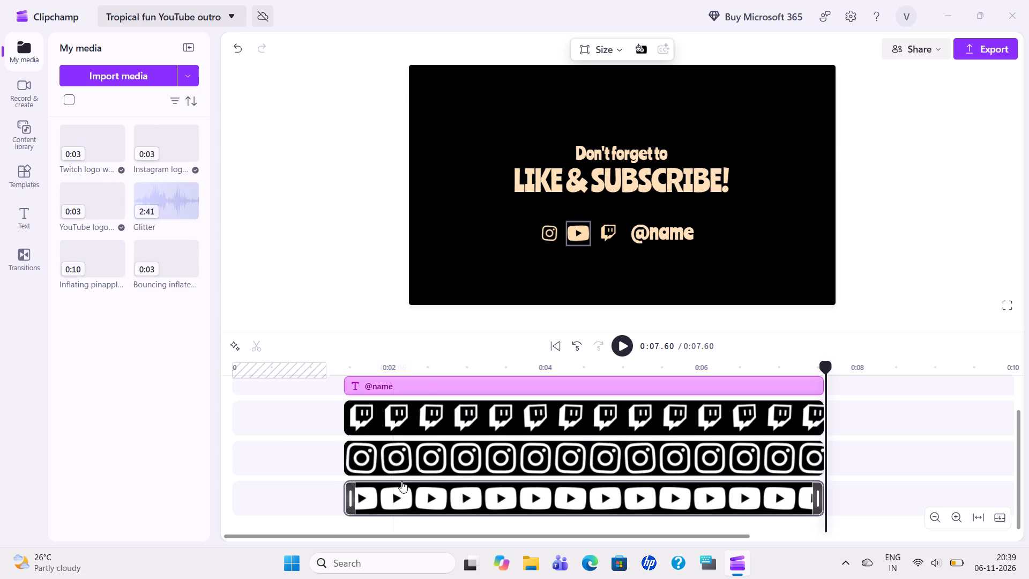
# Delete the Twitch logo clip from the outro.
pyautogui.rightClick(438, 423)
pyautogui.click(438, 423)
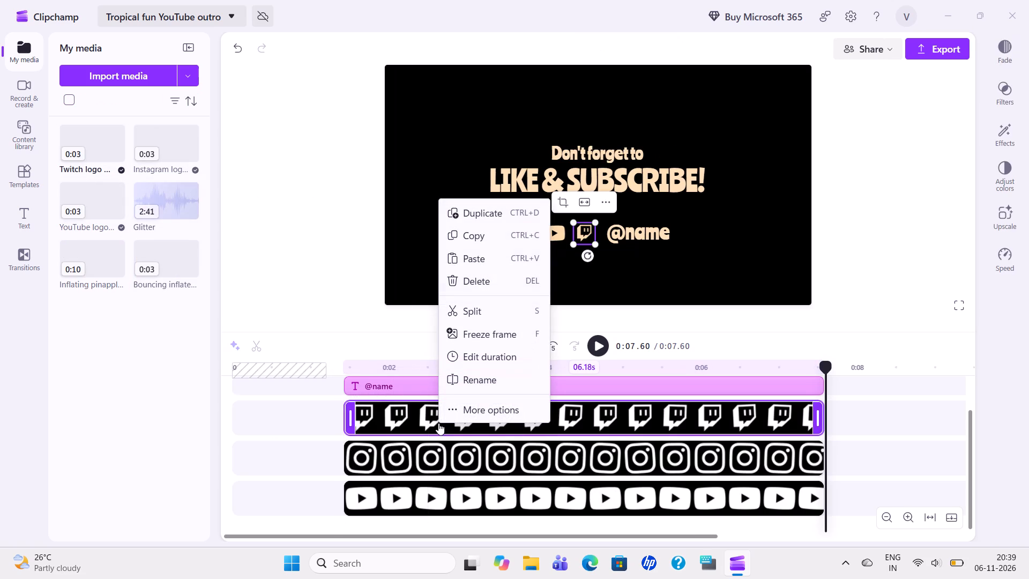
pyautogui.click(497, 280)
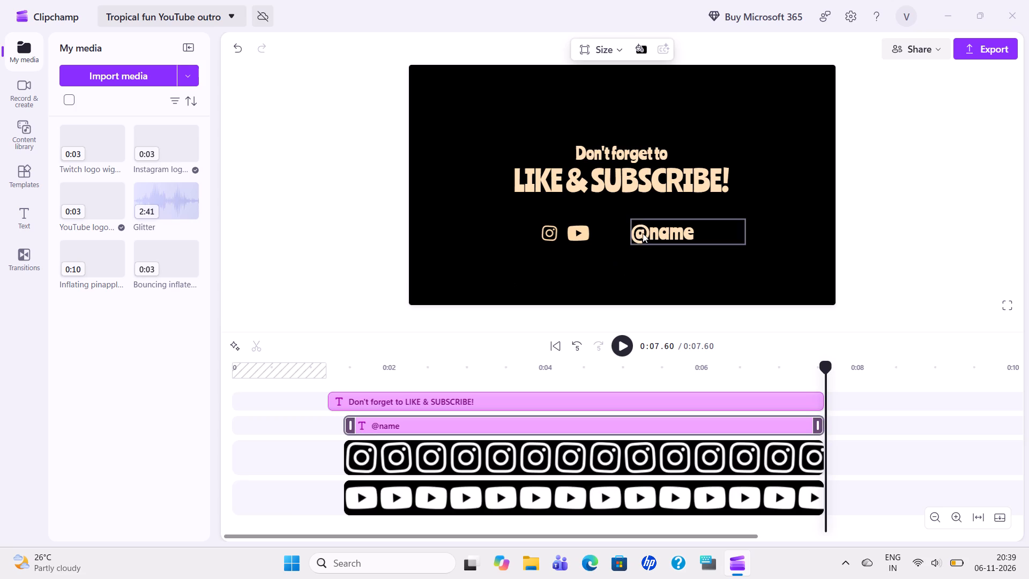
pyautogui.moveTo(643, 234); pyautogui.dragTo(605, 238)
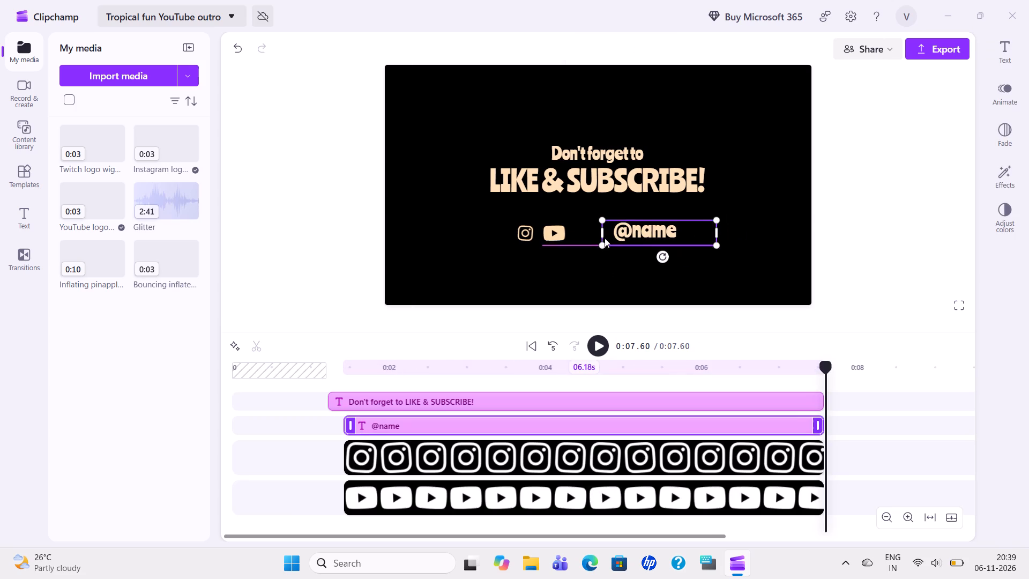
pyautogui.moveTo(605, 238); pyautogui.dragTo(597, 181)
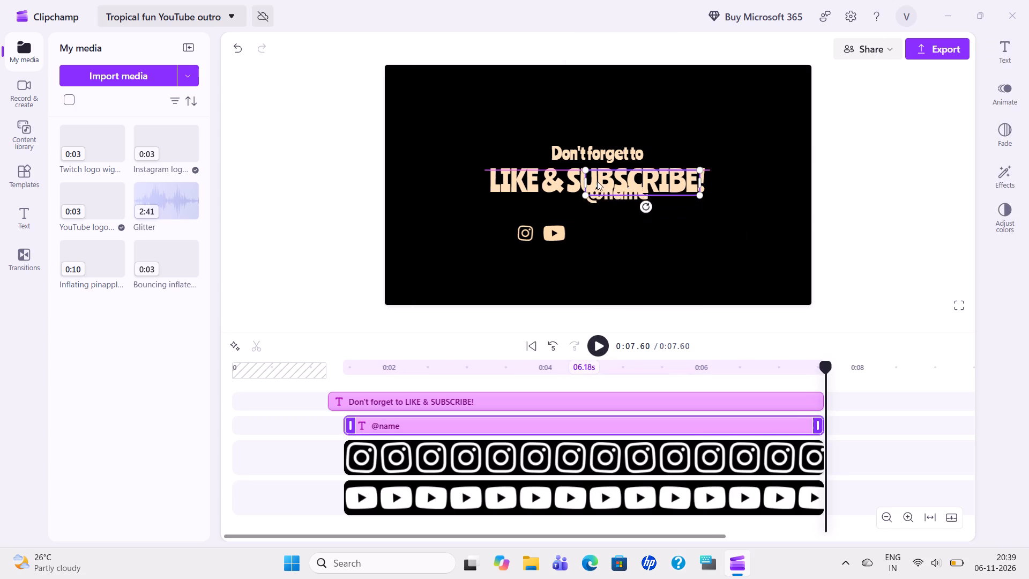
pyautogui.moveTo(597, 181); pyautogui.dragTo(594, 226)
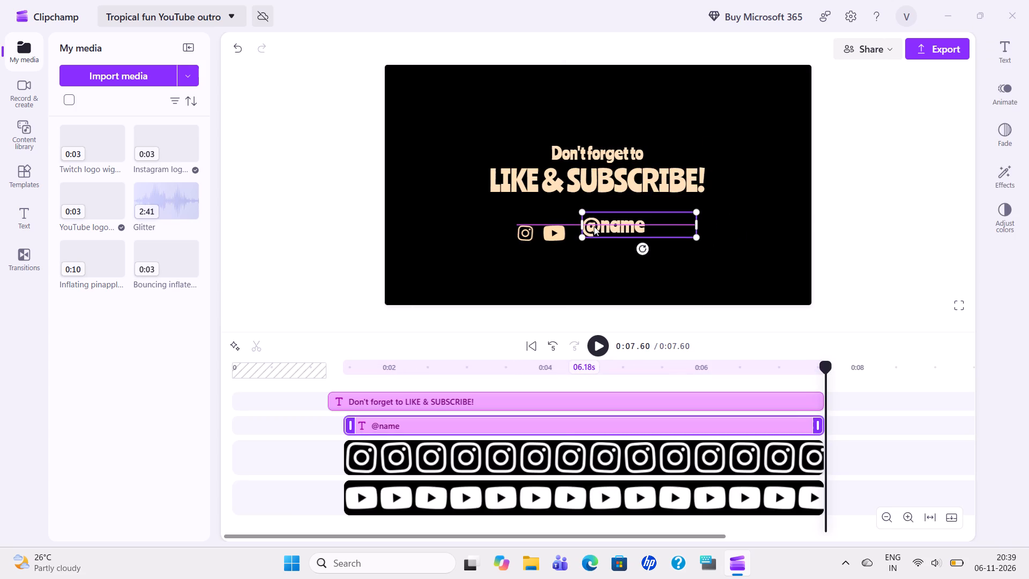
pyautogui.moveTo(594, 226); pyautogui.dragTo(594, 232)
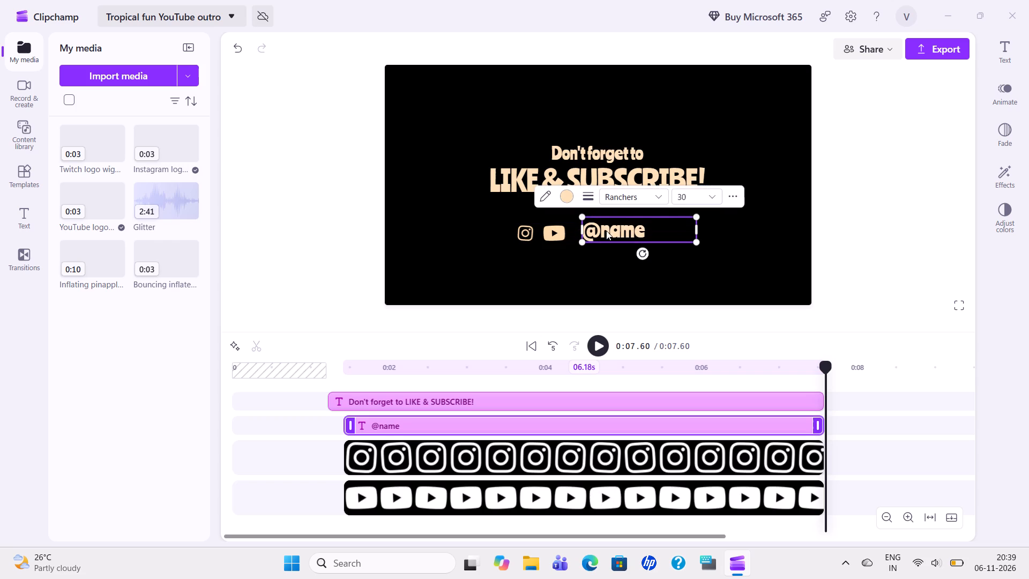
pyautogui.click(547, 195)
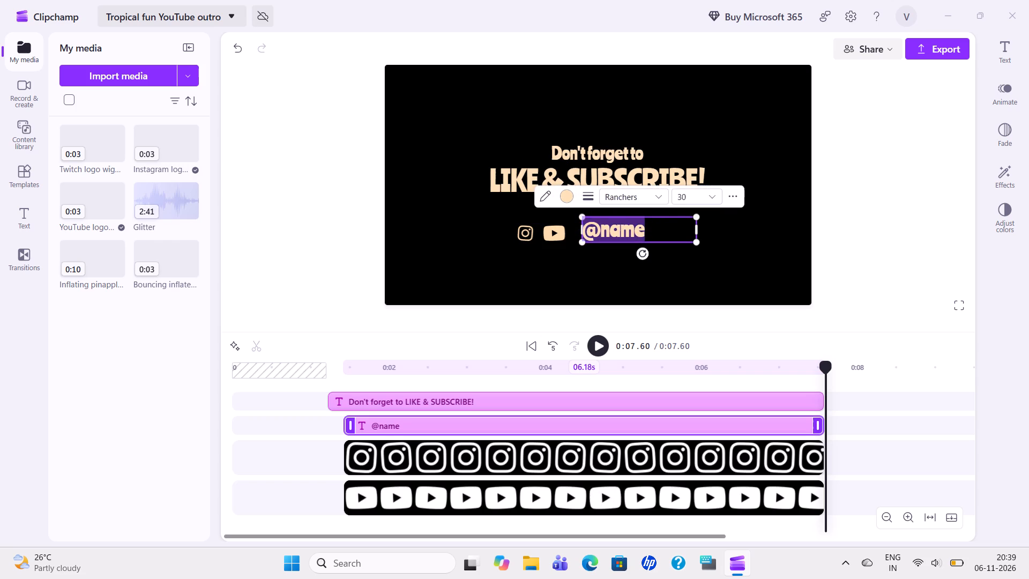
pyautogui.press('BackSpace')
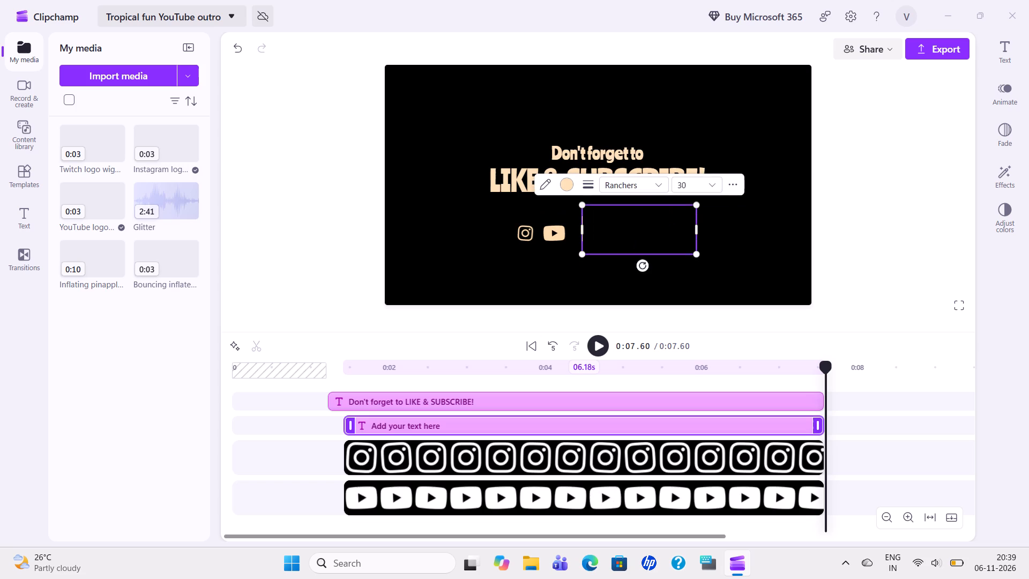
pyautogui.hotkey('shift', 'r')
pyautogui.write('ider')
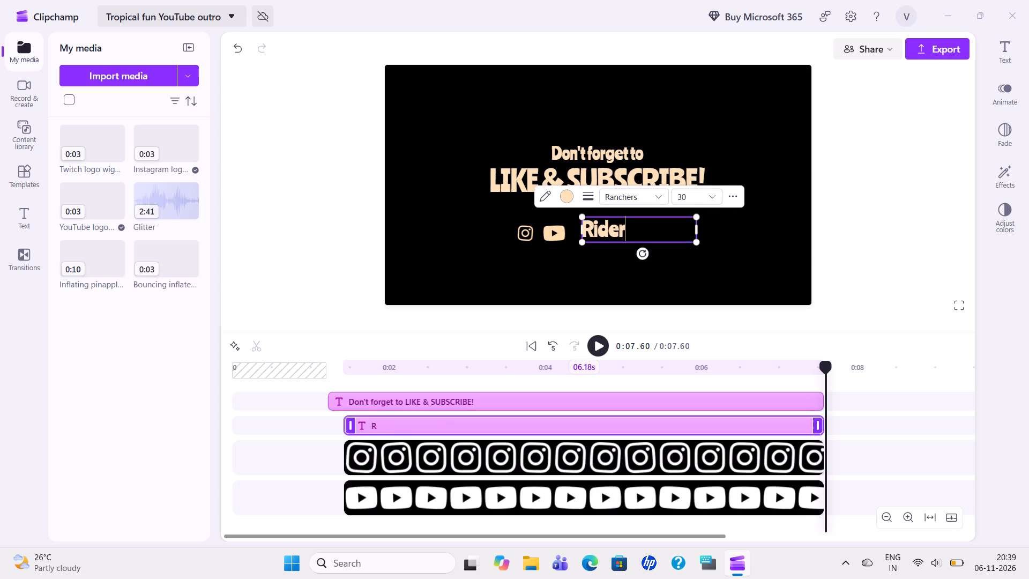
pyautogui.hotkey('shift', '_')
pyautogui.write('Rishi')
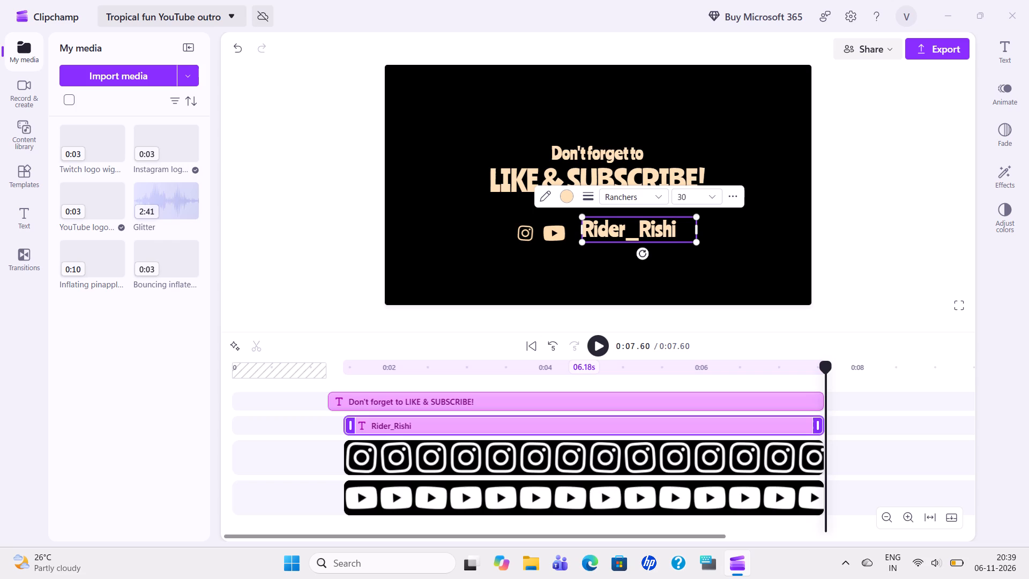
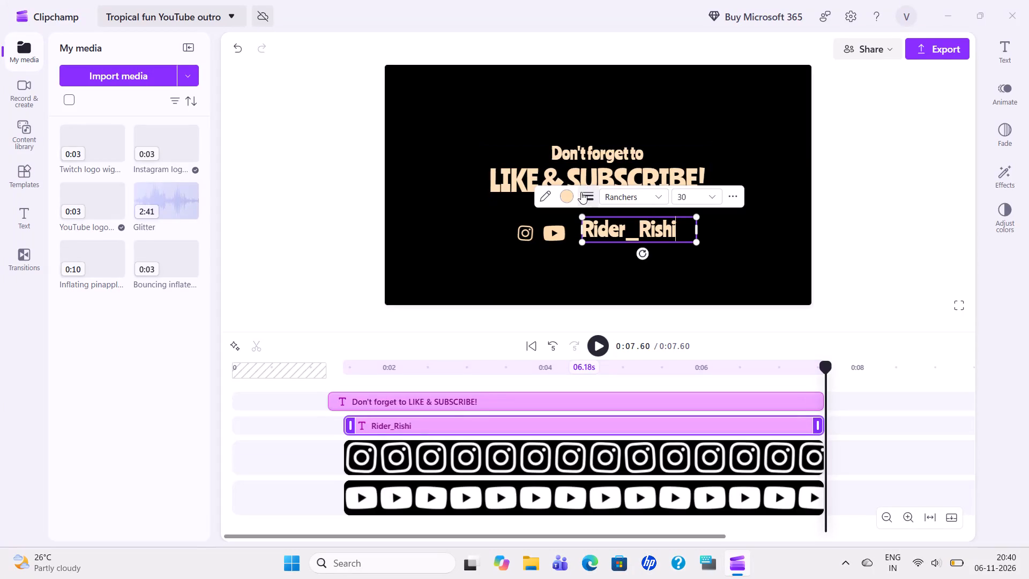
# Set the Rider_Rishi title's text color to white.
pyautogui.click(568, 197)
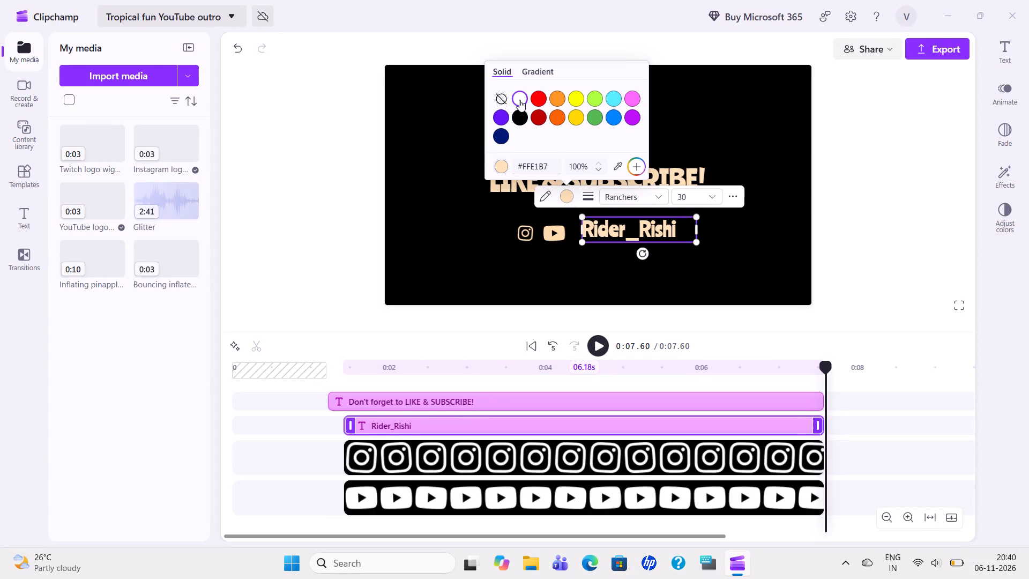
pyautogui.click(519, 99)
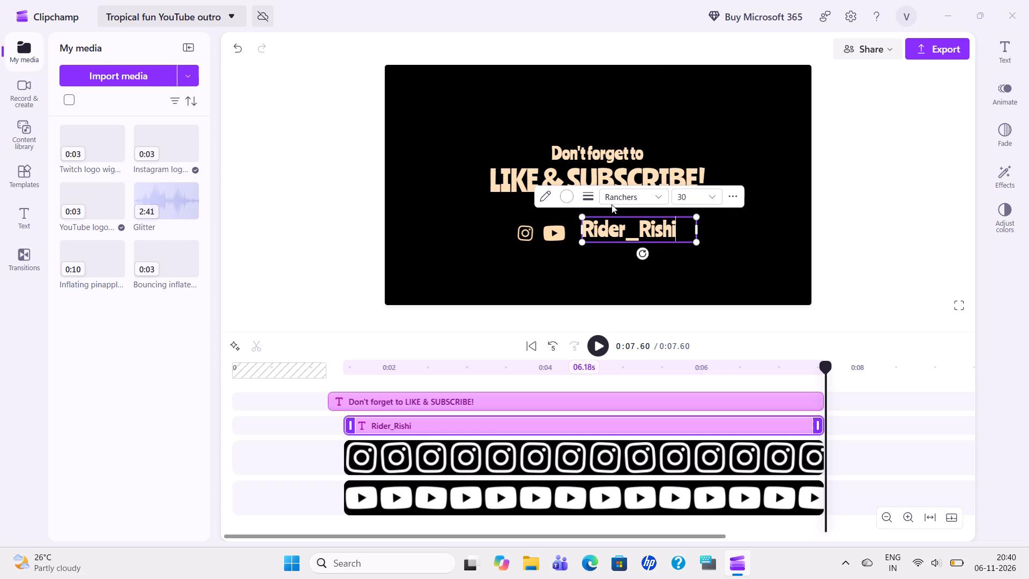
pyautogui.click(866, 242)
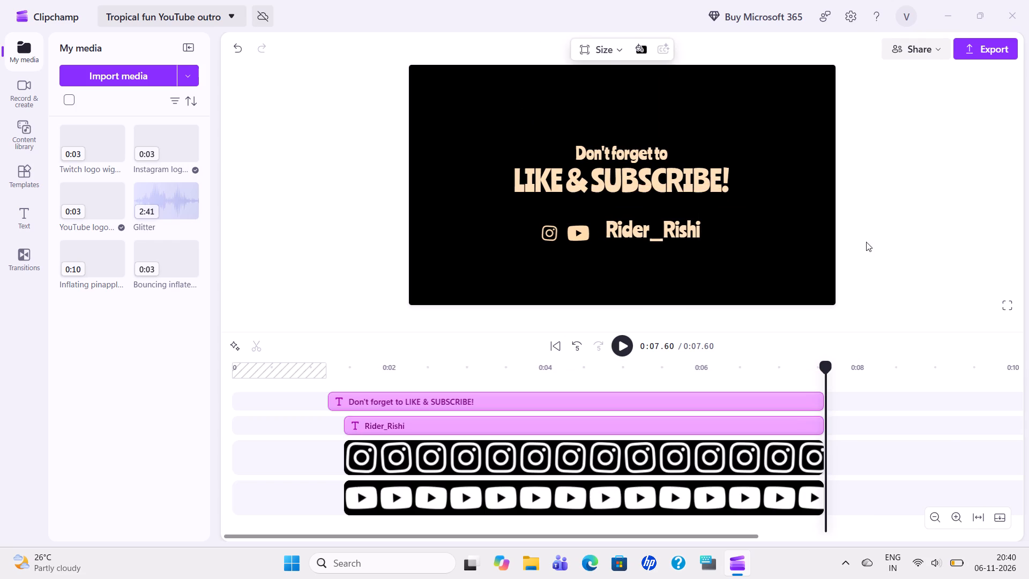
# Play back the outro to review the edited titles and logos.
pyautogui.press('space')
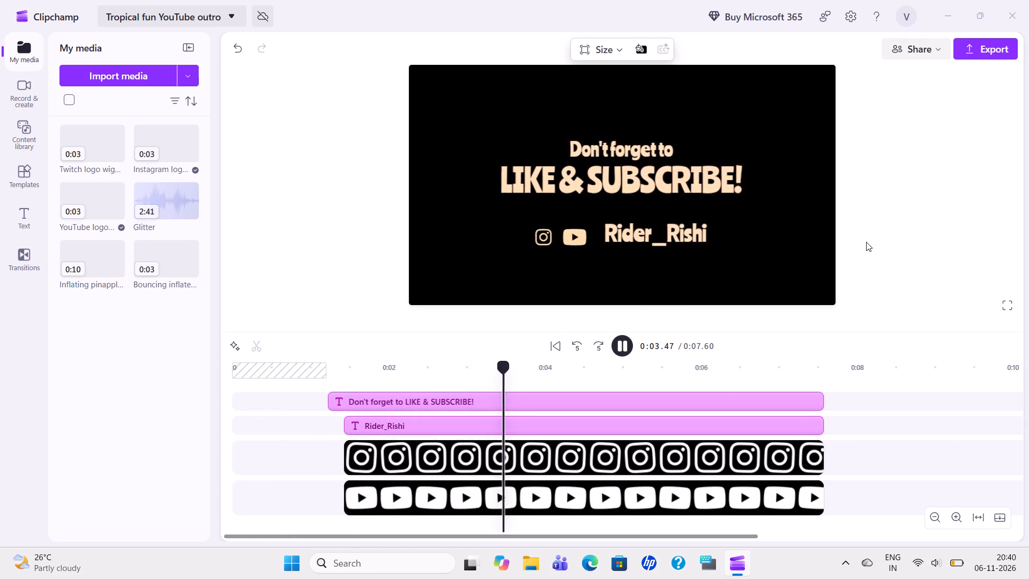
pyautogui.scroll(-2, 792, 472)
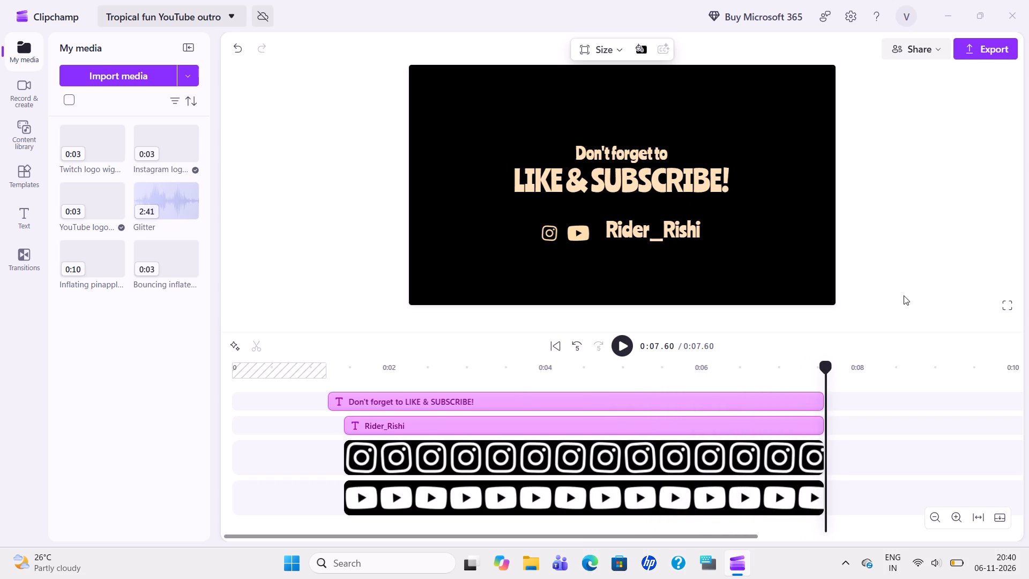
pyautogui.hotkey('ctrl', 'z')
pyautogui.hotkey('ctrl', 'z')
pyautogui.hotkey('ctrl', 'z')
pyautogui.hotkey('ctrl', 'z')
pyautogui.hotkey('ctrl', 'z')
pyautogui.hotkey('ctrl', 'z')
pyautogui.hotkey('ctrl', 'z')
pyautogui.hotkey('ctrl', 'z')
pyautogui.hotkey('ctrl', 'z')
pyautogui.hotkey('ctrl', 'z')
pyautogui.hotkey('ctrl', 'z')
pyautogui.hotkey('ctrl', 'z')
pyautogui.hotkey('ctrl', 'z')
pyautogui.hotkey('ctrl', 'z')
pyautogui.hotkey('ctrl', 'z')
pyautogui.hotkey('ctrl', 'z')
pyautogui.hotkey('ctrl', 'z')
pyautogui.hotkey('ctrl', 'z')
pyautogui.hotkey('ctrl', 'z')
pyautogui.hotkey('ctrl', 'z')
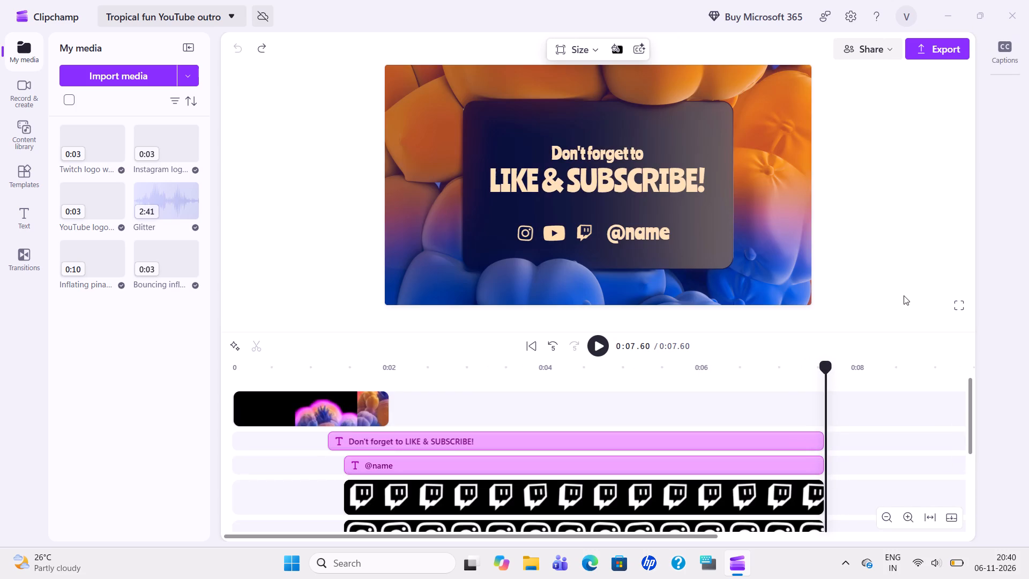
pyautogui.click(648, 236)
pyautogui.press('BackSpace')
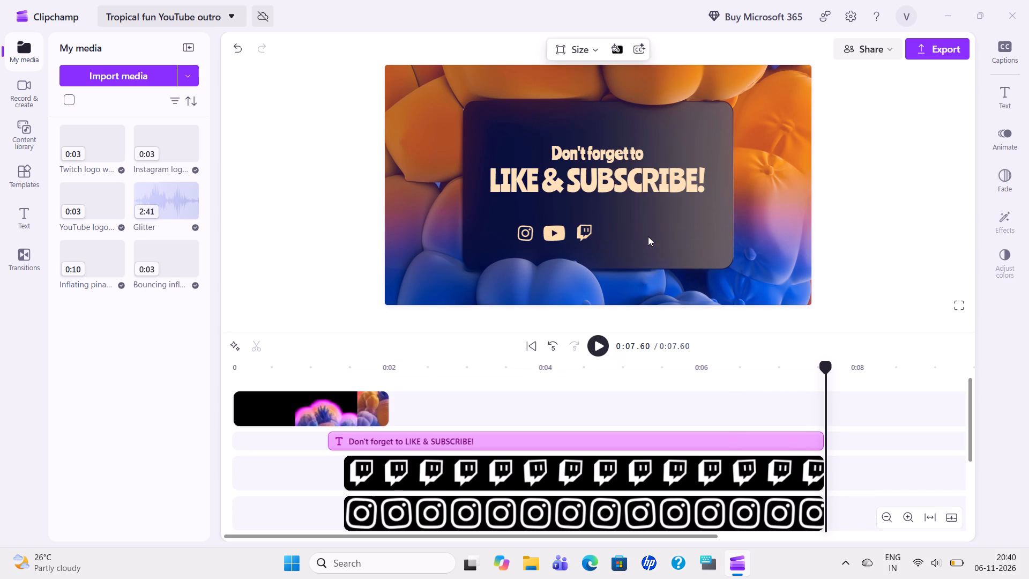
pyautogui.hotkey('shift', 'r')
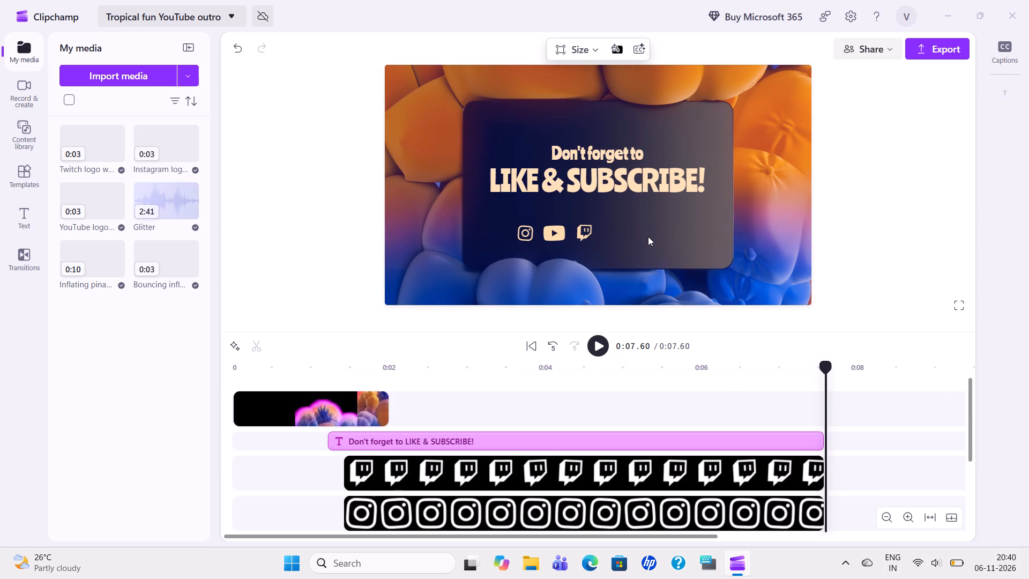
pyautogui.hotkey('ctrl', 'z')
pyautogui.click(660, 235)
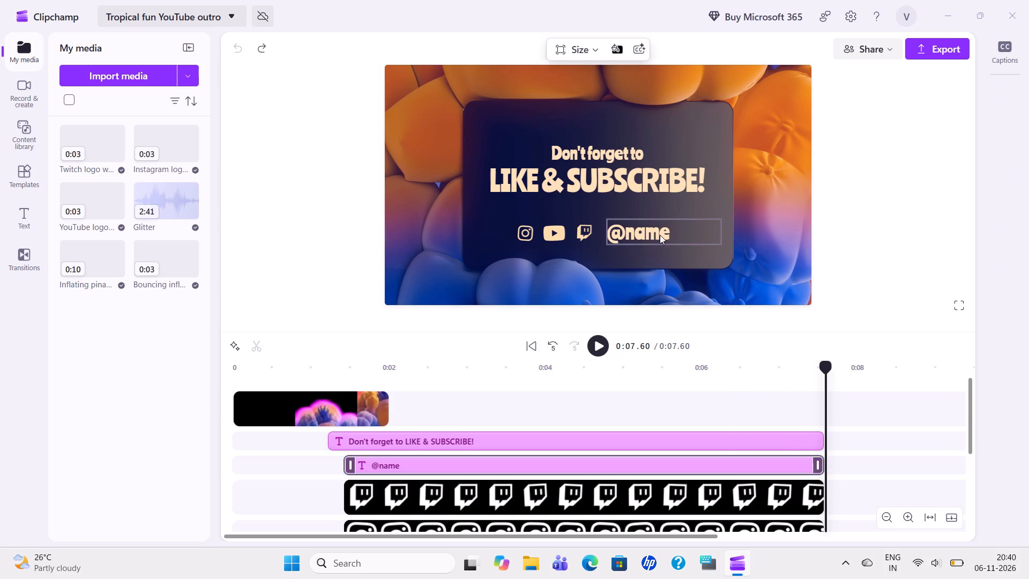
pyautogui.click(677, 232)
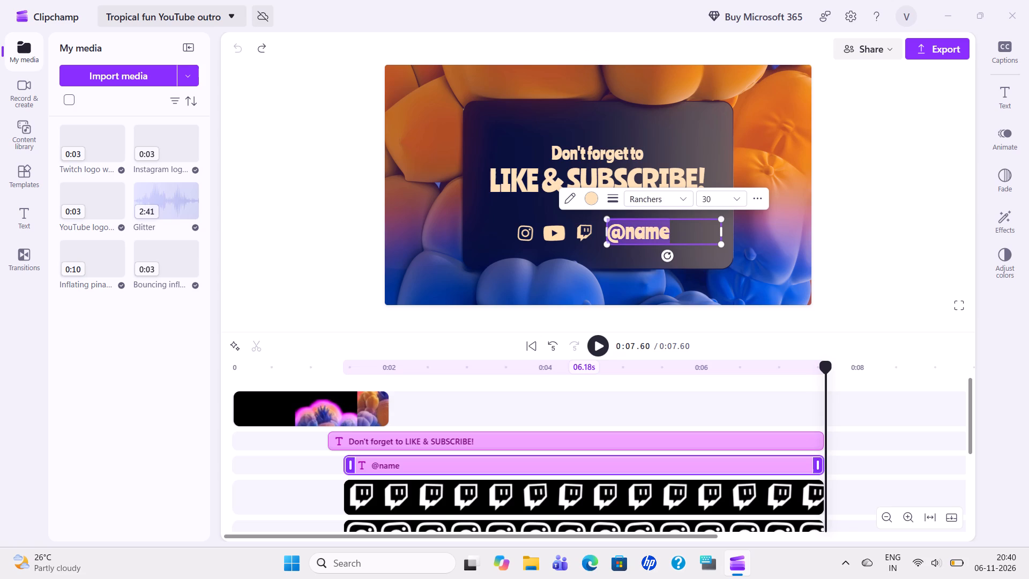
pyautogui.press('BackSpace')
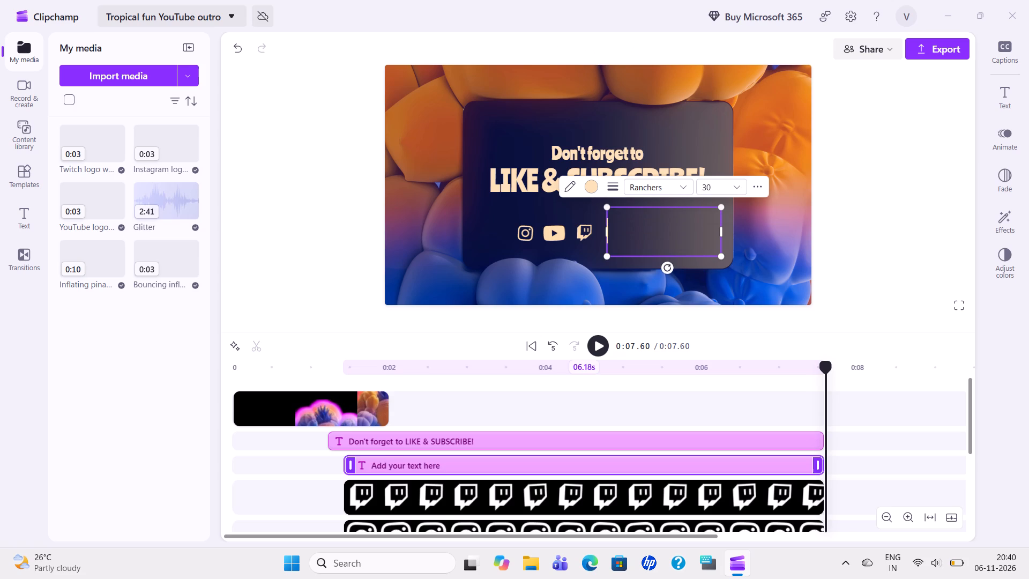
pyautogui.hotkey('shift', '@')
pyautogui.hotkey('shift', 'r')
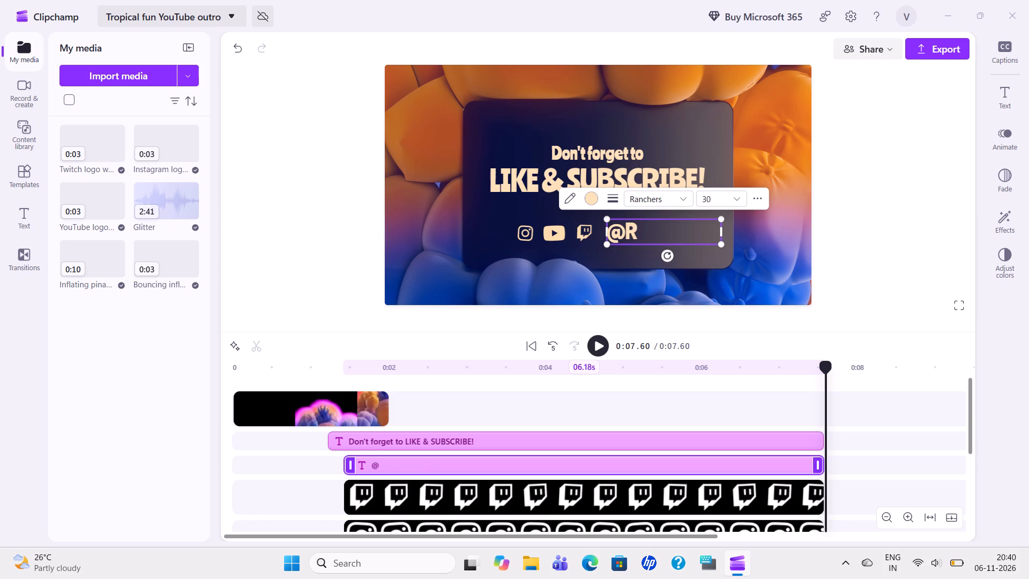
pyautogui.write('ider')
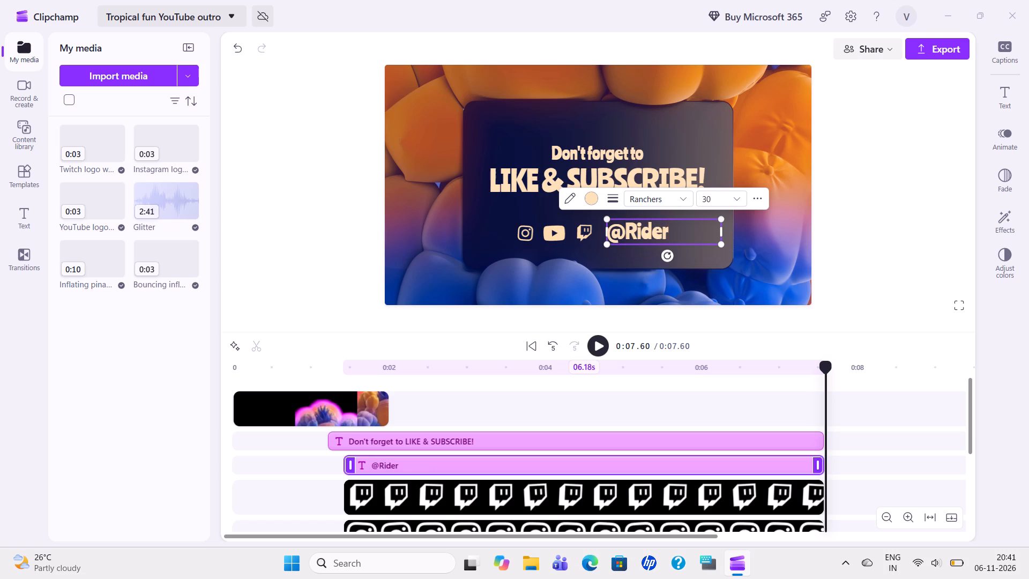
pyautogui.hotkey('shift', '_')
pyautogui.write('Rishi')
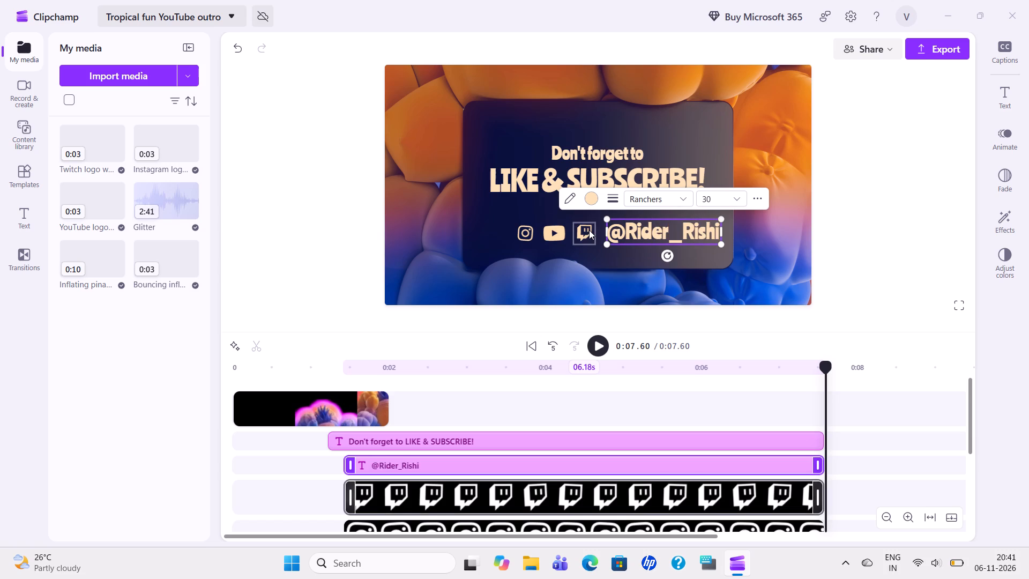
# Delete the Twitch logo clip from the outro card.
pyautogui.click(589, 230)
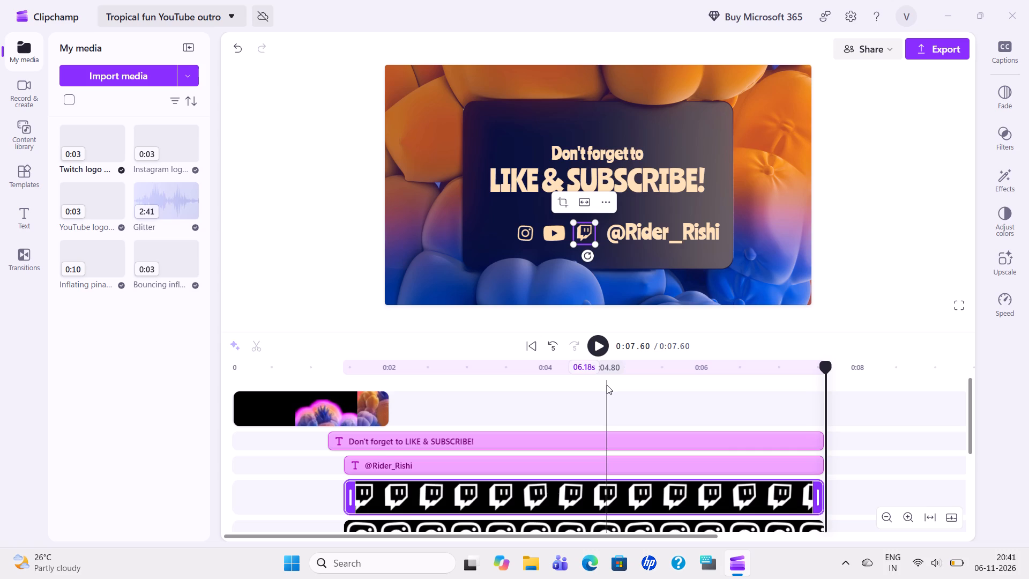
pyautogui.press('Delete')
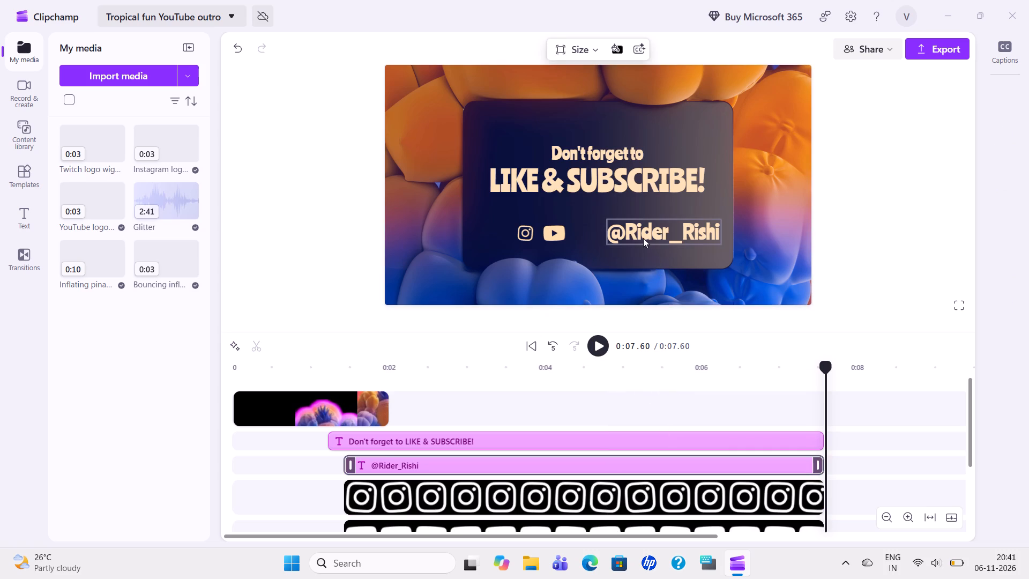
pyautogui.click(642, 234)
pyautogui.moveTo(642, 234); pyautogui.dragTo(627, 235)
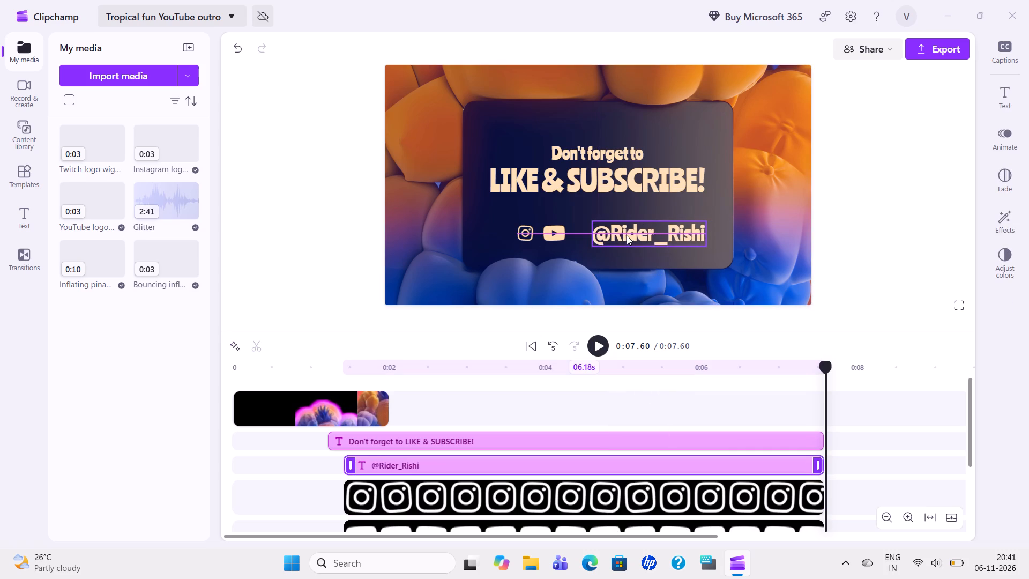
pyautogui.moveTo(627, 235); pyautogui.dragTo(610, 233)
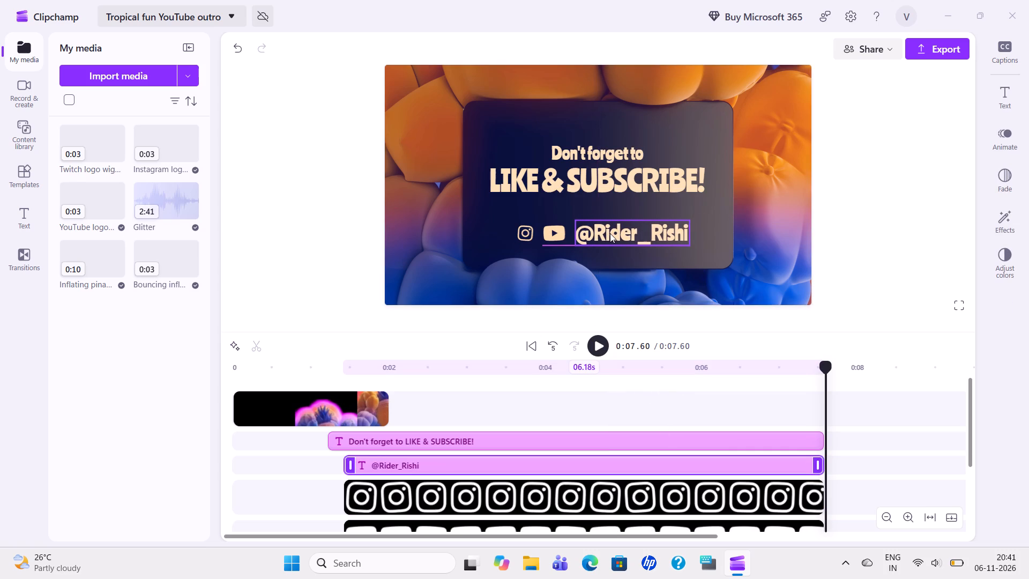
pyautogui.moveTo(610, 233); pyautogui.dragTo(609, 233)
pyautogui.moveTo(609, 233); pyautogui.dragTo(608, 233)
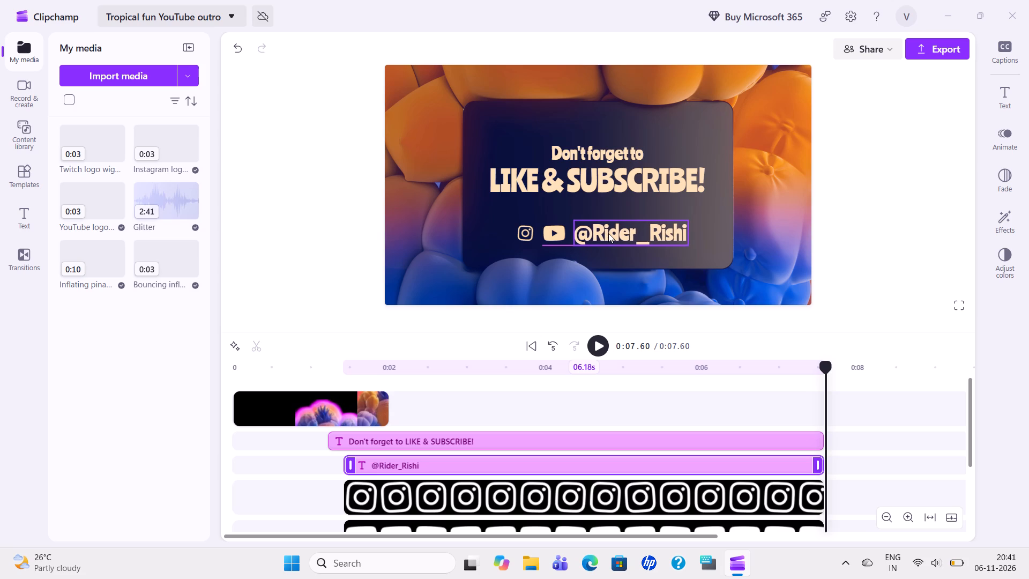
pyautogui.moveTo(608, 233); pyautogui.dragTo(609, 236)
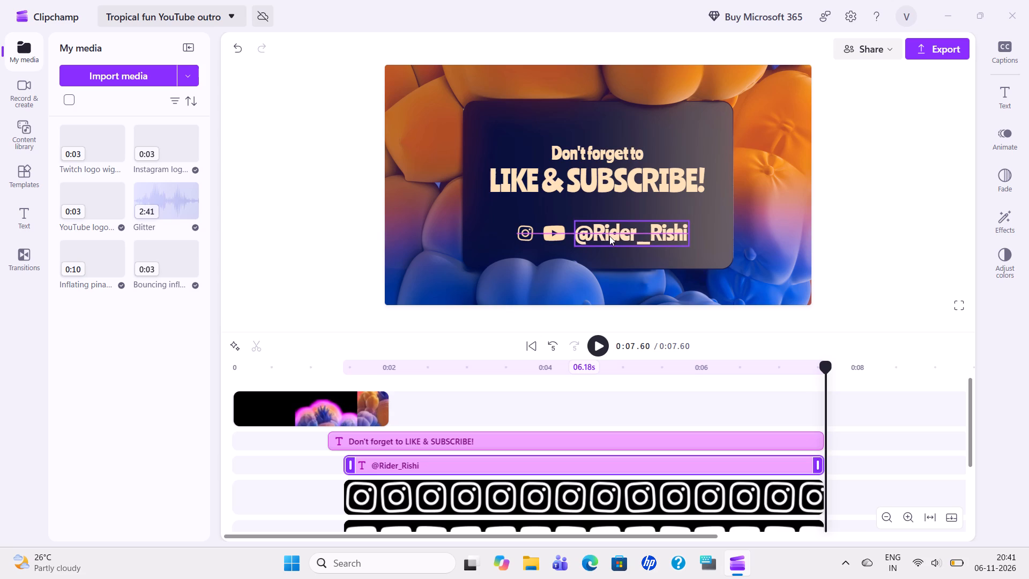
pyautogui.moveTo(609, 236); pyautogui.dragTo(609, 234)
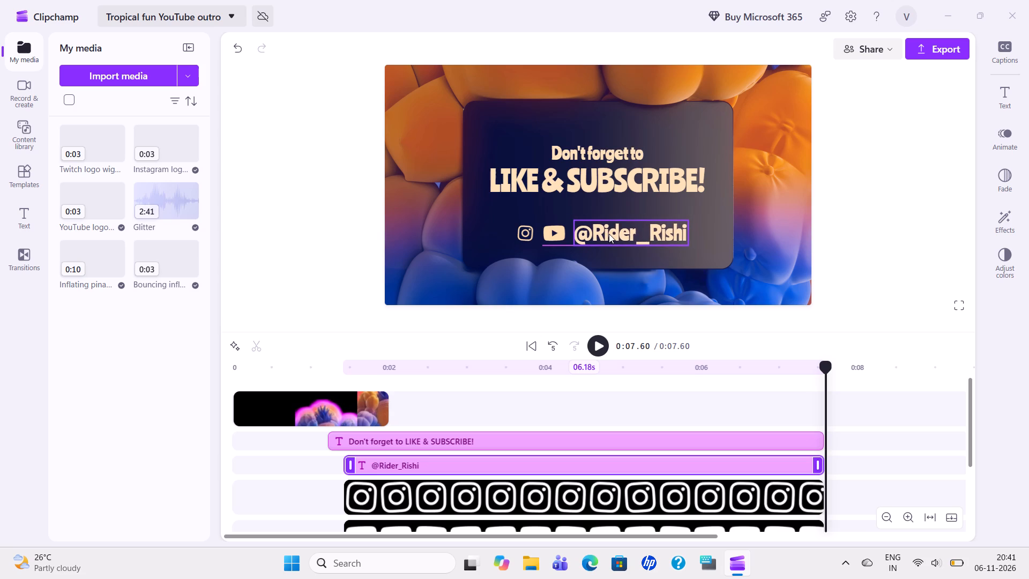
pyautogui.moveTo(609, 234); pyautogui.dragTo(610, 230)
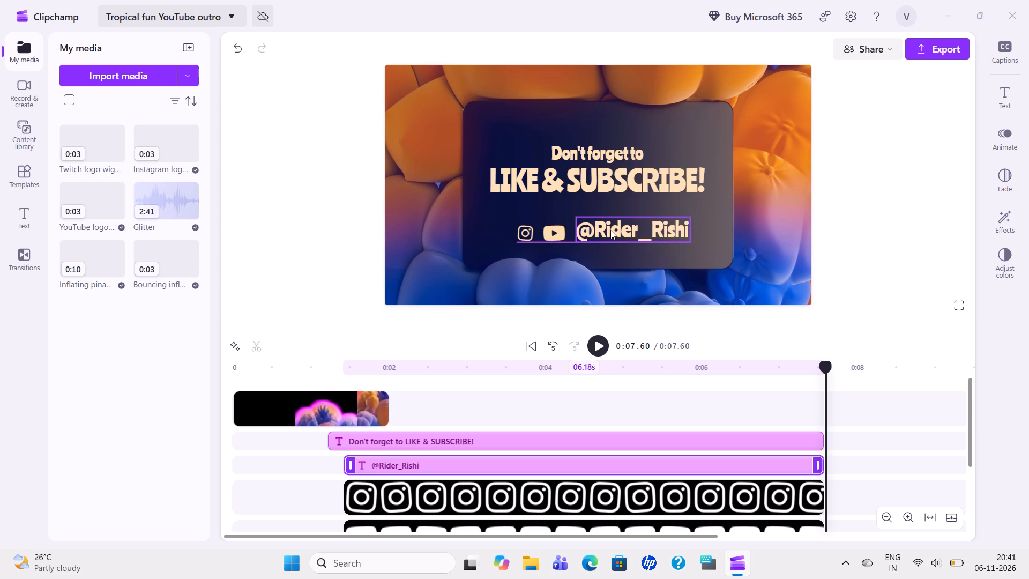
pyautogui.moveTo(610, 230); pyautogui.dragTo(610, 235)
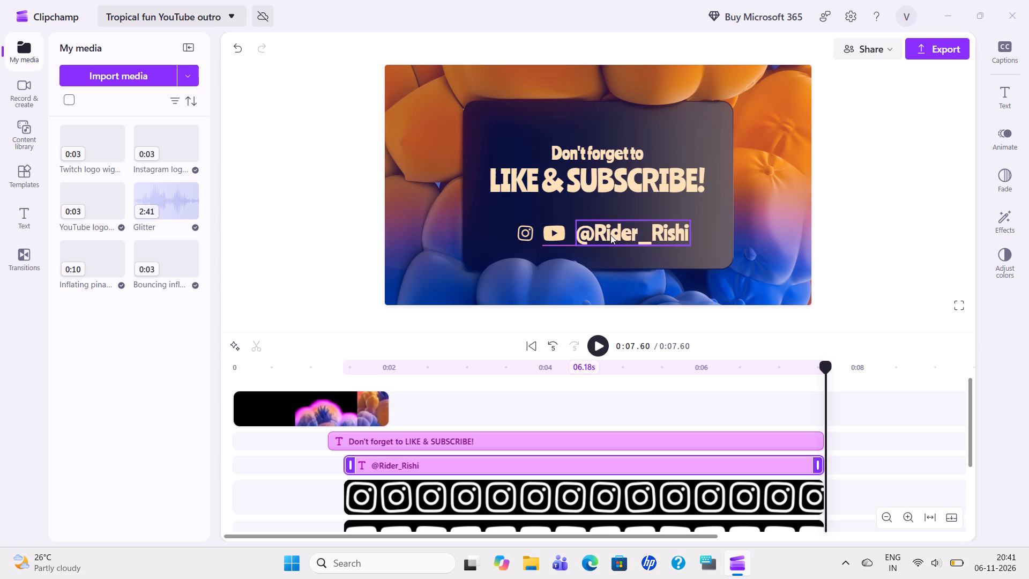
pyautogui.moveTo(610, 235); pyautogui.dragTo(608, 234)
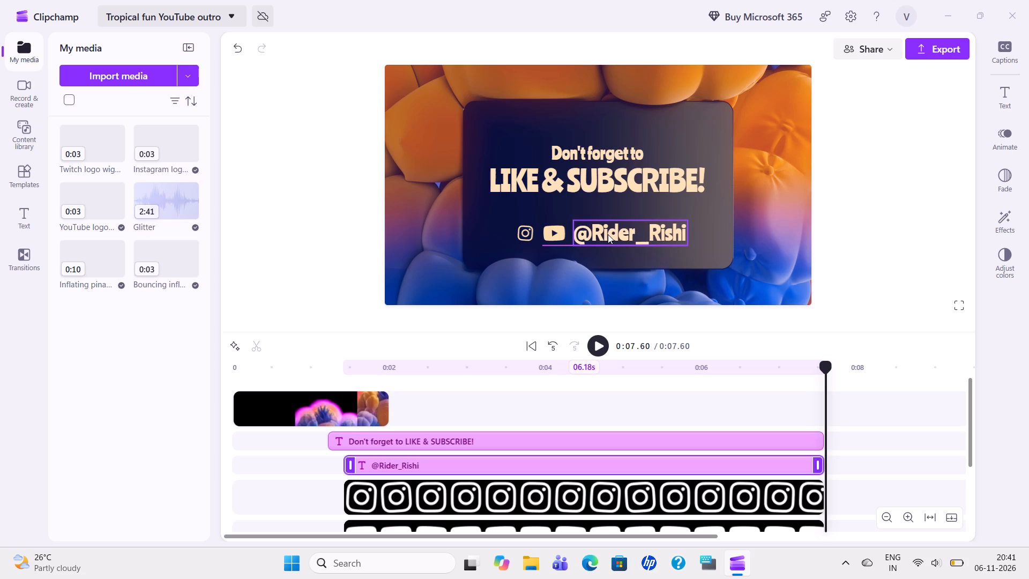
pyautogui.moveTo(608, 234); pyautogui.dragTo(608, 234)
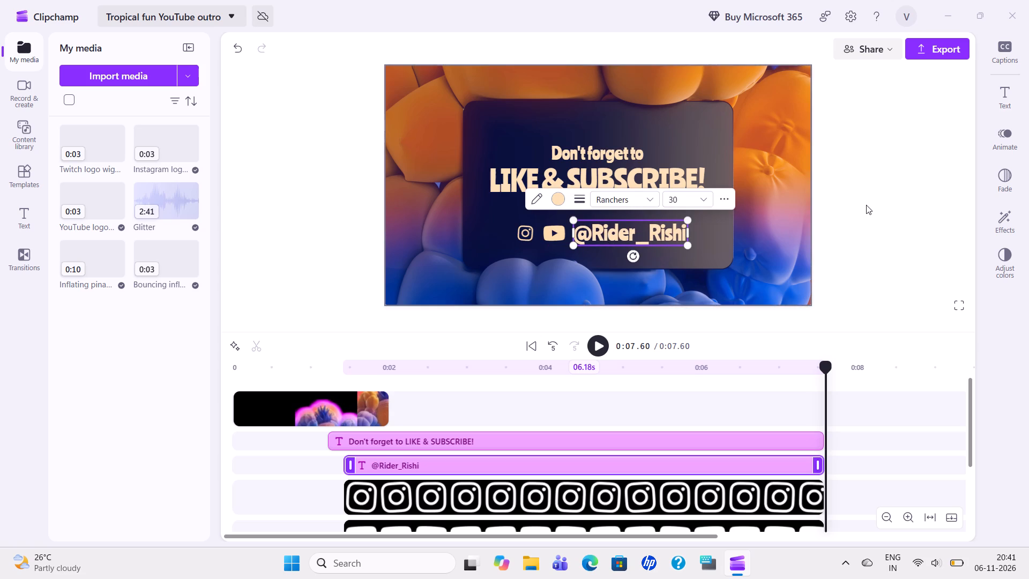
pyautogui.click(866, 205)
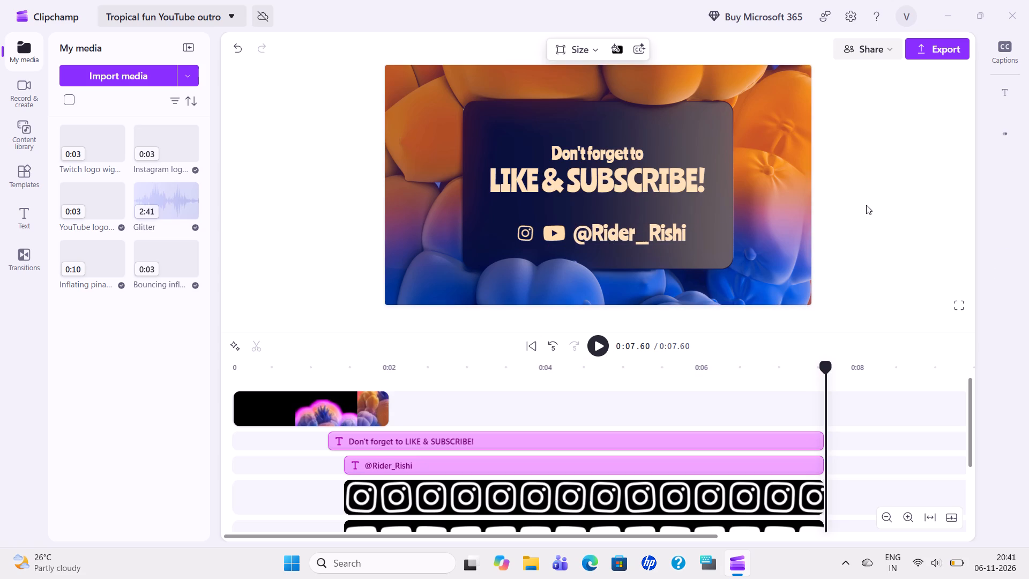
# Play back the outro to review the repositioned handle and logos, and view the lower timeline tracks.
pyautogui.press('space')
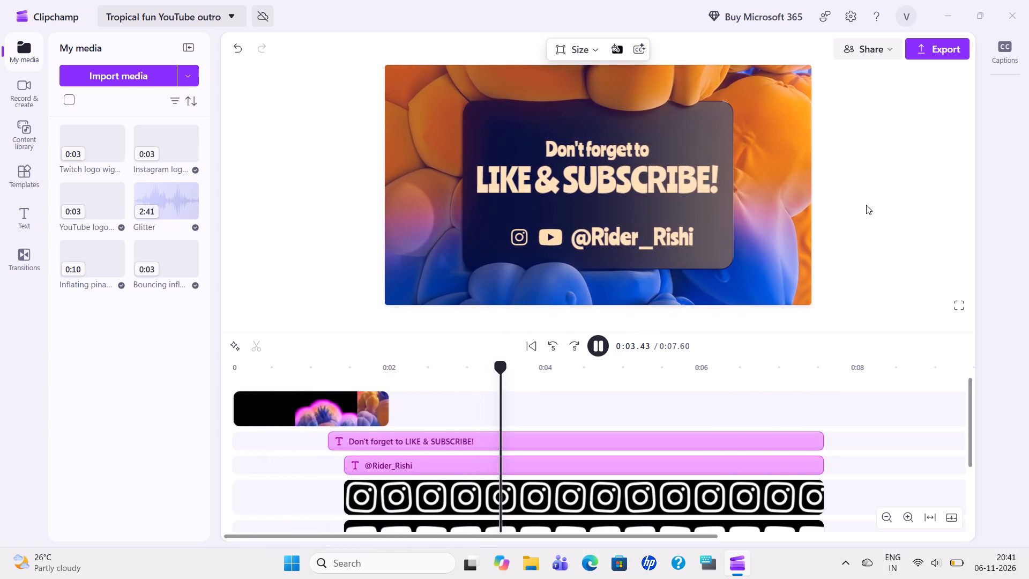
pyautogui.scroll(-2, 806, 465)
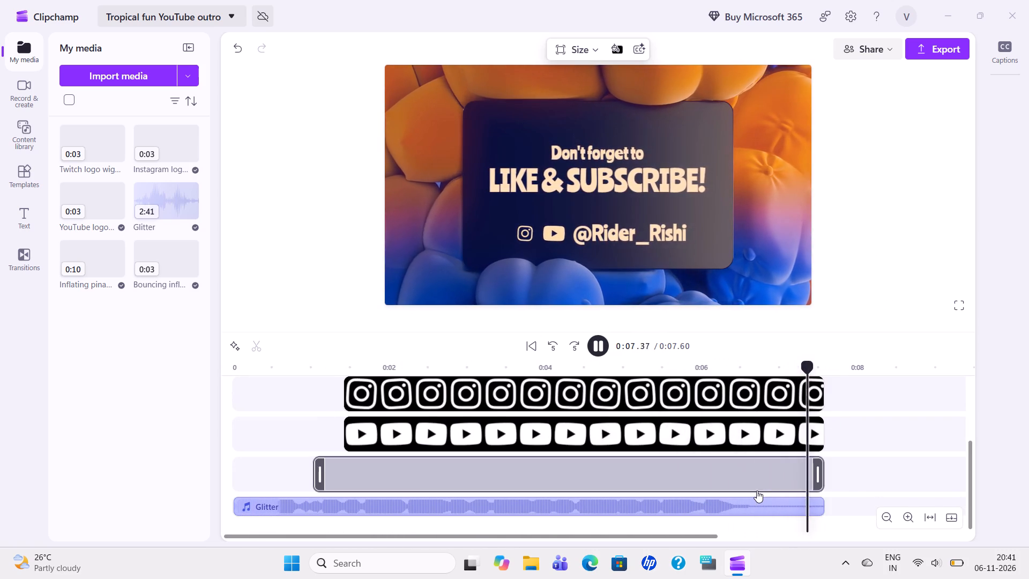
# Delete the inflating pineapples background clip from the timeline.
pyautogui.click(739, 481)
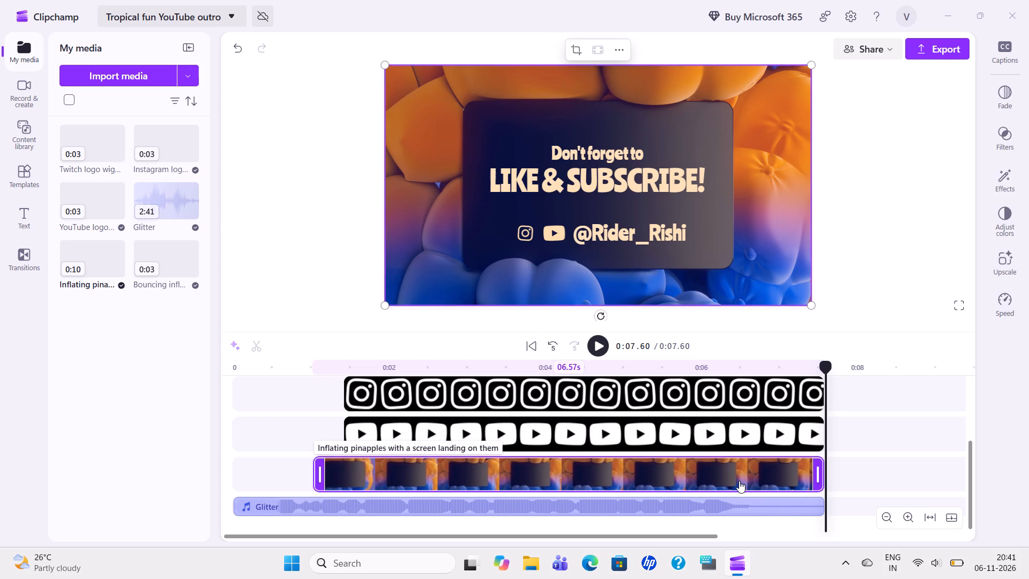
pyautogui.press('Delete')
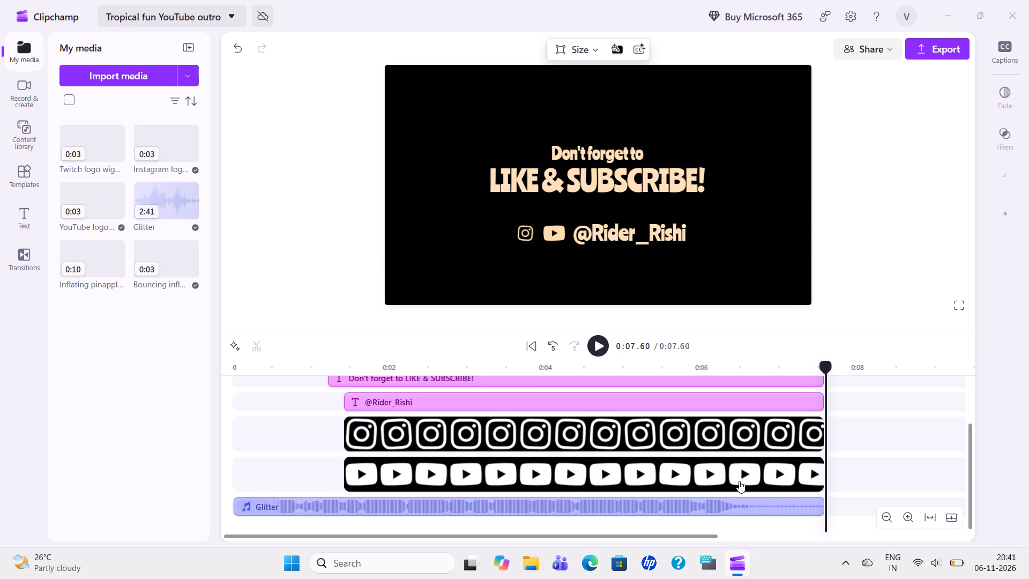
pyautogui.press('Down')
pyautogui.press('Down')
pyautogui.press('Down')
# Select the Bouncing inflated pineapple transition clip and play back the outro.
pyautogui.scroll(2, 715, 456)
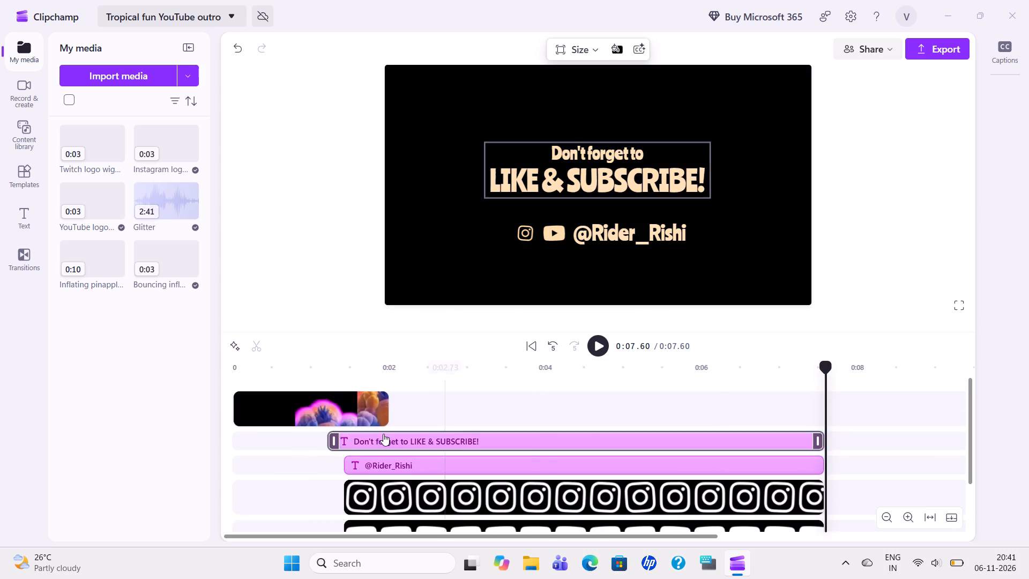
pyautogui.click(345, 417)
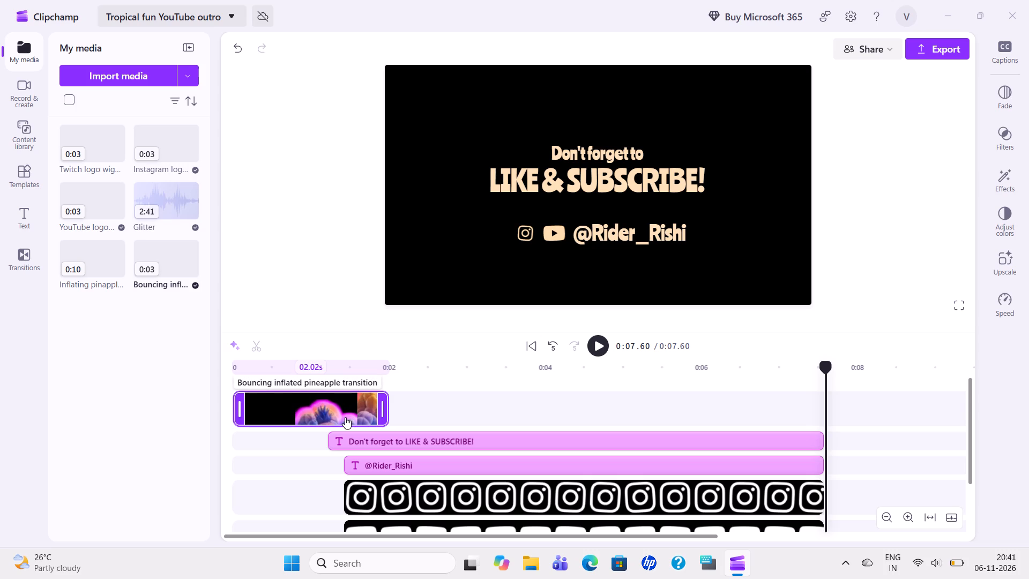
pyautogui.press('space')
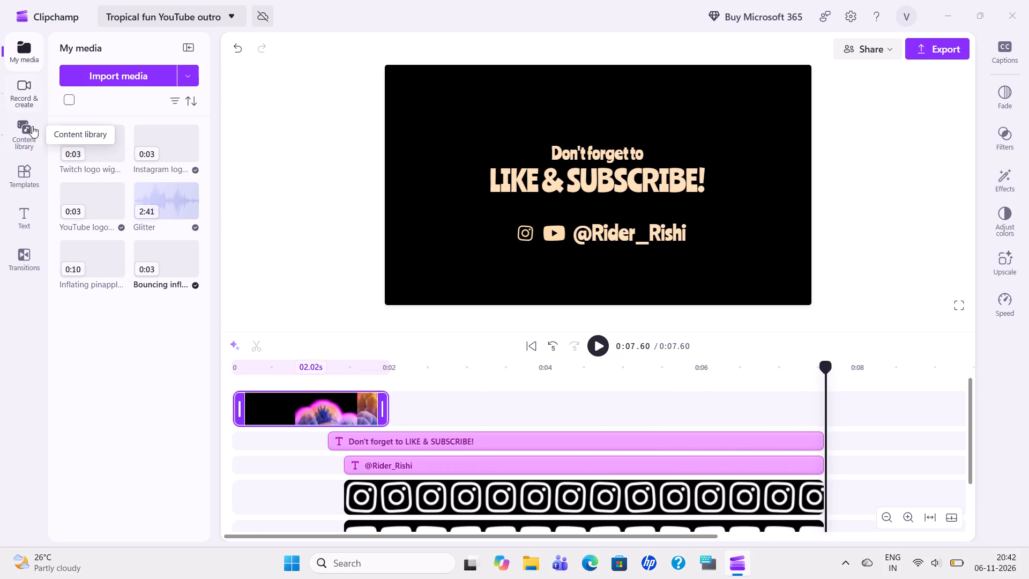
# Browse the YouTube category of the template collection.
pyautogui.click(28, 180)
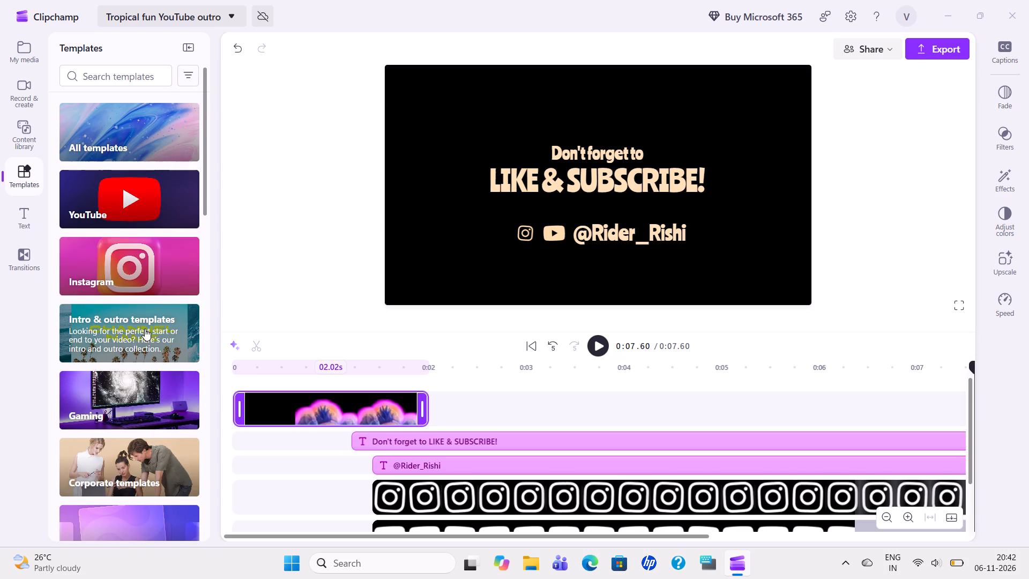
pyautogui.scroll(-4, 168, 418)
pyautogui.scroll(7, 168, 418)
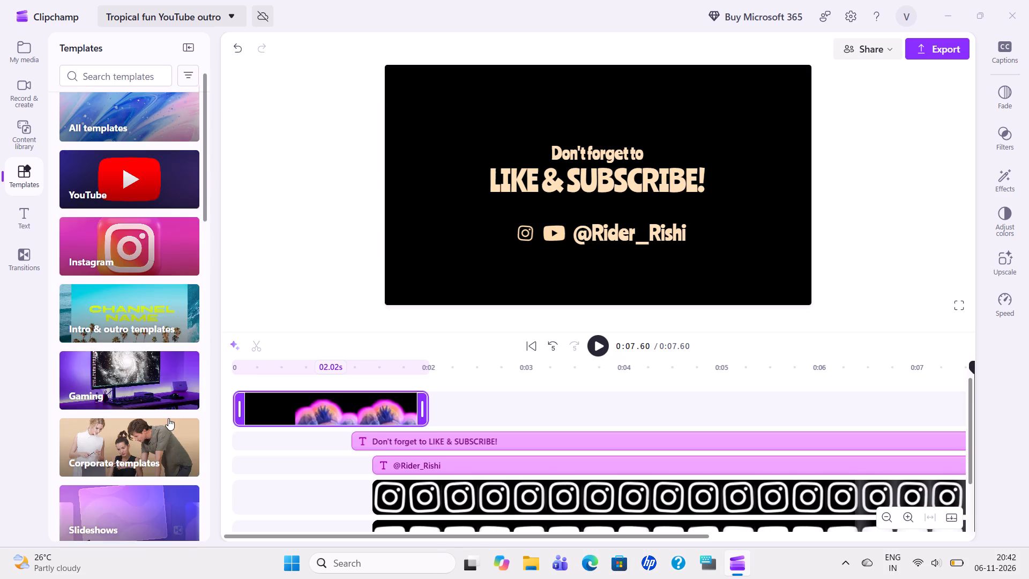
pyautogui.click(140, 204)
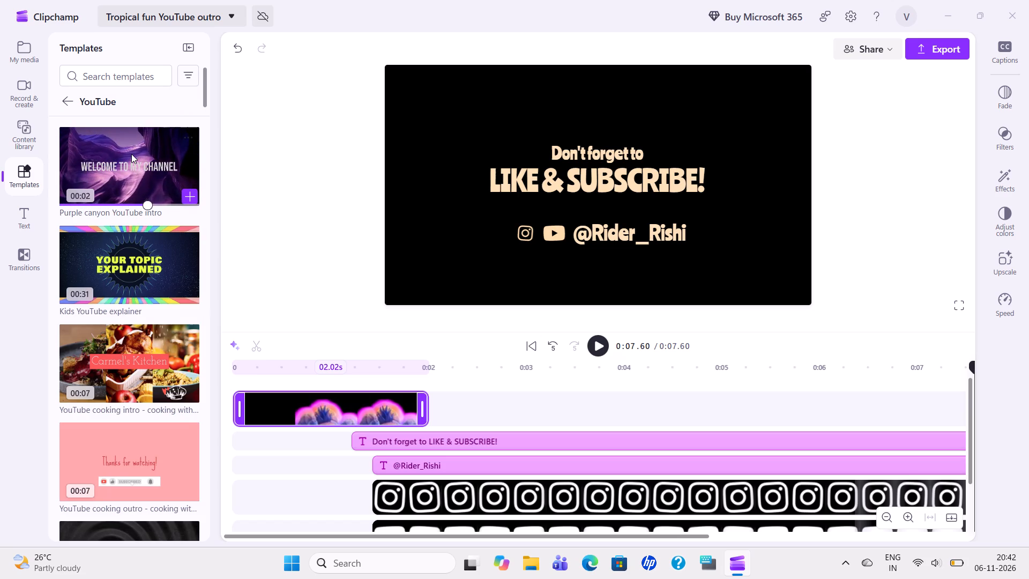
pyautogui.scroll(-1, 137, 181)
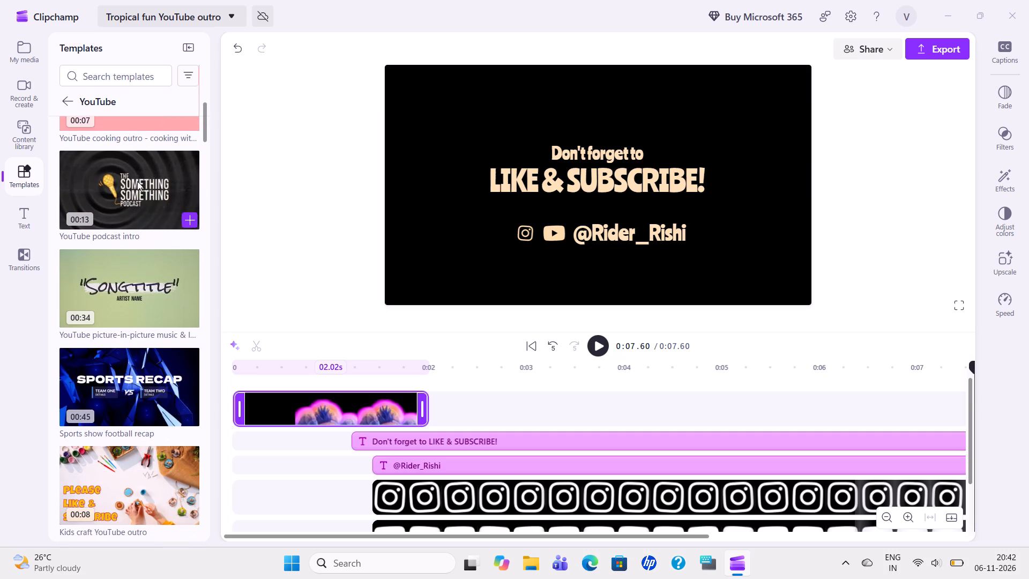
pyautogui.scroll(1, 140, 194)
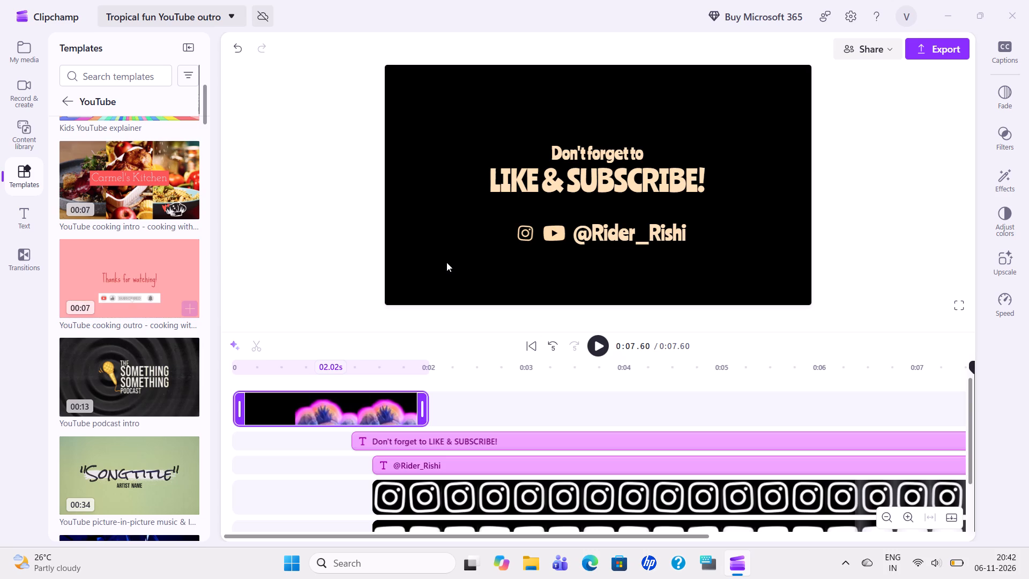
# Delete the Bouncing inflated pineapple transition clip at the start of the outro.
pyautogui.press('space')
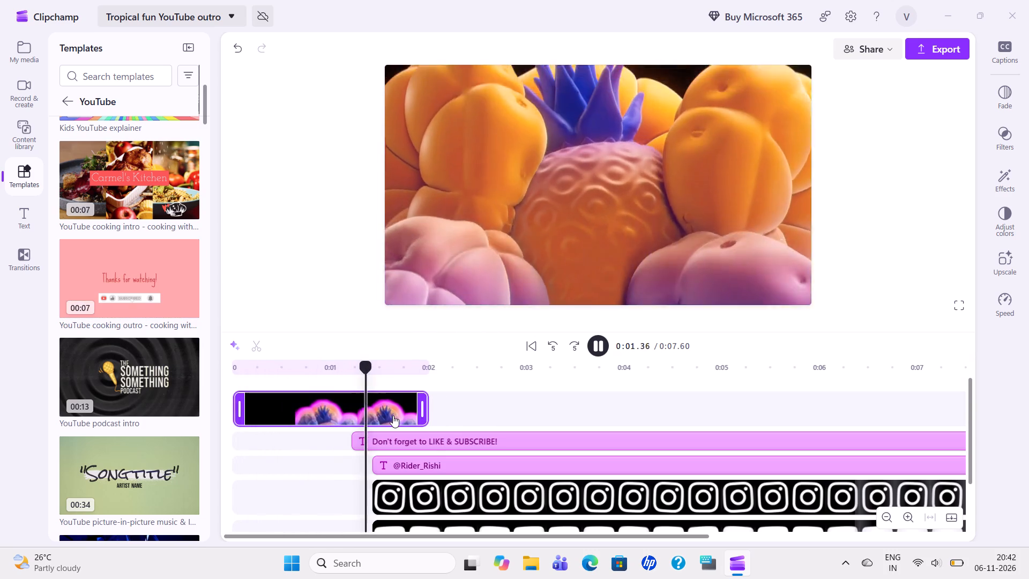
pyautogui.rightClick(393, 415)
pyautogui.click(443, 272)
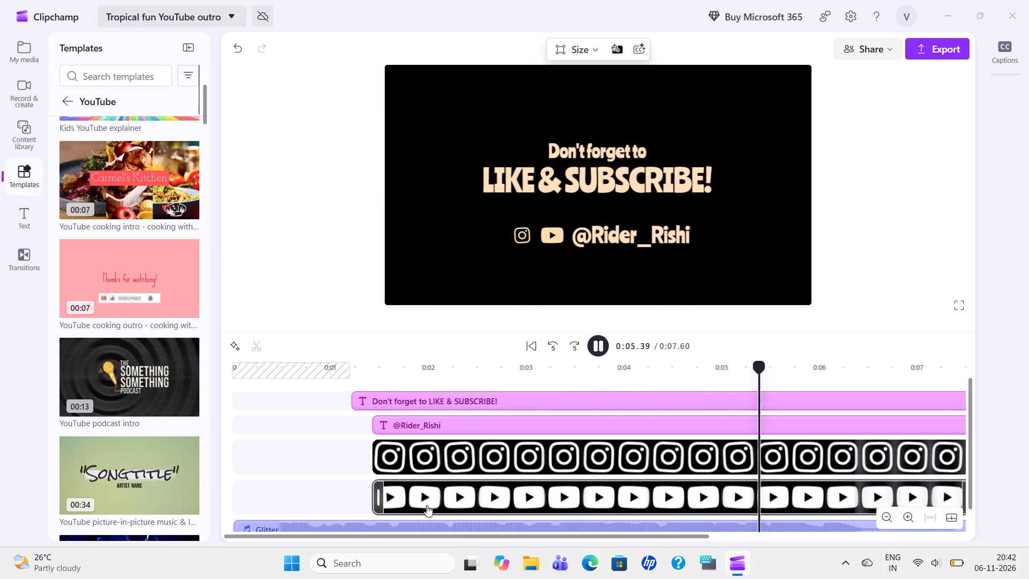
# Delete the Glitter music track from the outro.
pyautogui.rightClick(430, 524)
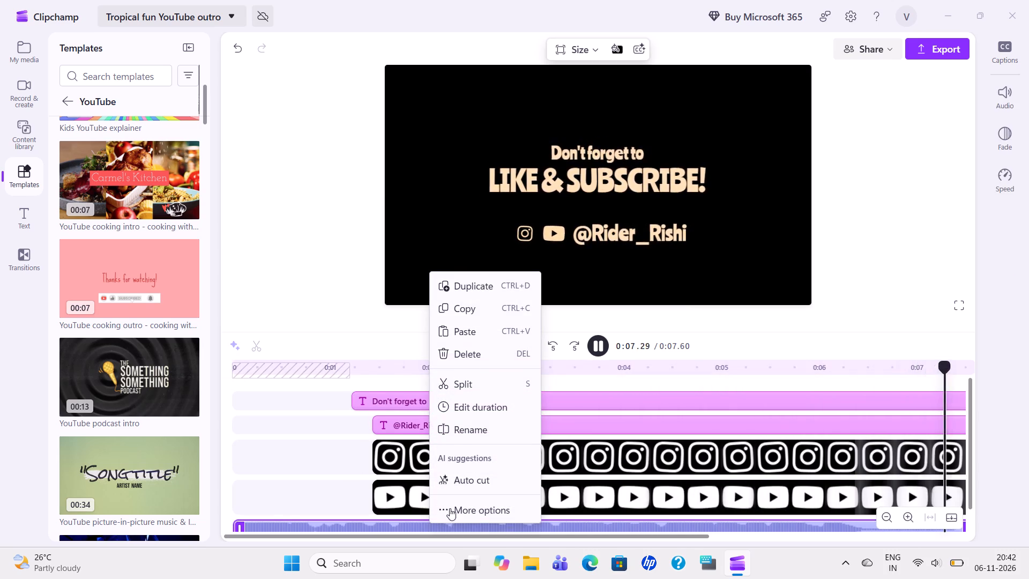
pyautogui.click(478, 358)
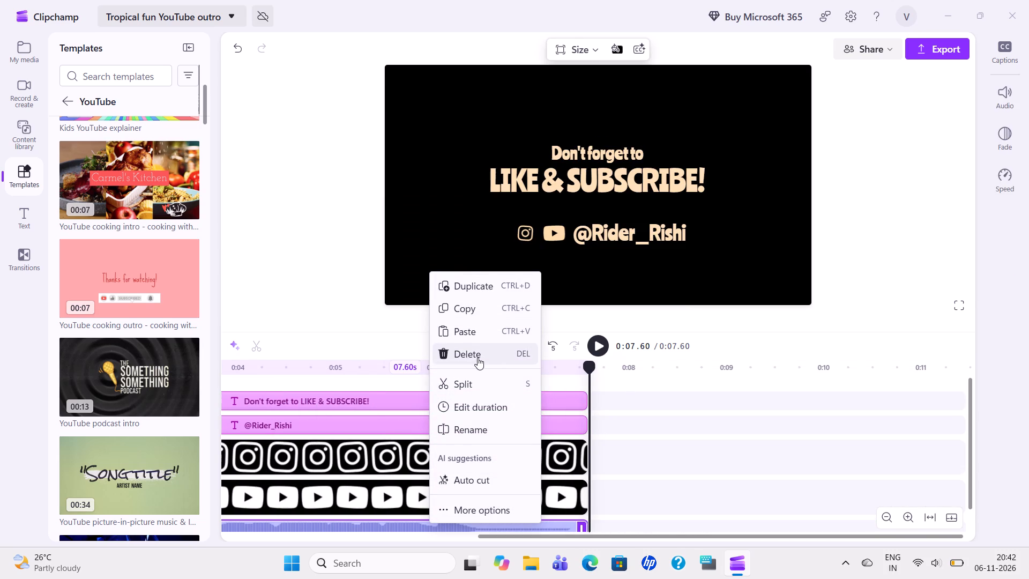
# Play back the outro from the beginning to check the remaining titles and social logos.
pyautogui.press('space')
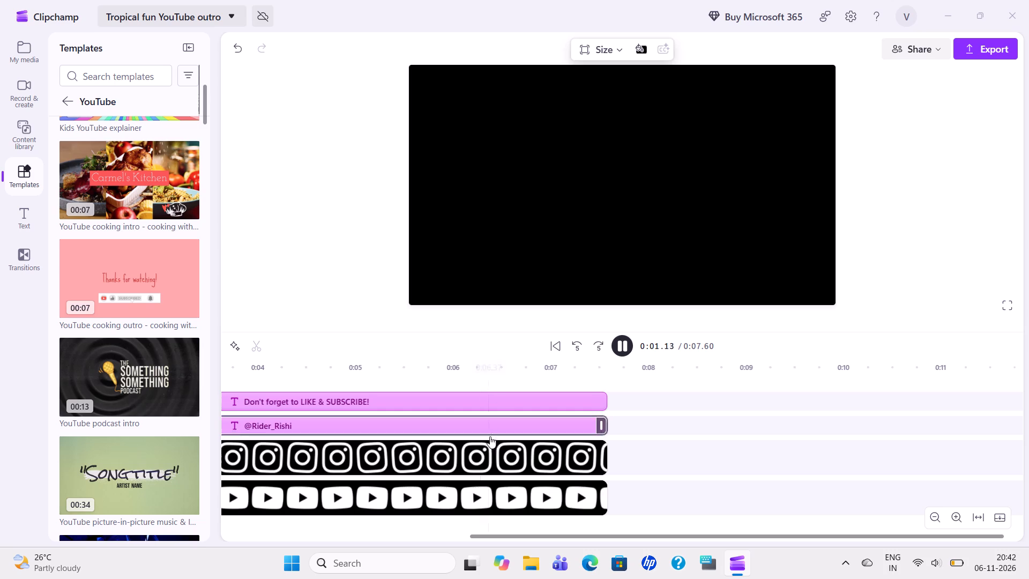
pyautogui.hscroll(4, 490, 450)
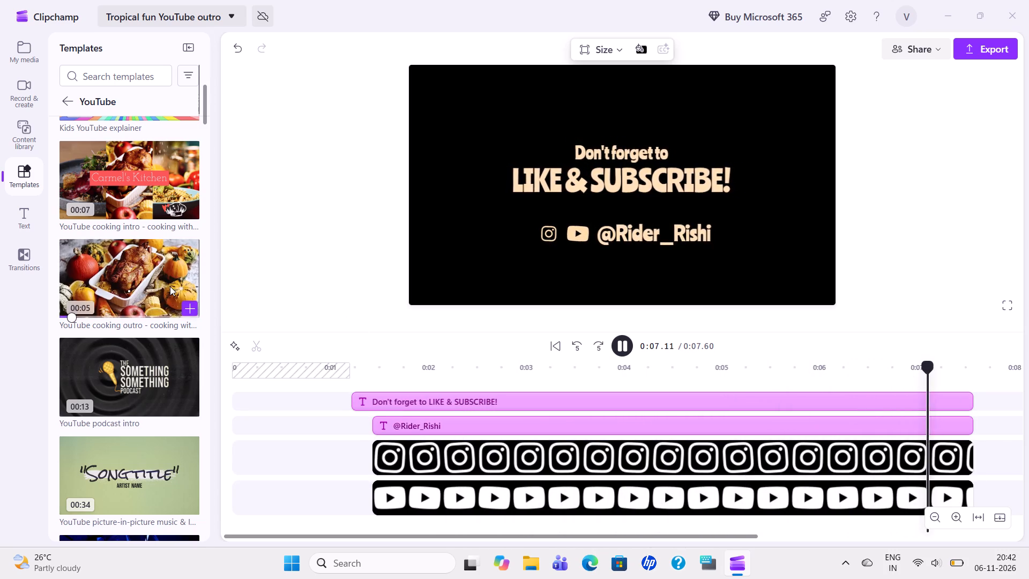
# Find the YouTube cooking outro template in the YouTube category and add it after the existing outro.
pyautogui.scroll(-1, 163, 359)
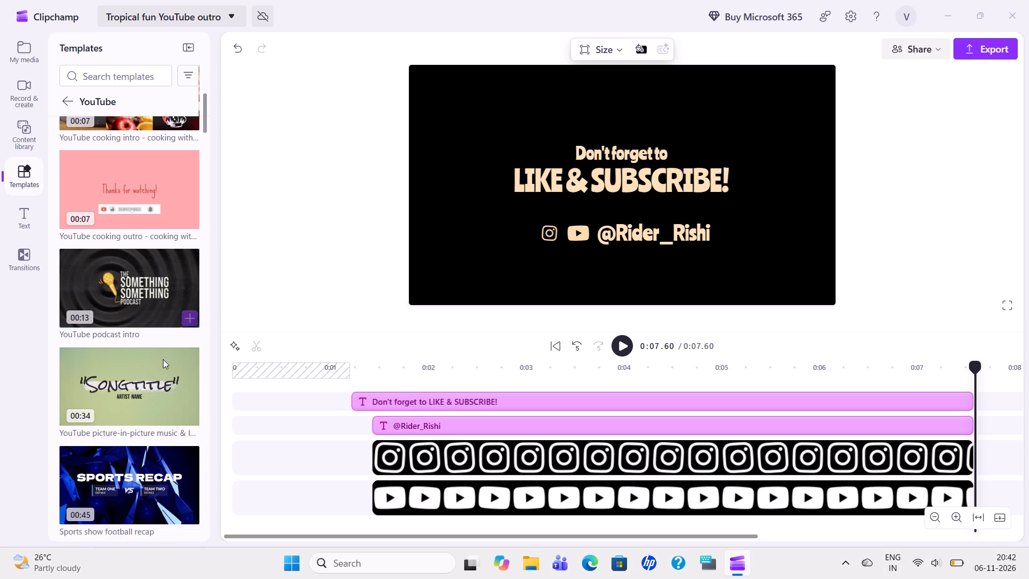
pyautogui.scroll(-1, 163, 359)
pyautogui.scroll(1, 163, 359)
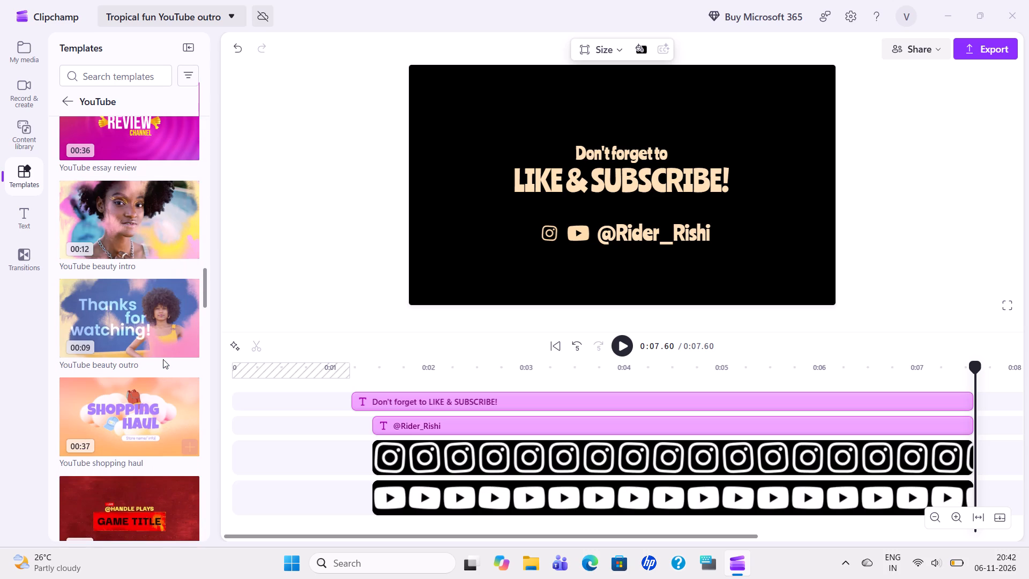
pyautogui.scroll(3, 163, 359)
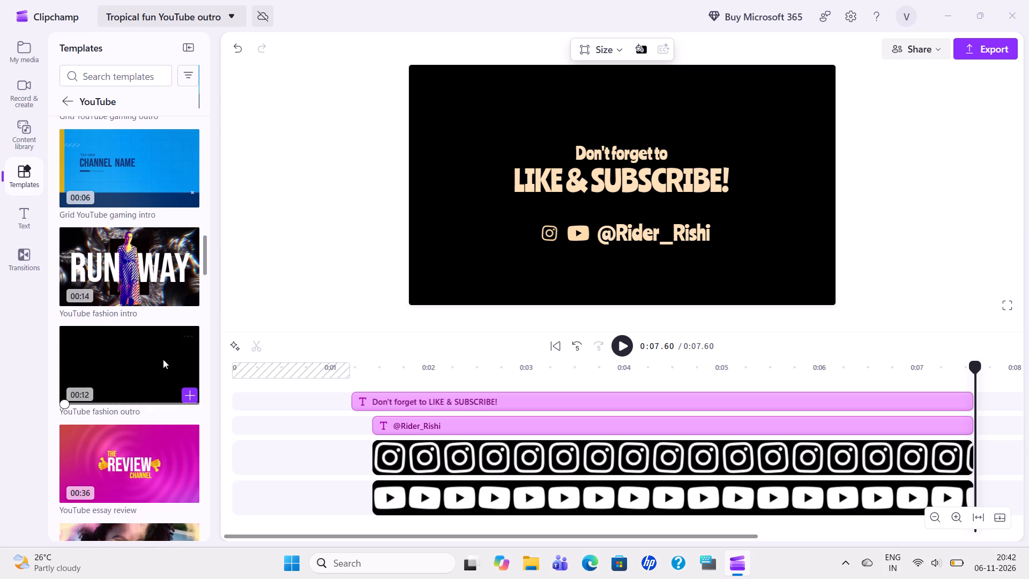
pyautogui.scroll(1, 143, 274)
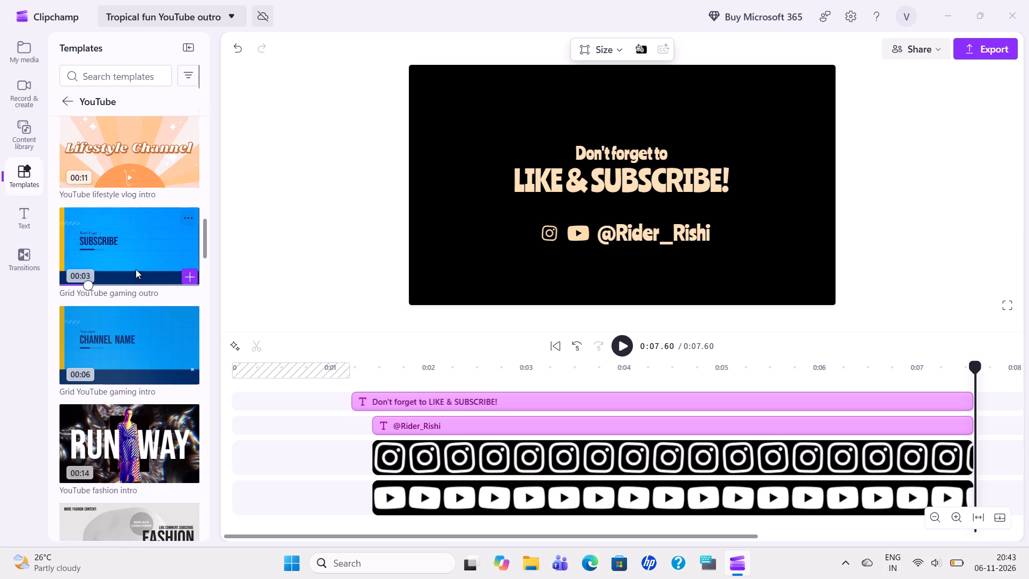
pyautogui.scroll(1, 136, 269)
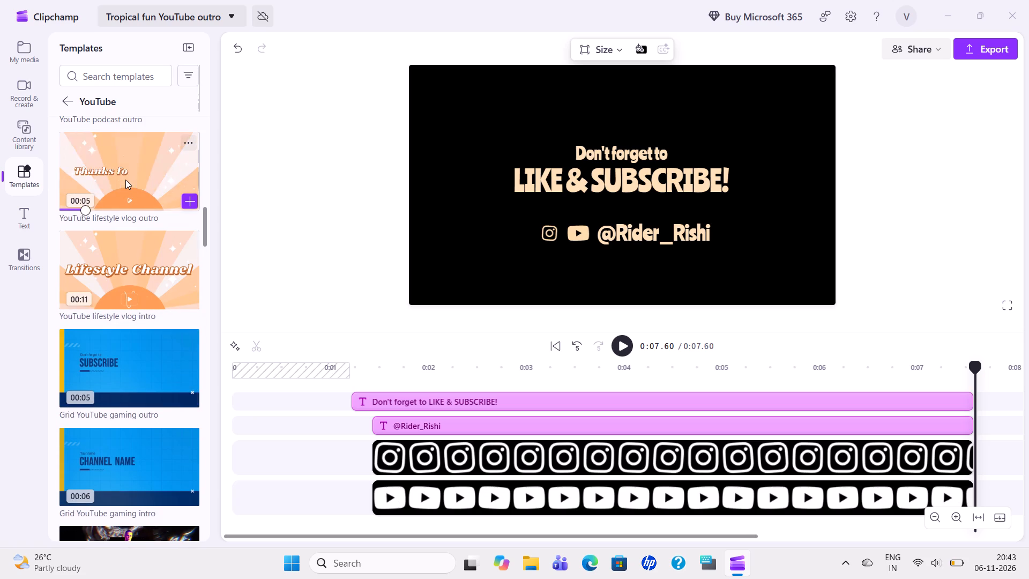
pyautogui.scroll(1, 125, 180)
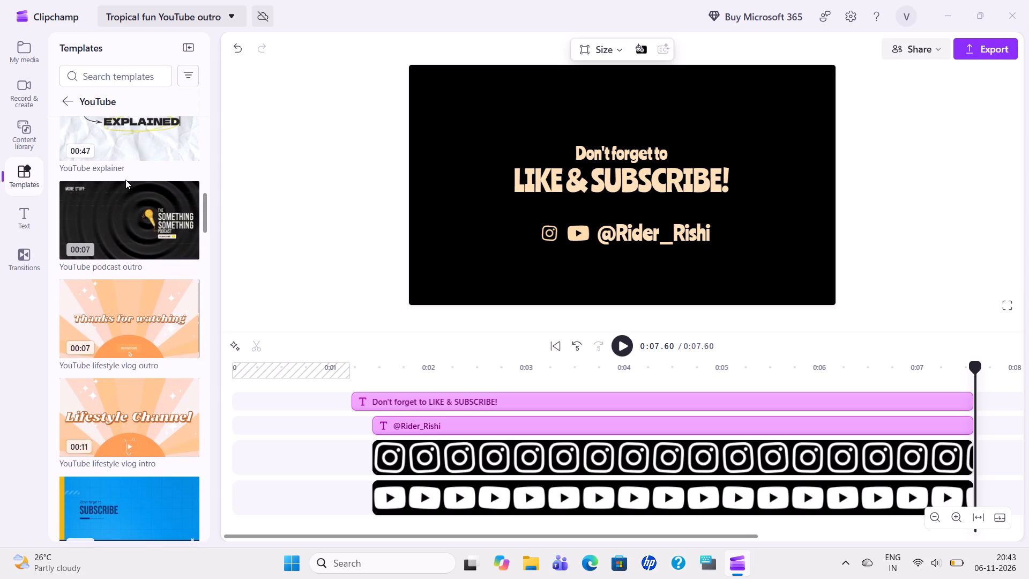
pyautogui.scroll(2, 131, 205)
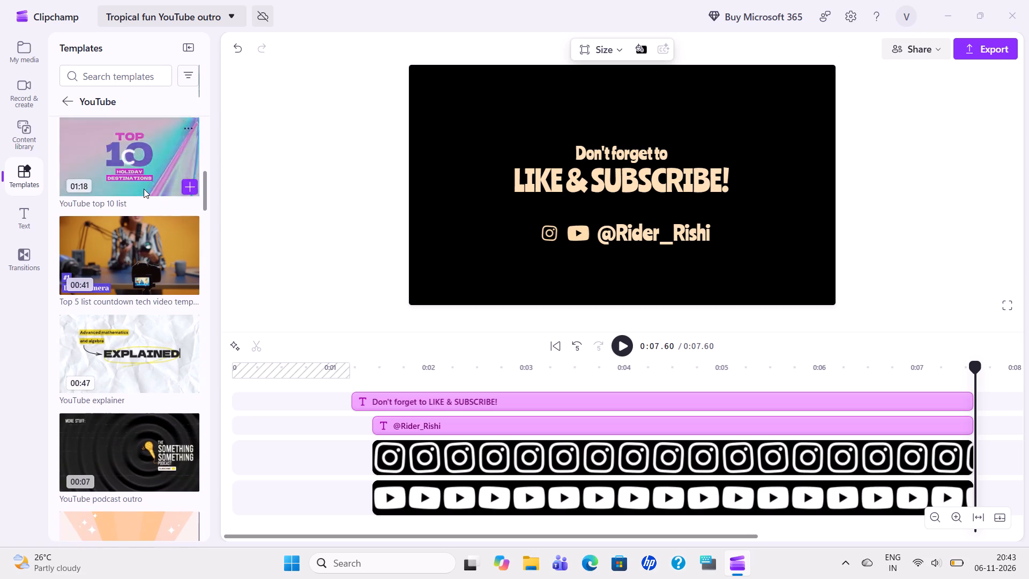
pyautogui.scroll(1, 144, 189)
pyautogui.scroll(1, 161, 265)
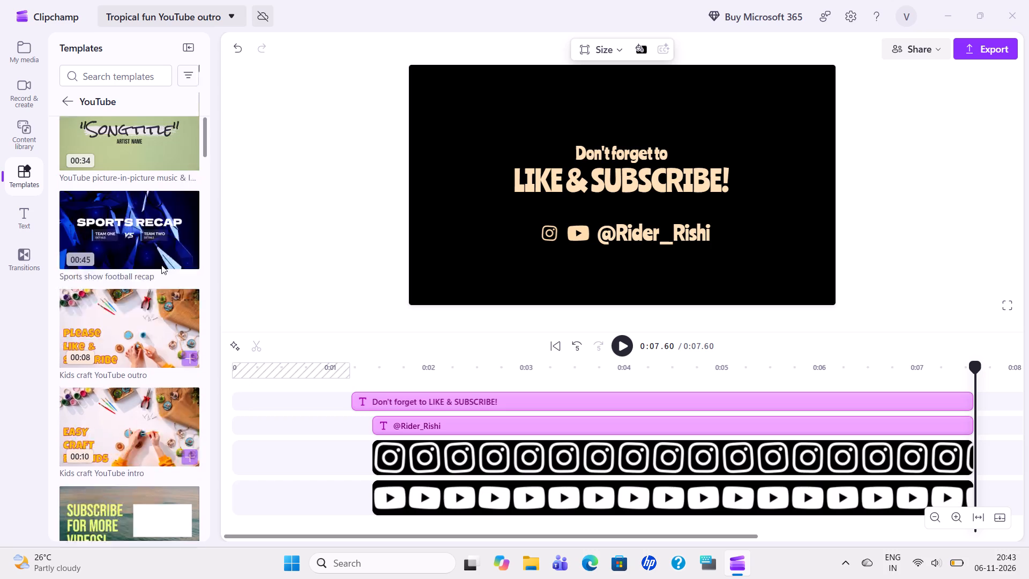
pyautogui.scroll(1, 161, 265)
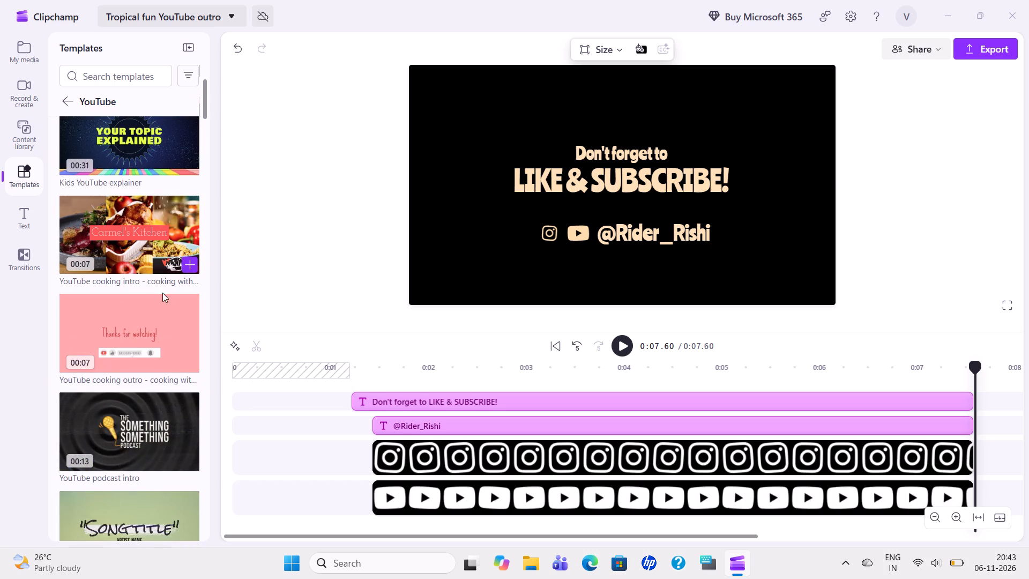
pyautogui.scroll(1, 164, 301)
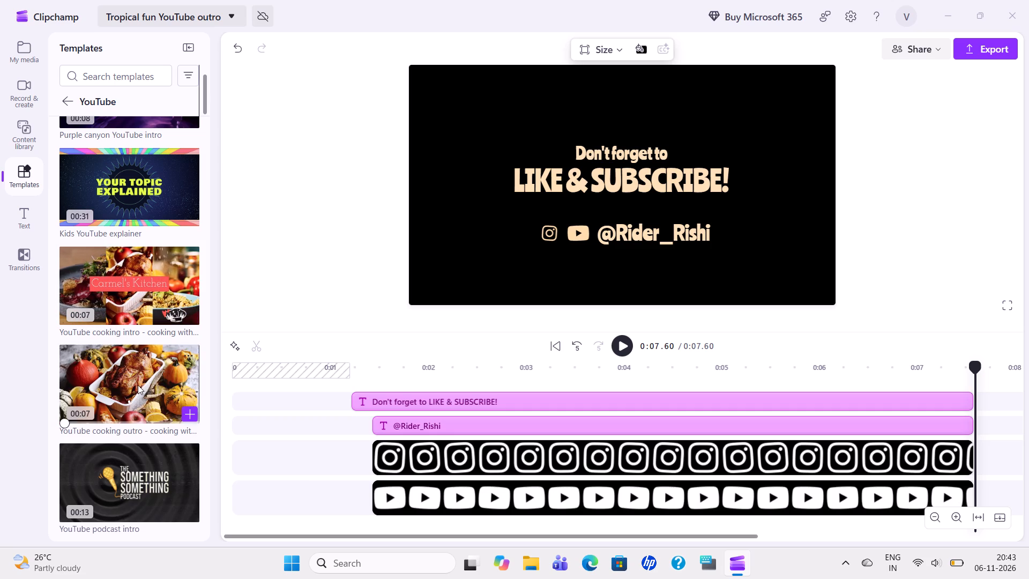
pyautogui.click(188, 411)
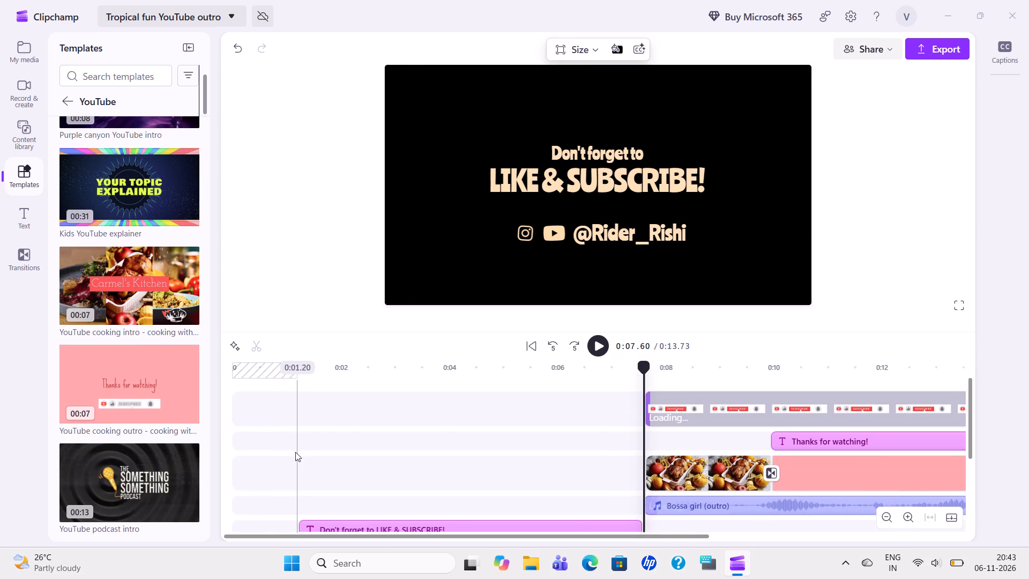
# Delete the roast dinner food clip at the start of the added cooking outro.
pyautogui.scroll(-1, 295, 452)
pyautogui.scroll(1, 471, 423)
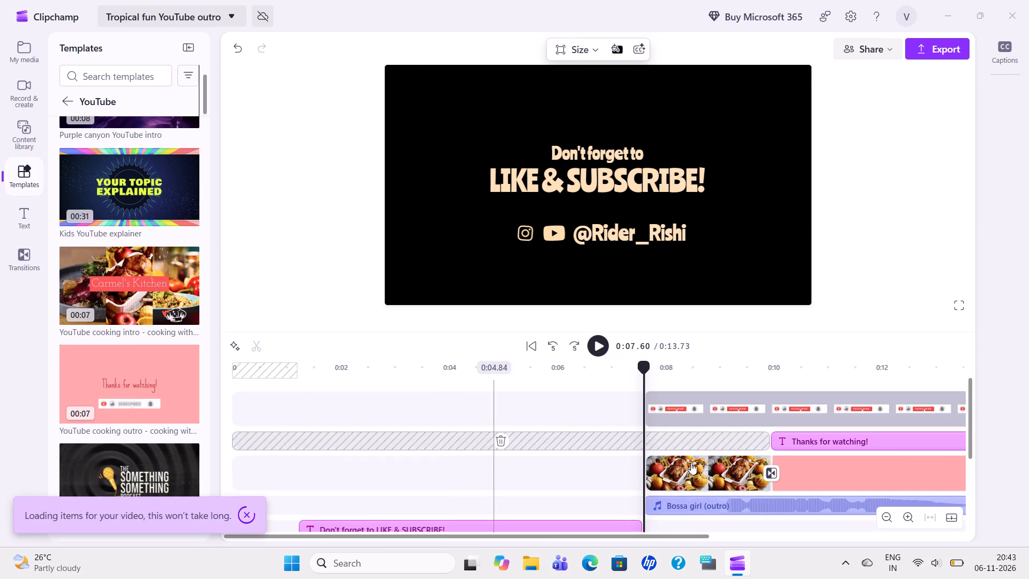
pyautogui.rightClick(700, 470)
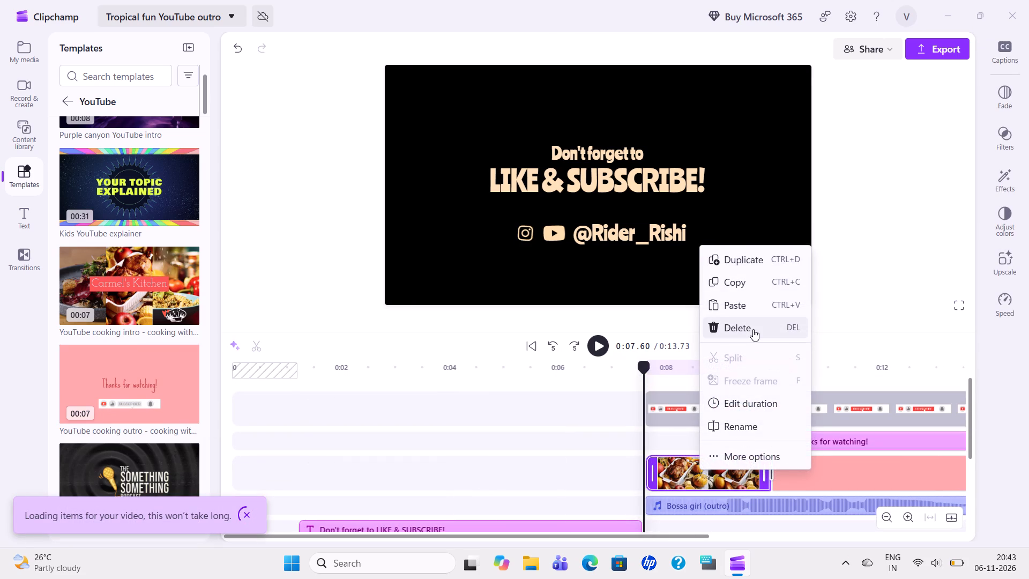
pyautogui.click(753, 329)
pyautogui.click(753, 329)
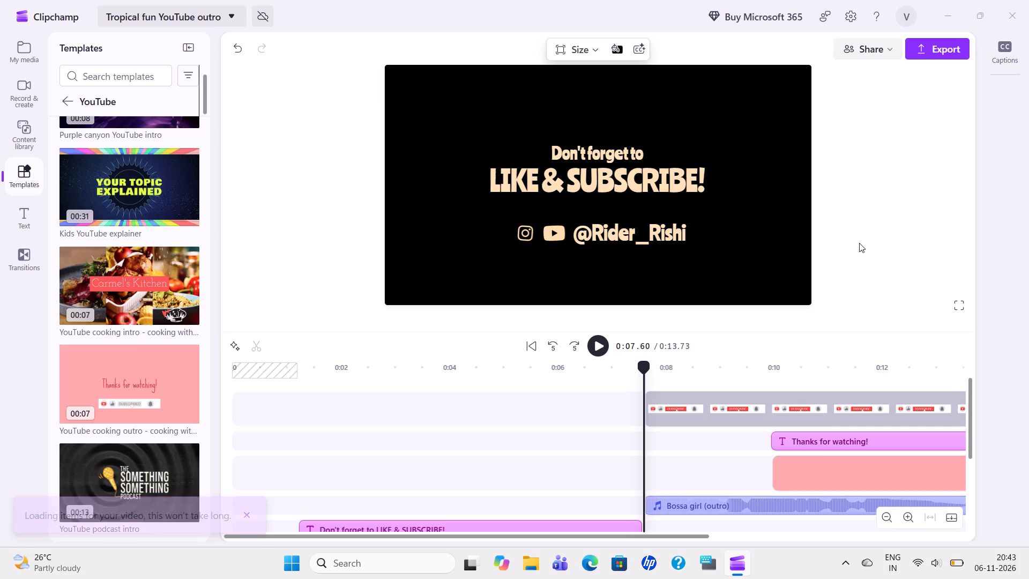
# Delete the Bossa girl (outro) music track from the cooking outro.
pyautogui.rightClick(803, 507)
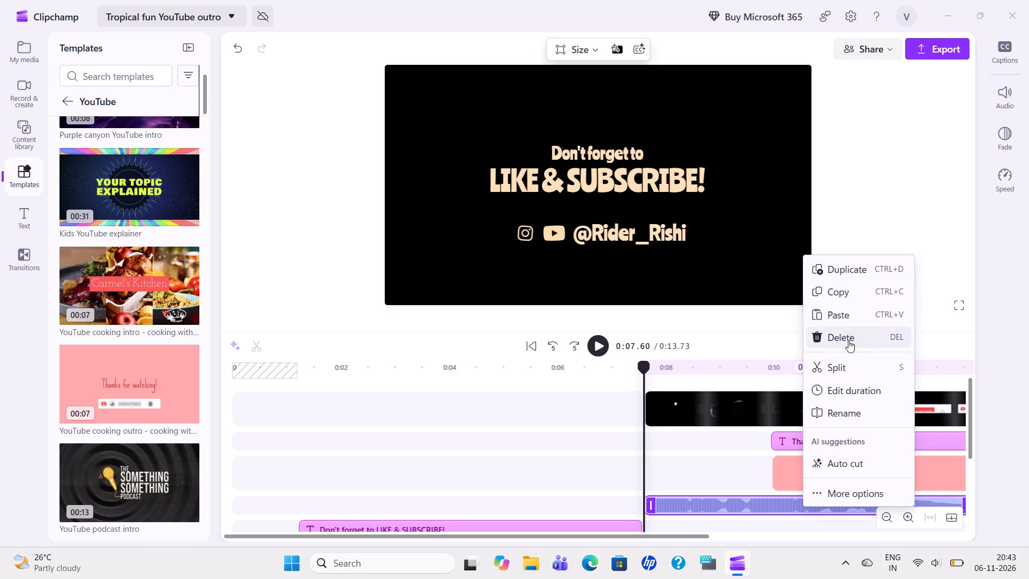
pyautogui.click(848, 340)
# Play back the combined outros from the beginning to check the remaining clips.
pyautogui.press('space')
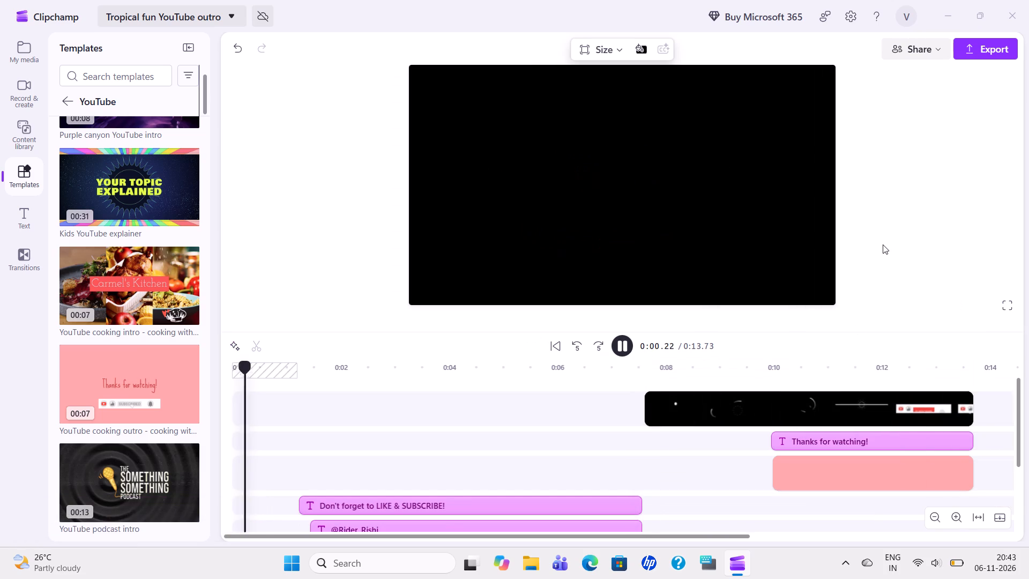
pyautogui.scroll(-1, 883, 244)
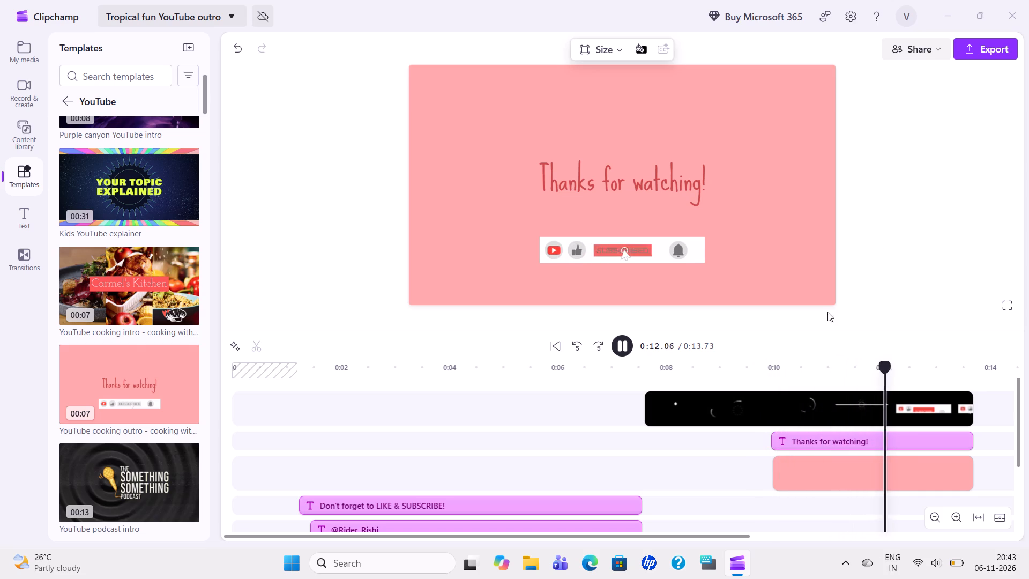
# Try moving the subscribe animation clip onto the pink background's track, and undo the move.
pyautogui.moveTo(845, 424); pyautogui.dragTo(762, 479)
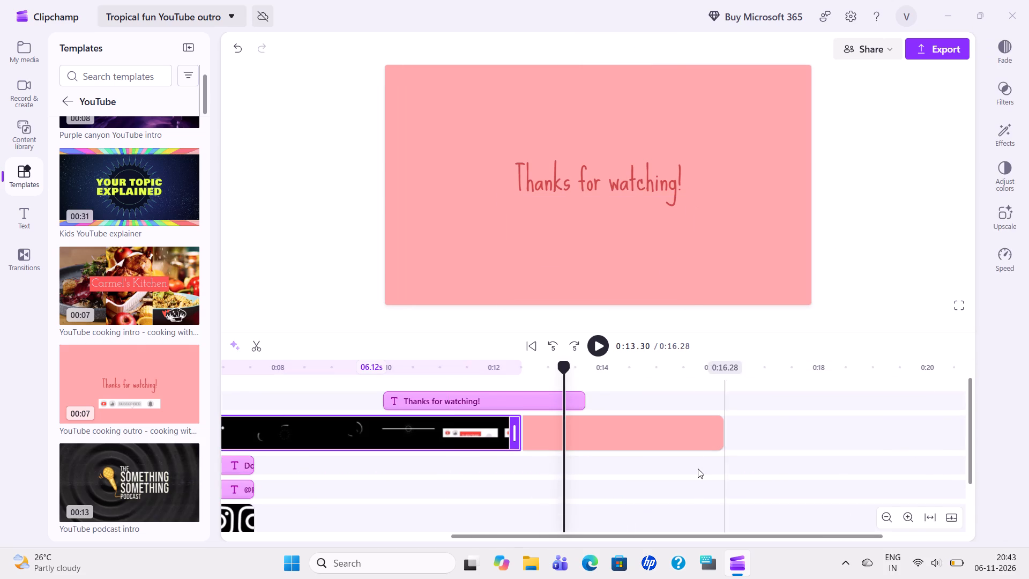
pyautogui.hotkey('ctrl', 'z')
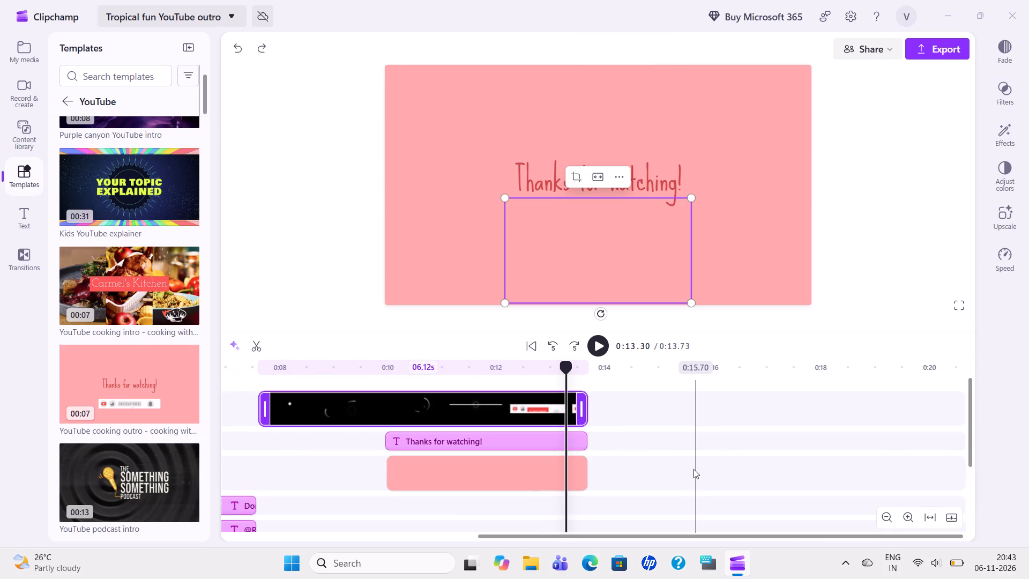
# Delete the pink background clip beneath the "Thanks for watching!" title.
pyautogui.hscroll(1, 662, 490)
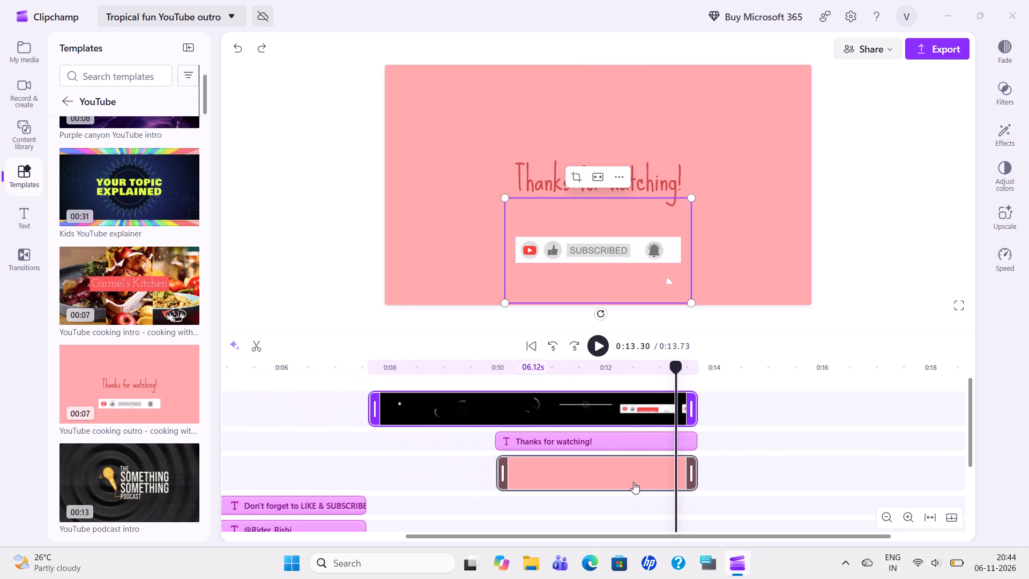
pyautogui.click(633, 482)
pyautogui.click(633, 482)
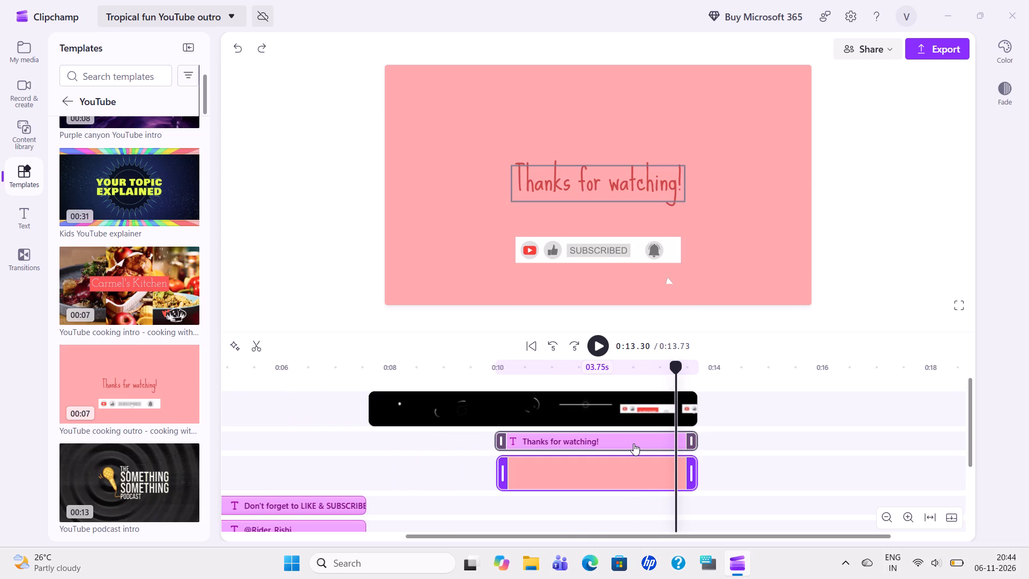
pyautogui.click(633, 443)
pyautogui.click(608, 417)
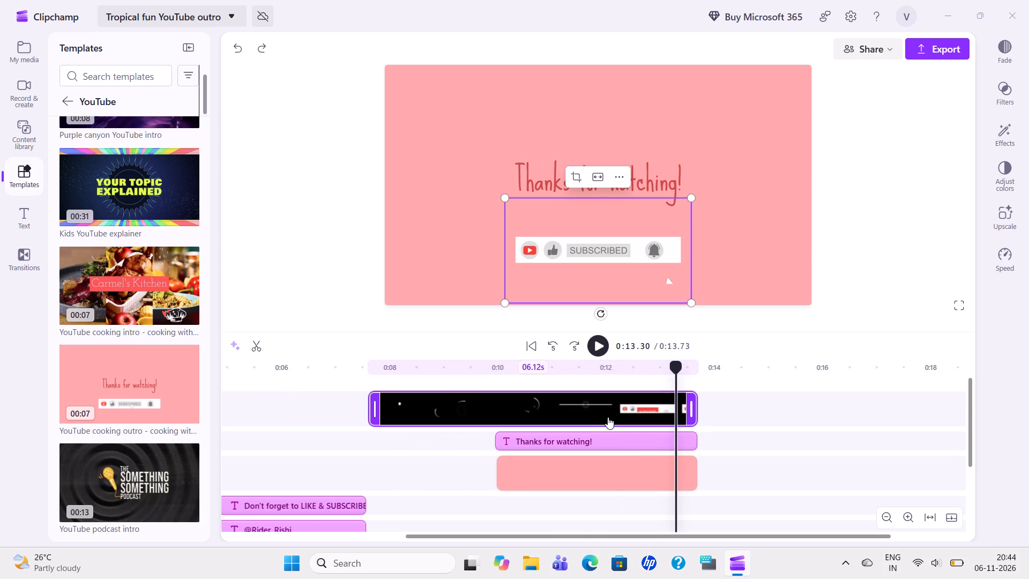
pyautogui.click(620, 469)
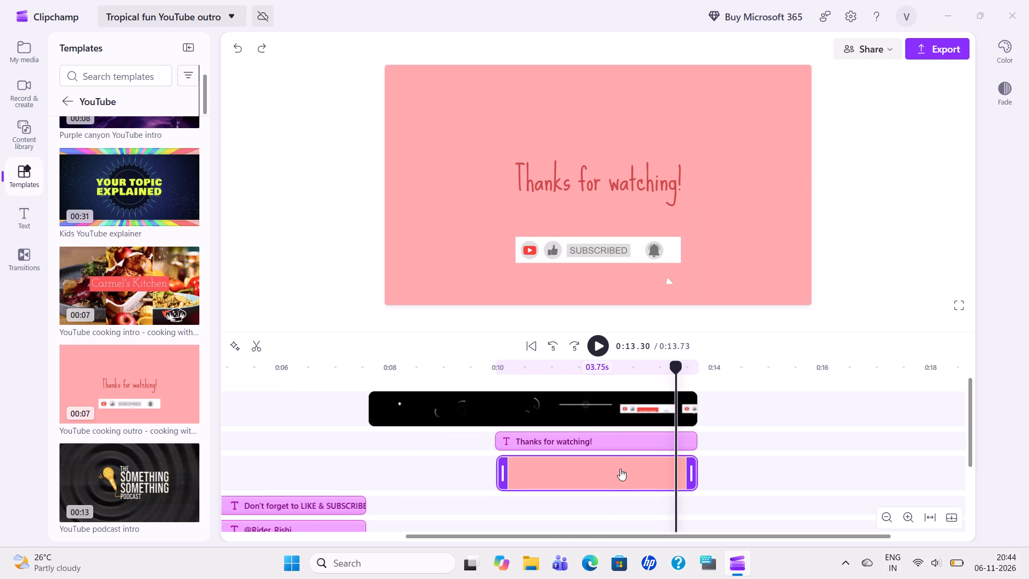
pyautogui.press('Delete')
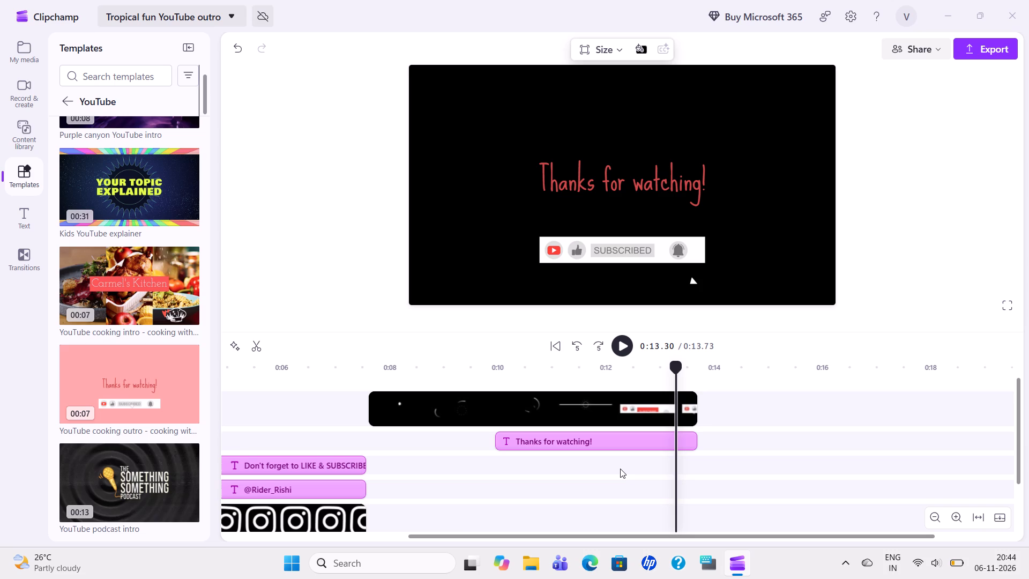
# Play back the video from the beginning to check both outros without the pink background.
pyautogui.press('space')
pyautogui.press('space')
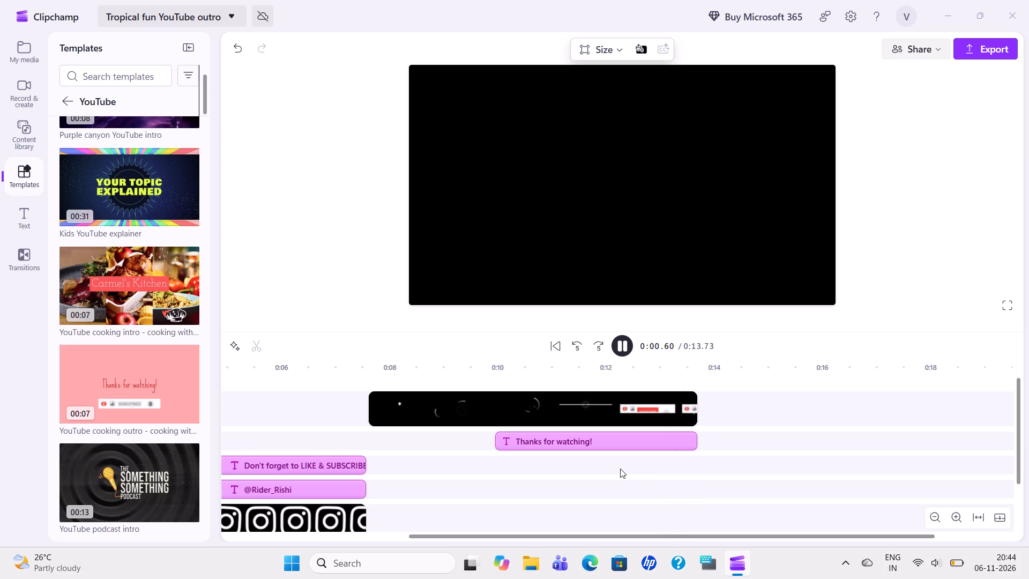
pyautogui.scroll(-1, 577, 524)
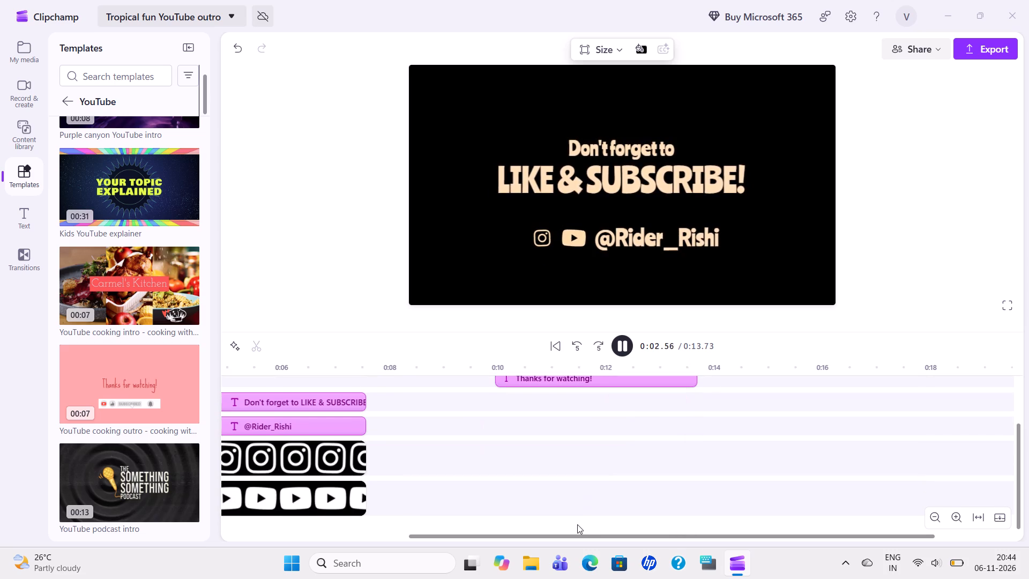
pyautogui.scroll(2, 577, 524)
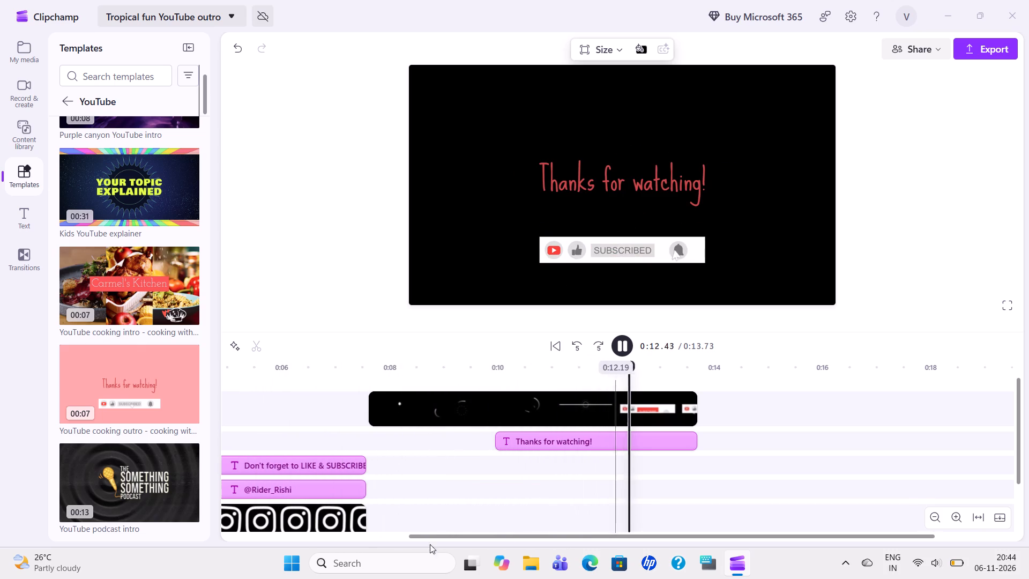
# Delete the YouTube and Instagram logo clips of the first outro from the timeline.
pyautogui.hscroll(3, 313, 501)
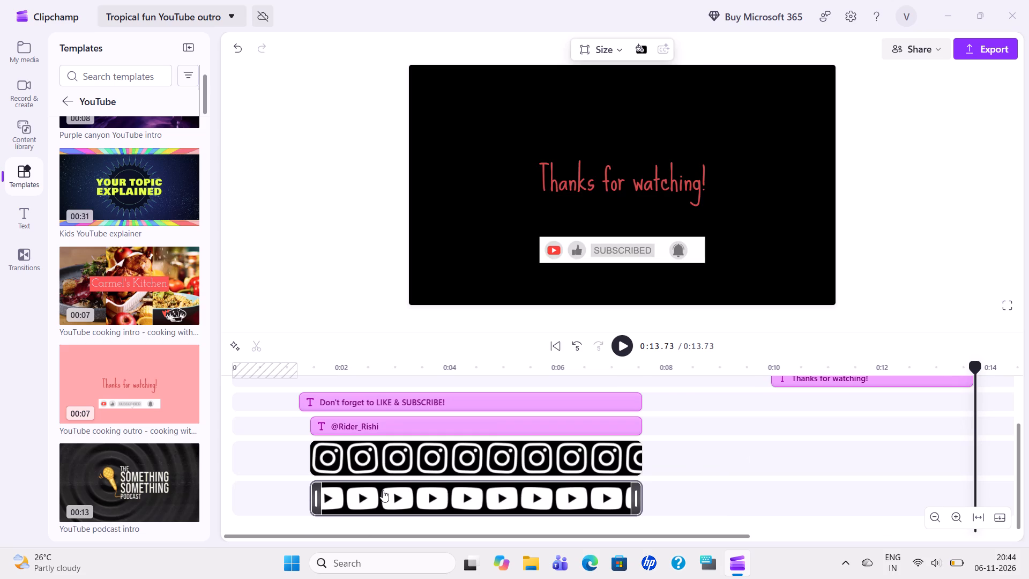
pyautogui.click(383, 490)
pyautogui.press('Delete')
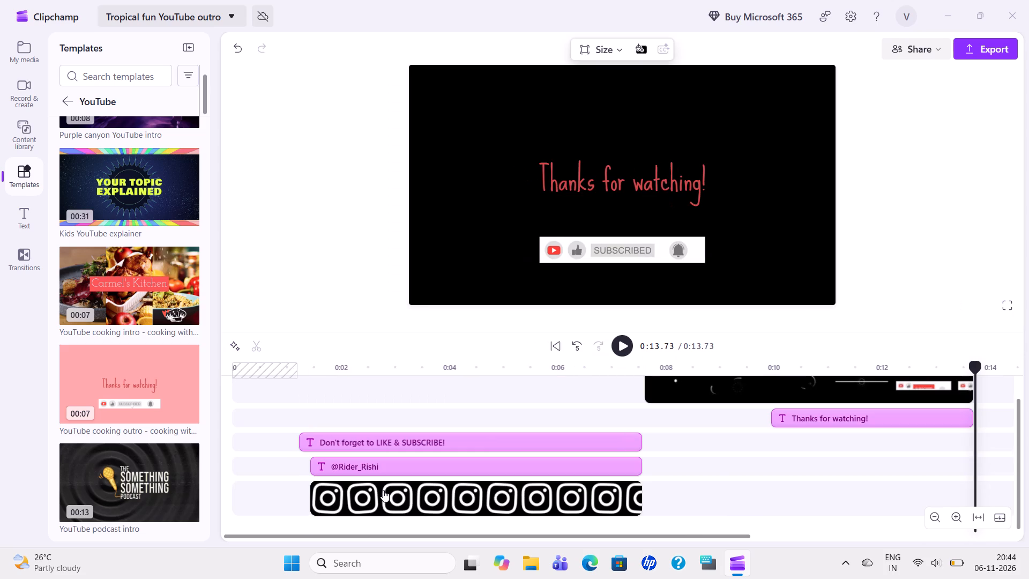
pyautogui.click(383, 490)
pyautogui.press('Delete')
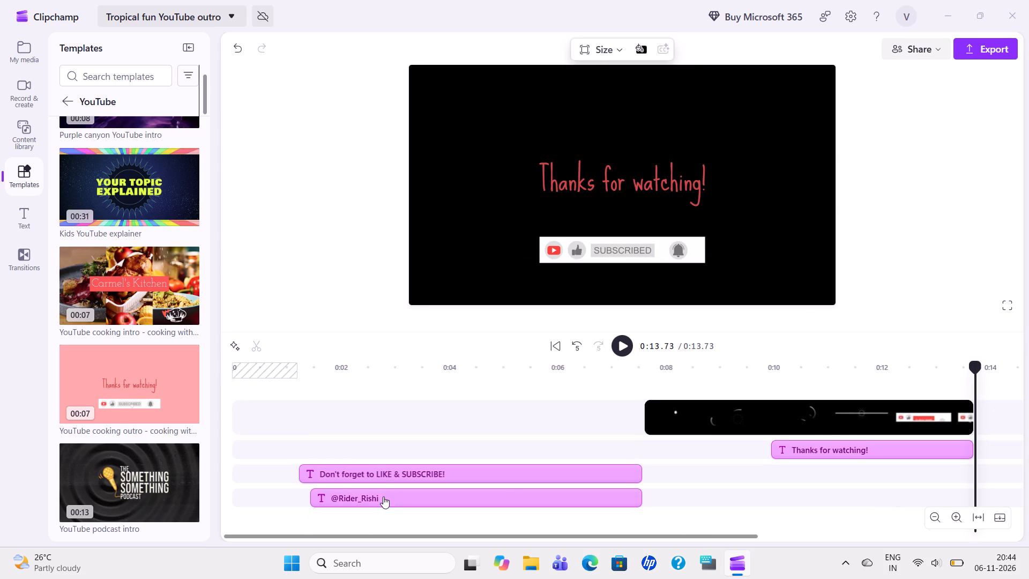
# Delete the "Don't forget to LIKE & SUBSCRIBE!" title from the timeline.
pyautogui.click(385, 476)
pyautogui.press('Delete')
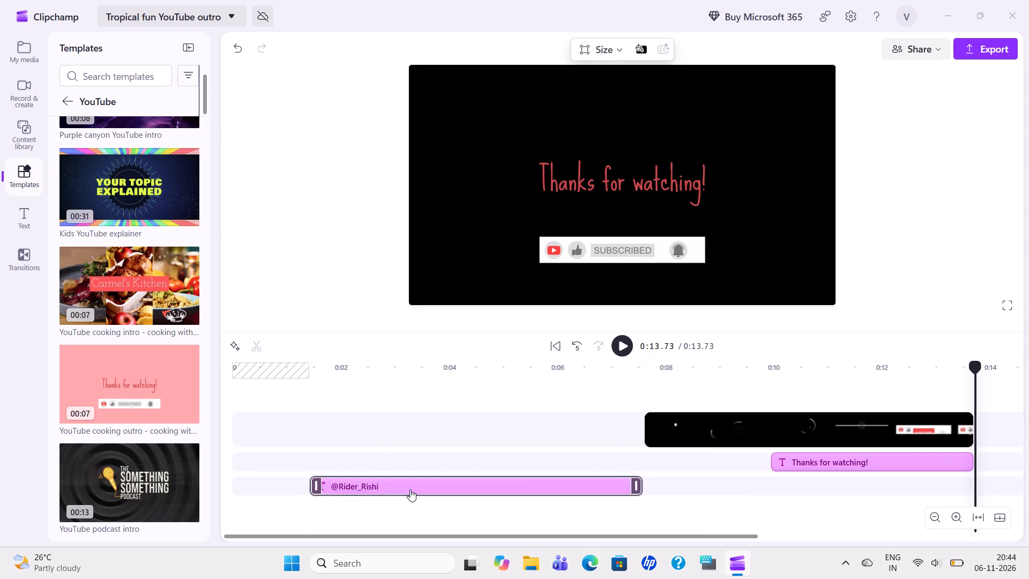
pyautogui.moveTo(479, 480); pyautogui.dragTo(731, 472)
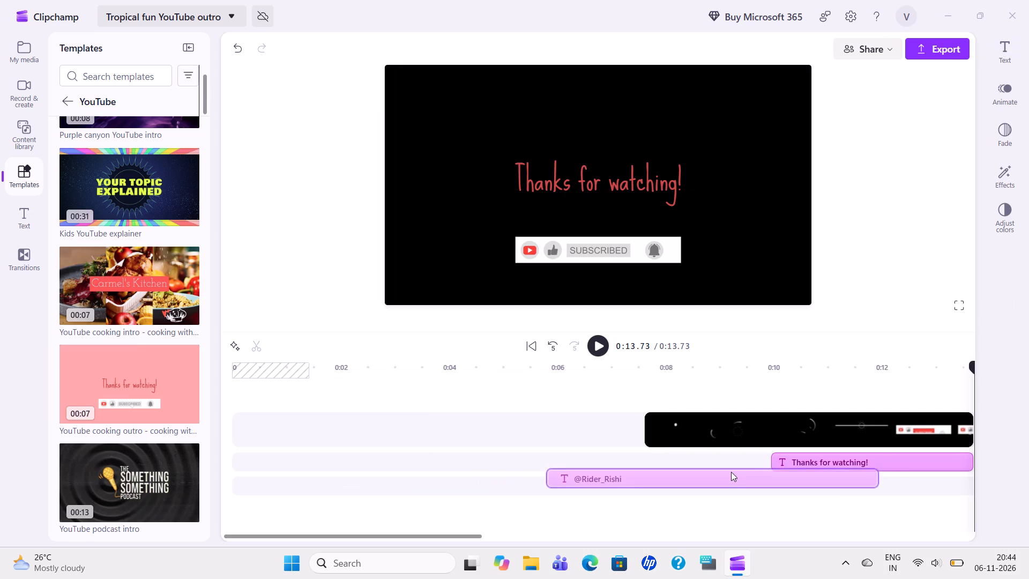
pyautogui.moveTo(731, 472); pyautogui.dragTo(913, 454)
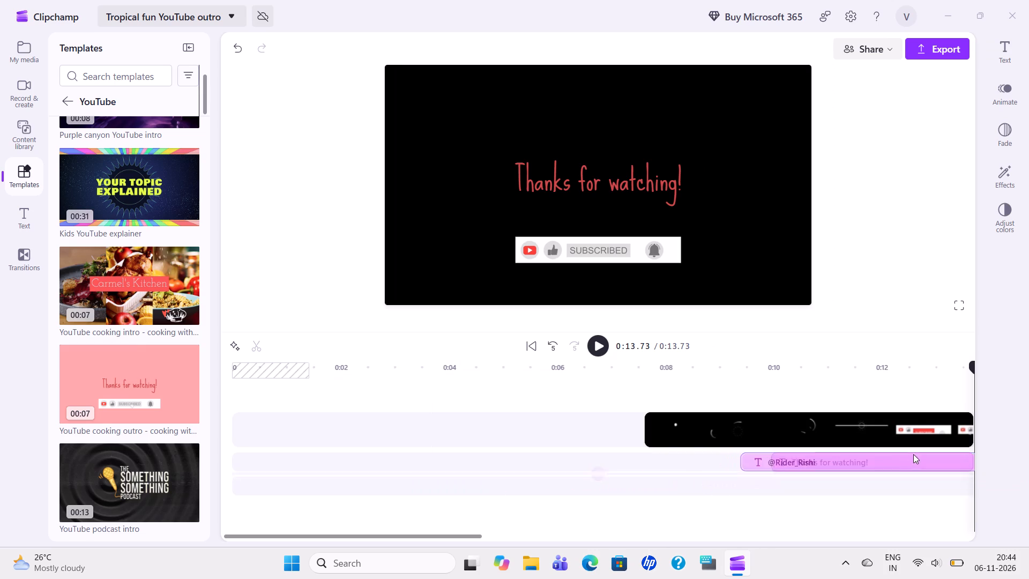
pyautogui.moveTo(913, 454); pyautogui.dragTo(907, 446)
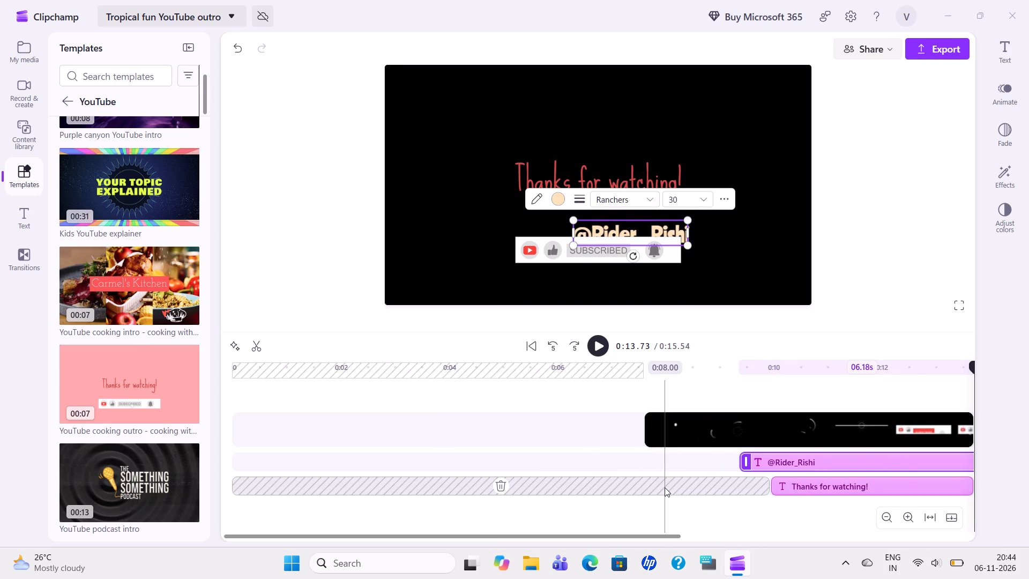
pyautogui.click(597, 480)
pyautogui.click(560, 467)
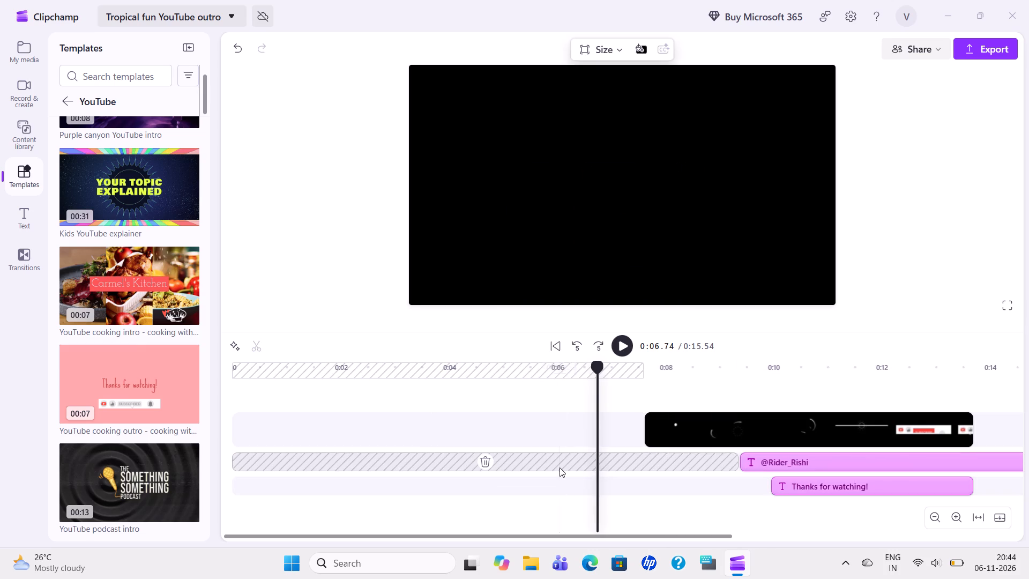
pyautogui.click(533, 441)
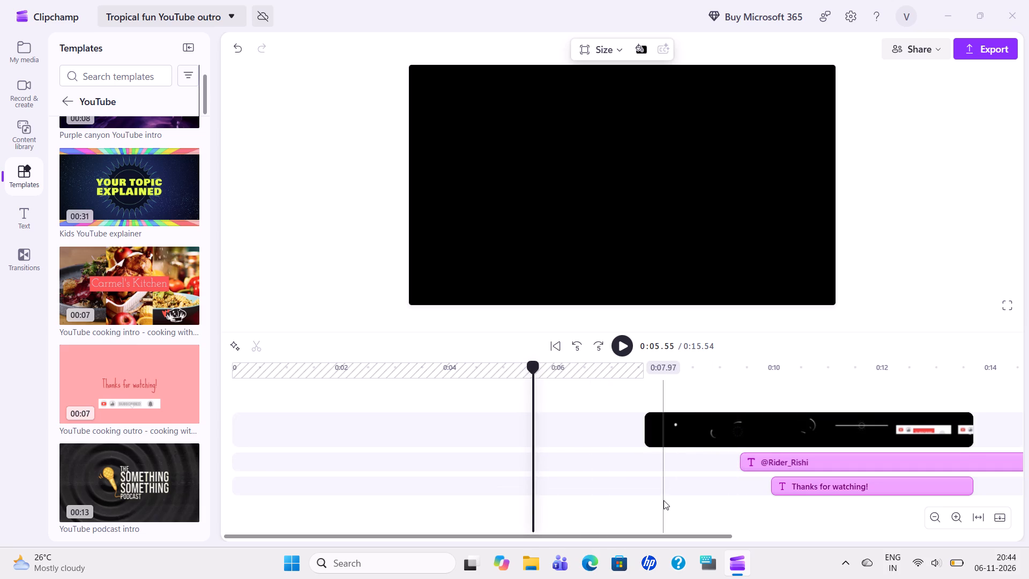
pyautogui.hotkey('ctrl', 'z')
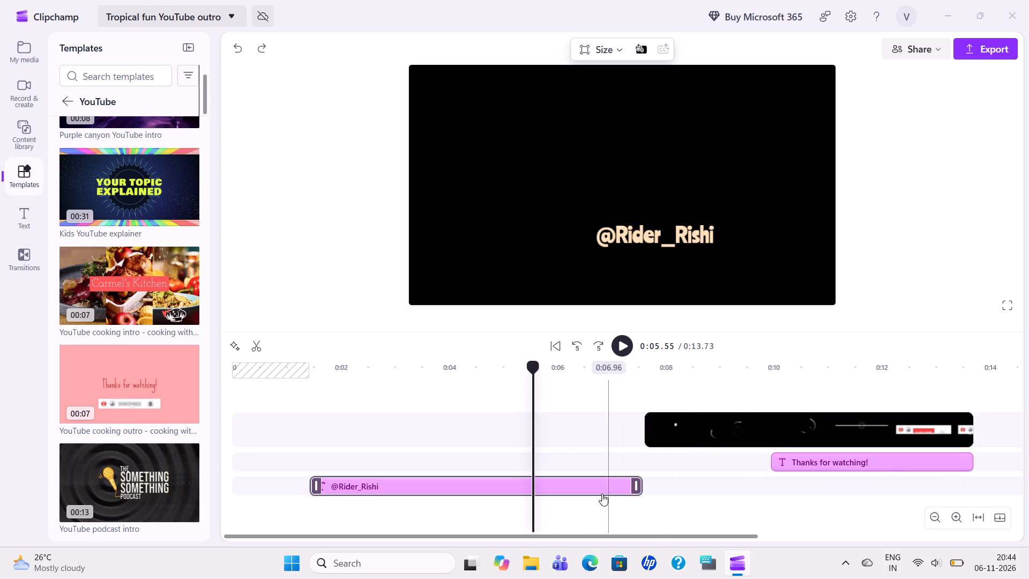
pyautogui.moveTo(602, 492); pyautogui.dragTo(771, 450)
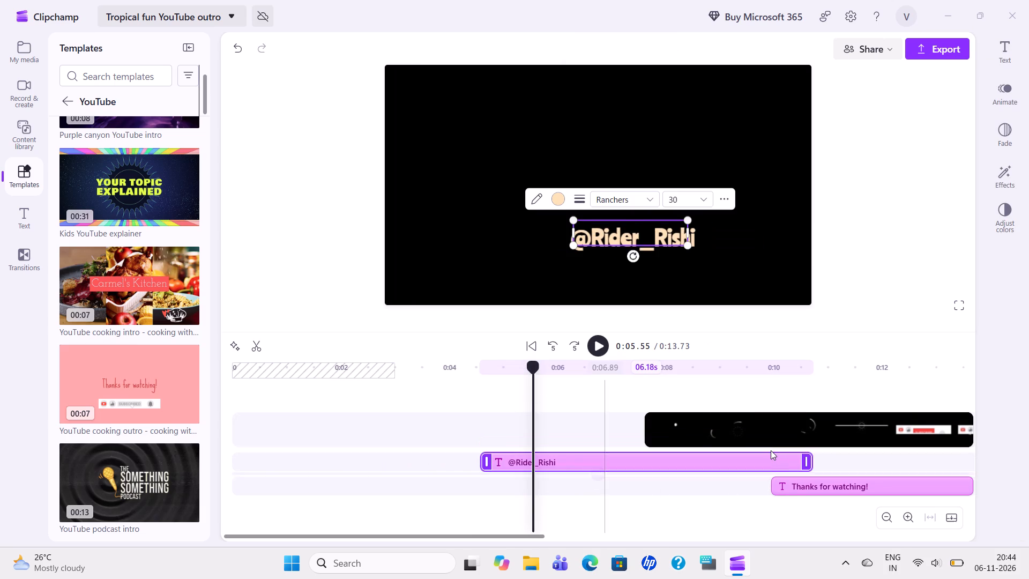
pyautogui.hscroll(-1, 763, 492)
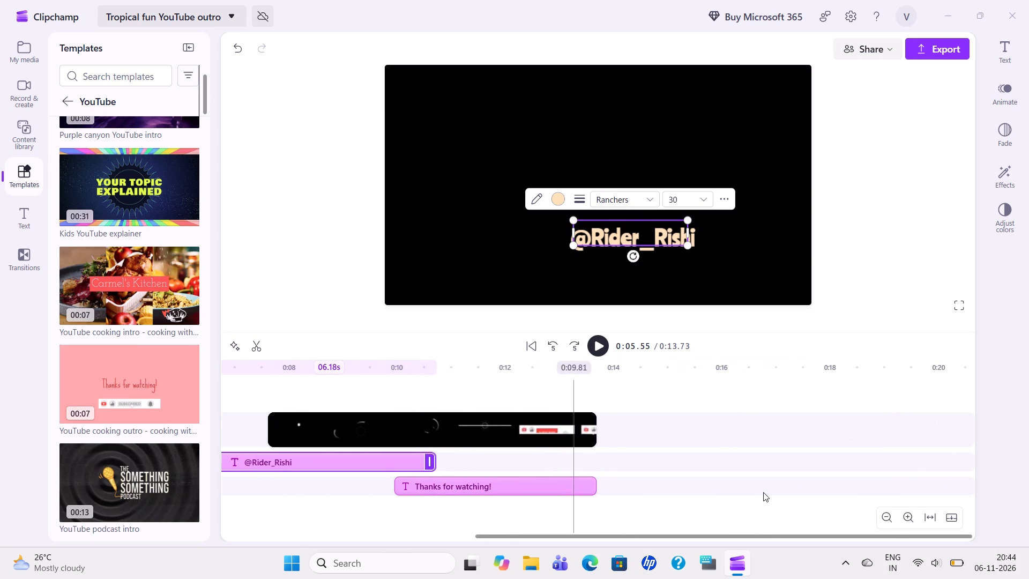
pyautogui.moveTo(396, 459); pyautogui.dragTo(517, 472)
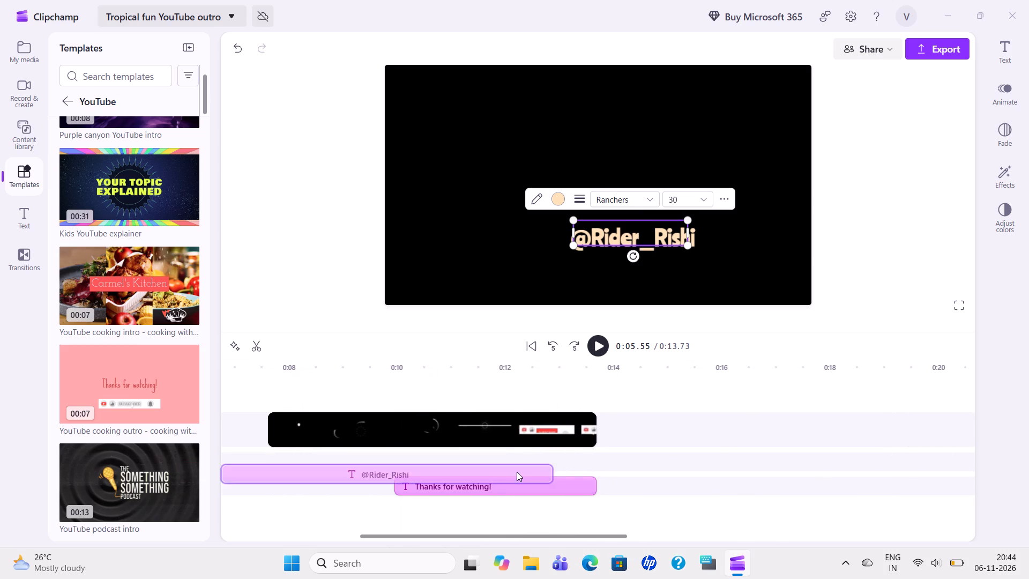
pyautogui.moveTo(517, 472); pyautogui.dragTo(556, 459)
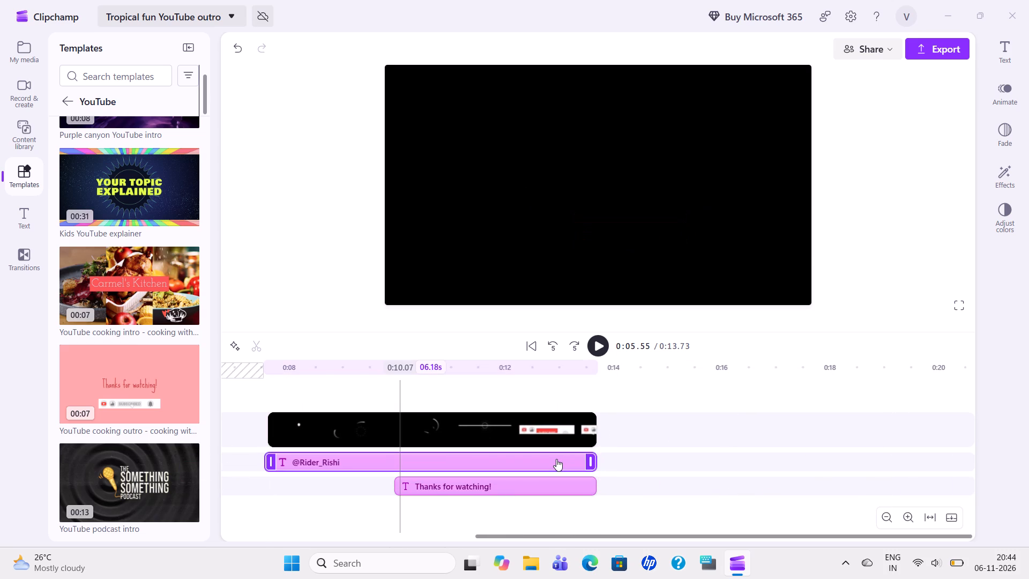
pyautogui.press('space')
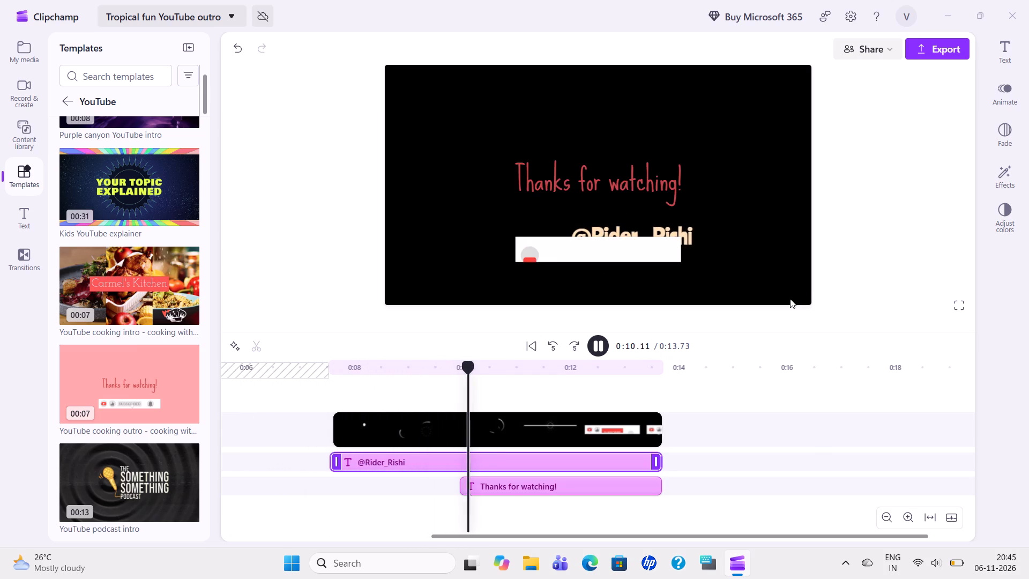
pyautogui.press('space')
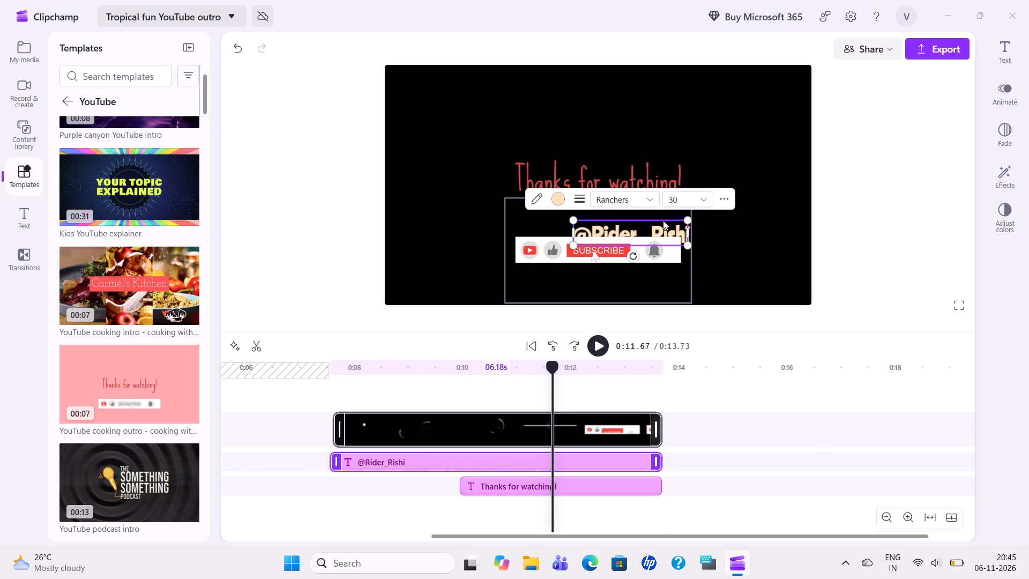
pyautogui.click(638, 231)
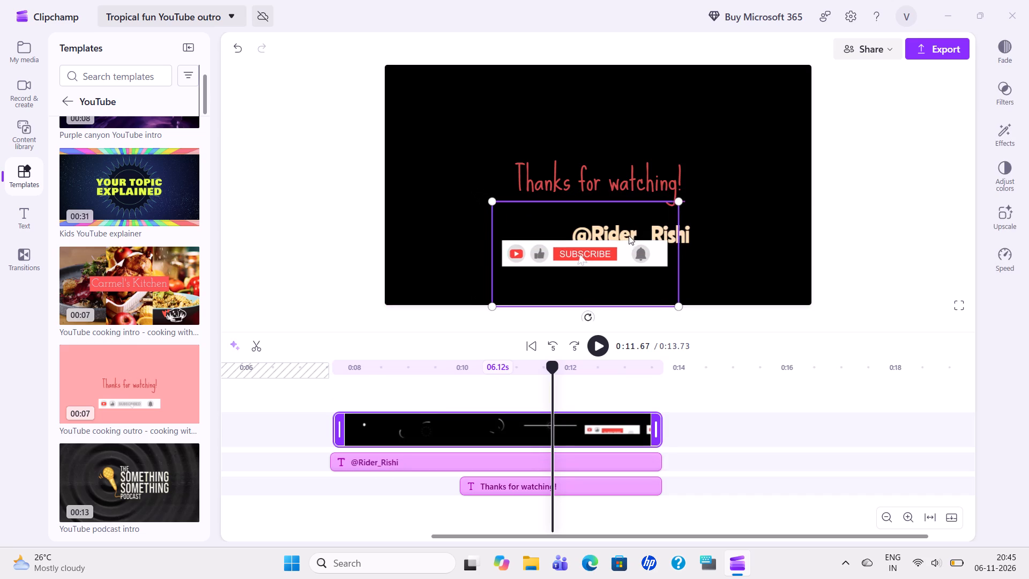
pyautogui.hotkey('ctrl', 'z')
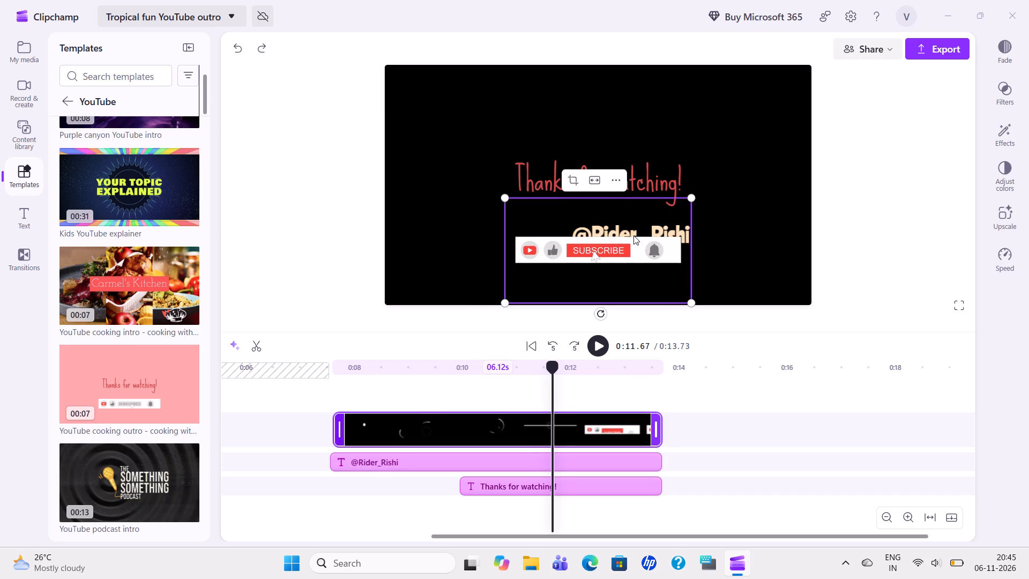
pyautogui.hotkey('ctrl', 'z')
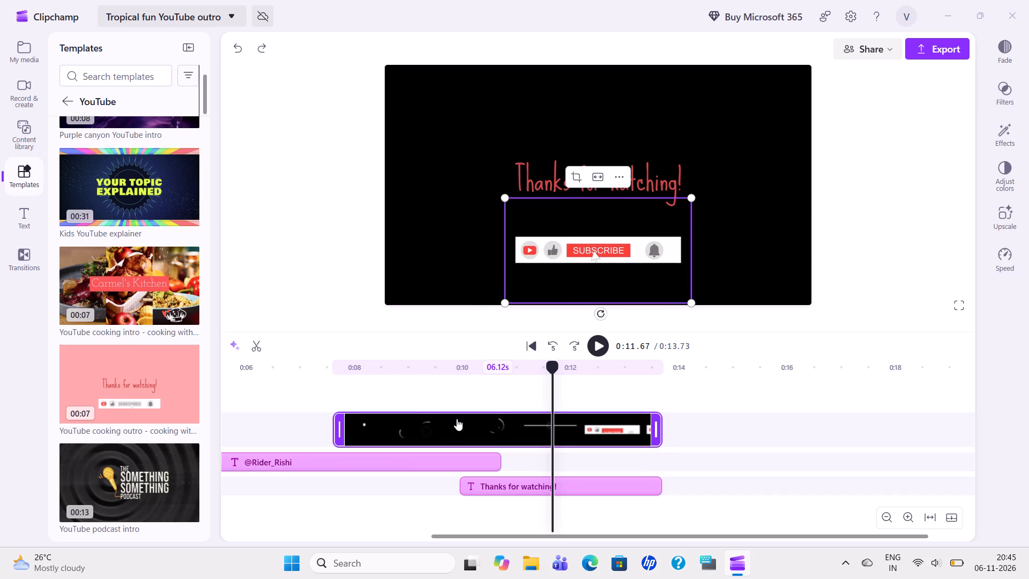
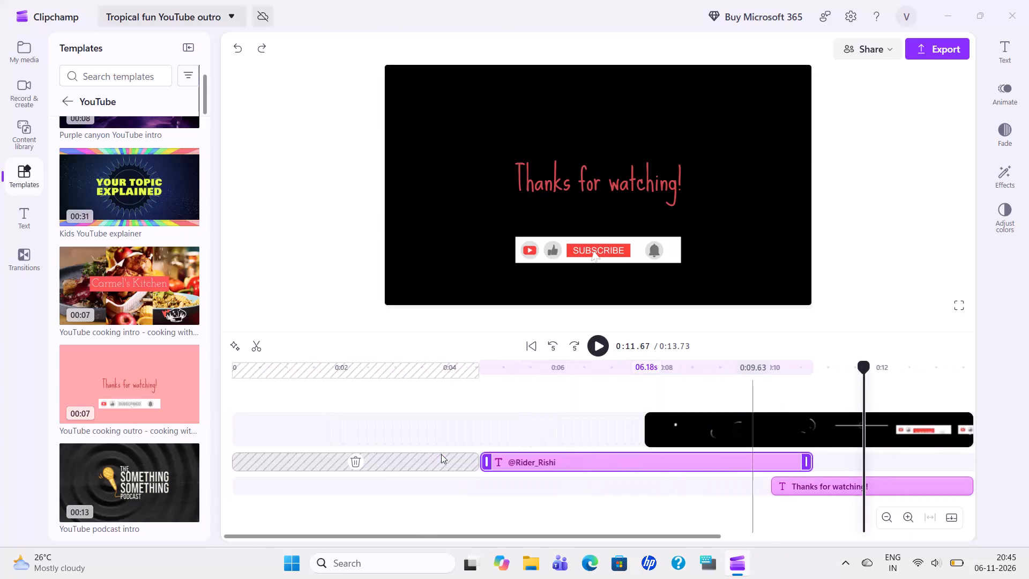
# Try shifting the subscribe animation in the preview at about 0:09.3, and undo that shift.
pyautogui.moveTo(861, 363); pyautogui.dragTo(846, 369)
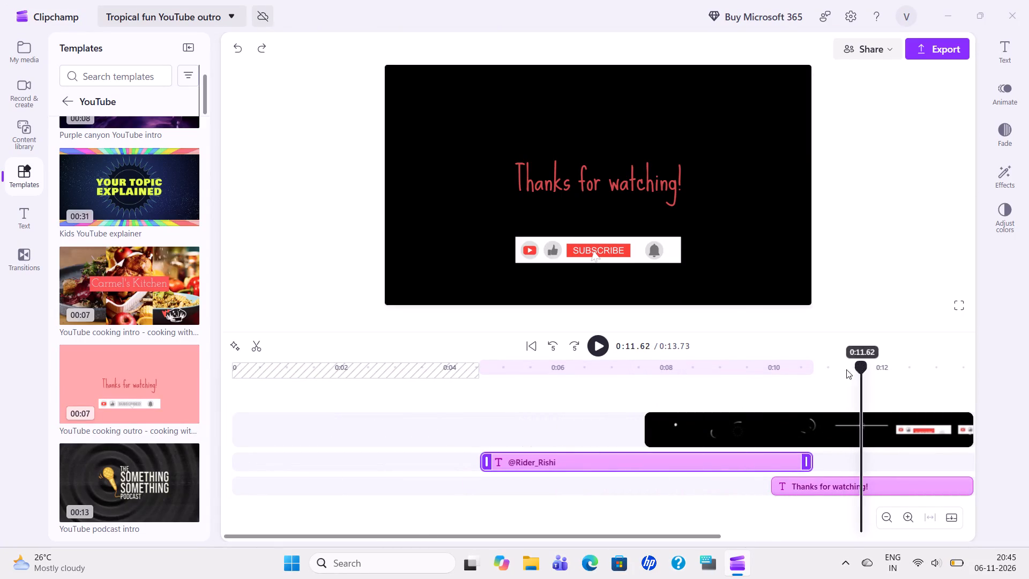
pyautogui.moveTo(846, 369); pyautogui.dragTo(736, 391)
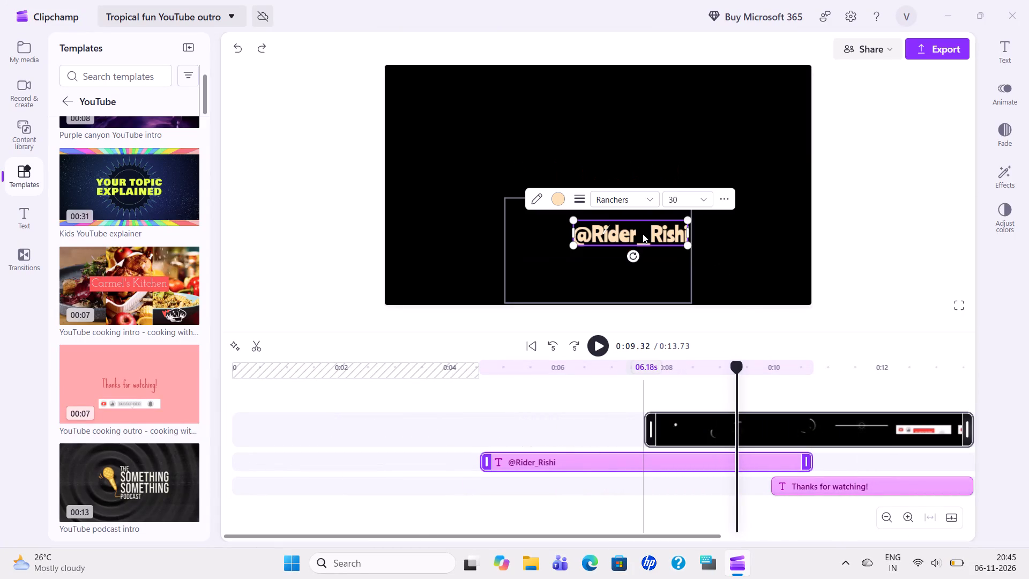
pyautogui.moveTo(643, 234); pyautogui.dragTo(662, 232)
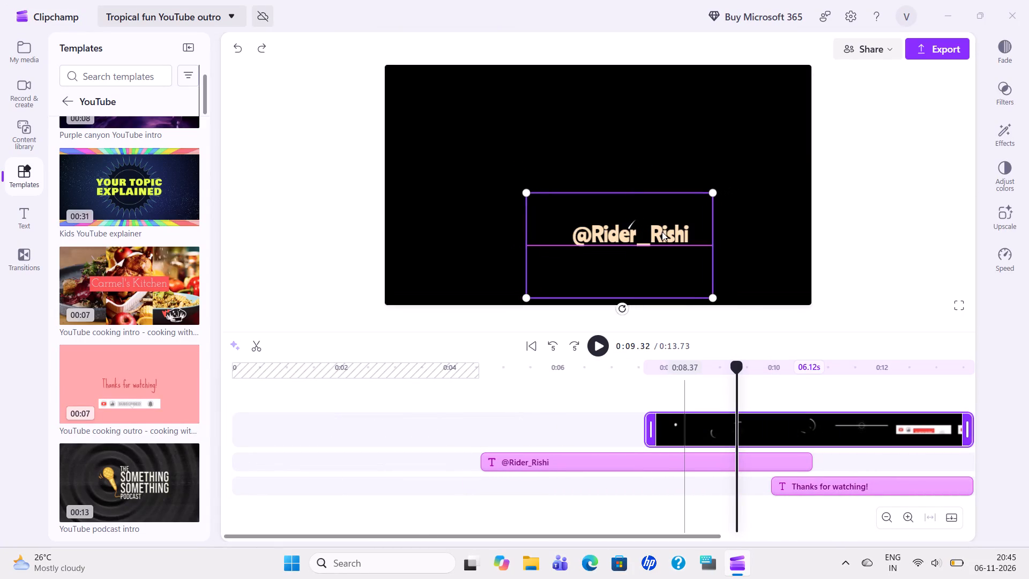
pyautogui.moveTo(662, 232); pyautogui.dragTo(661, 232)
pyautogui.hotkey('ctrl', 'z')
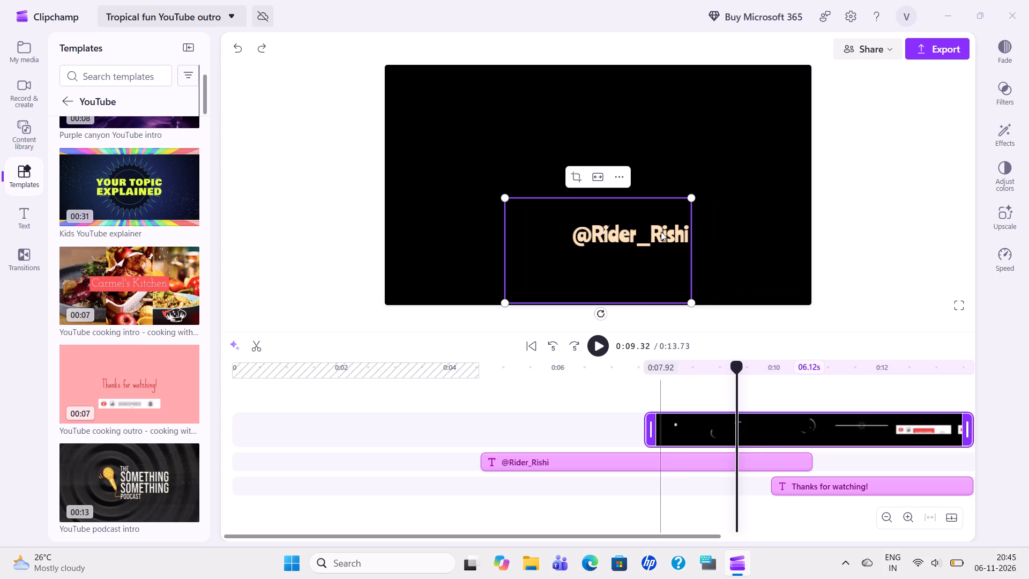
pyautogui.hotkey('ctrl', 'z')
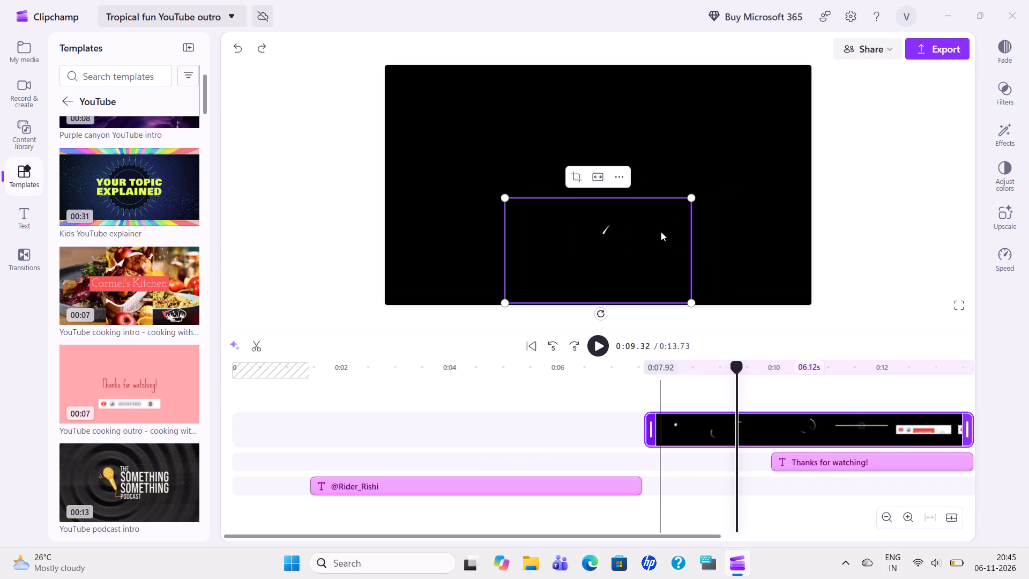
# Play back the outro to check the timing of "Thanks for watching!" and the subscribe animation.
pyautogui.press('space')
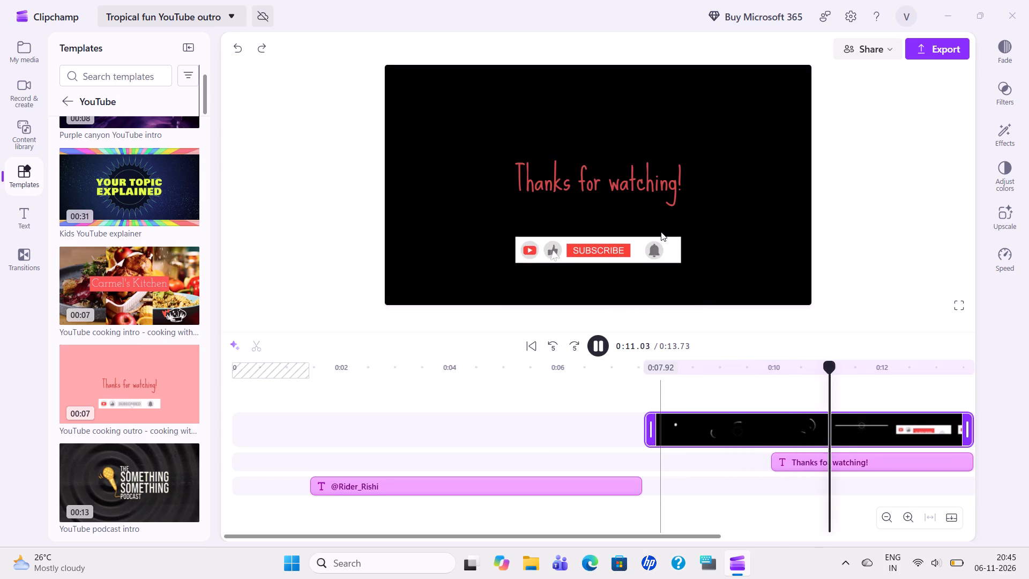
pyautogui.press('space')
pyautogui.press('space')
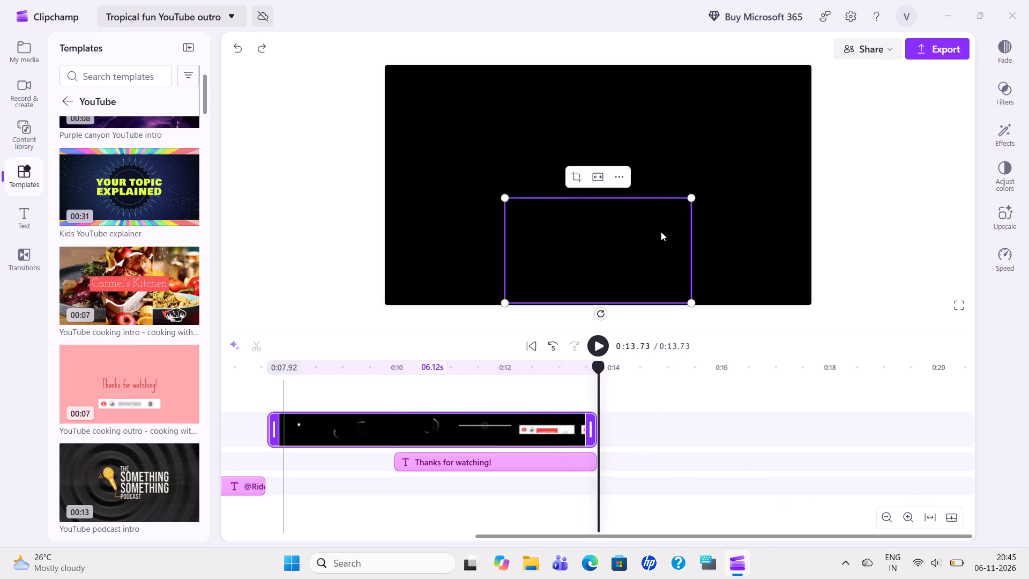
pyautogui.press('space')
pyautogui.hscroll(2, 691, 464)
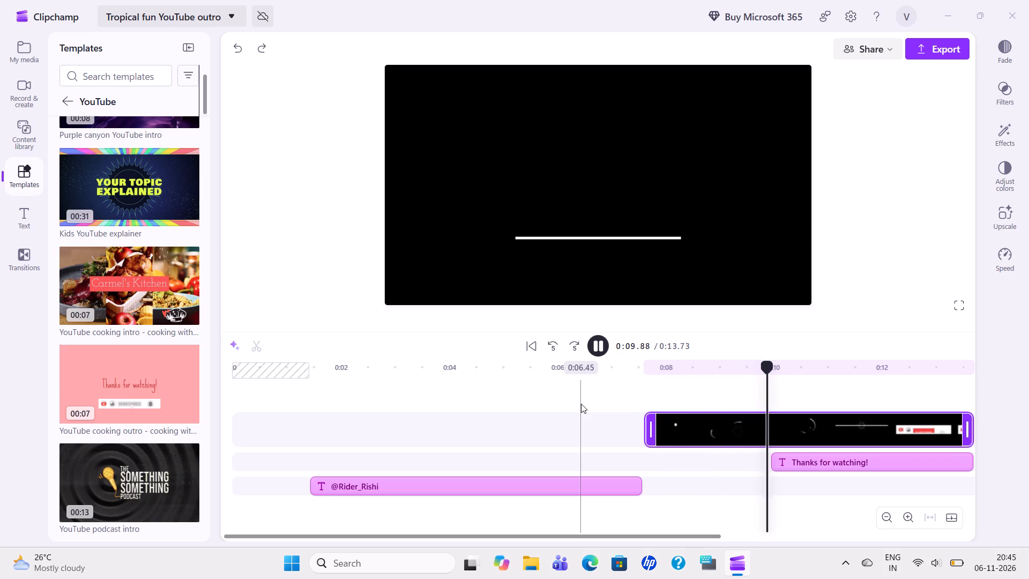
pyautogui.press('space')
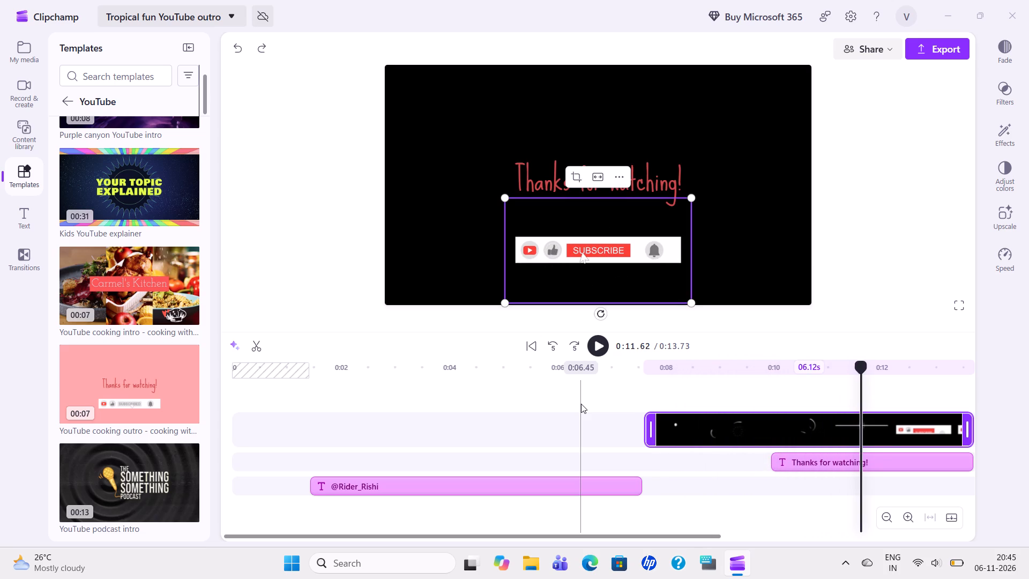
pyautogui.click(527, 480)
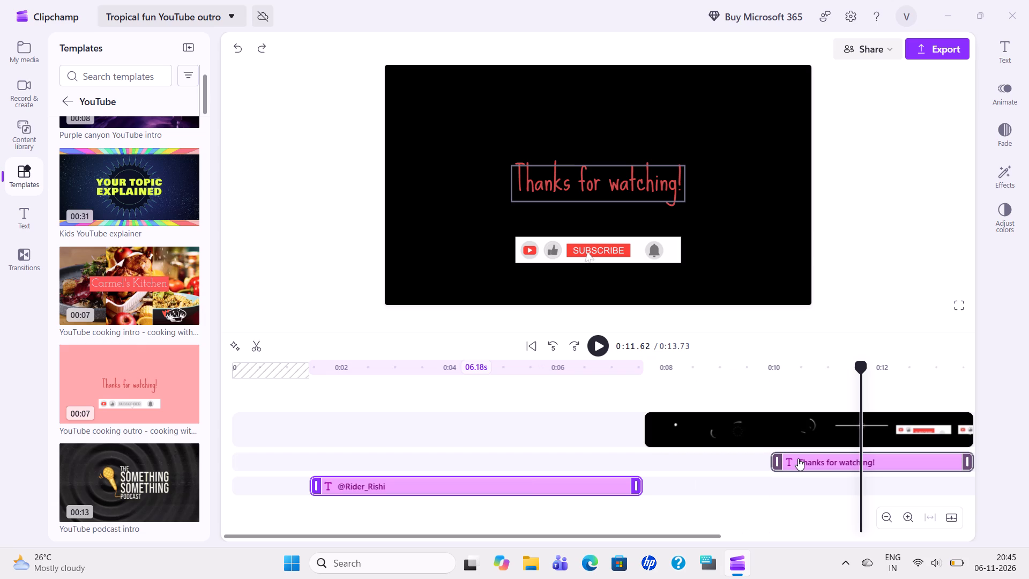
pyautogui.moveTo(798, 458); pyautogui.dragTo(798, 465)
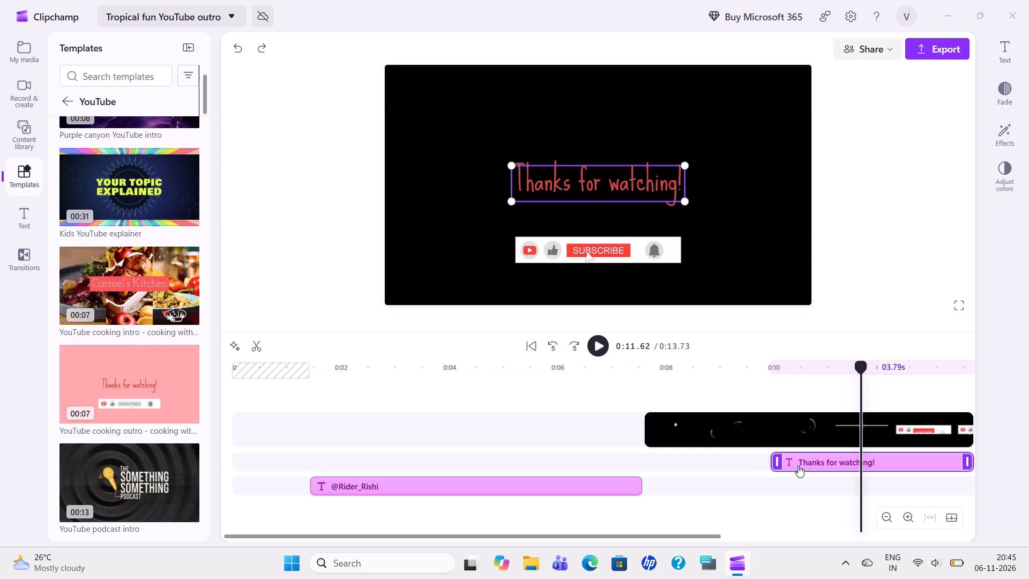
pyautogui.moveTo(798, 465); pyautogui.dragTo(799, 487)
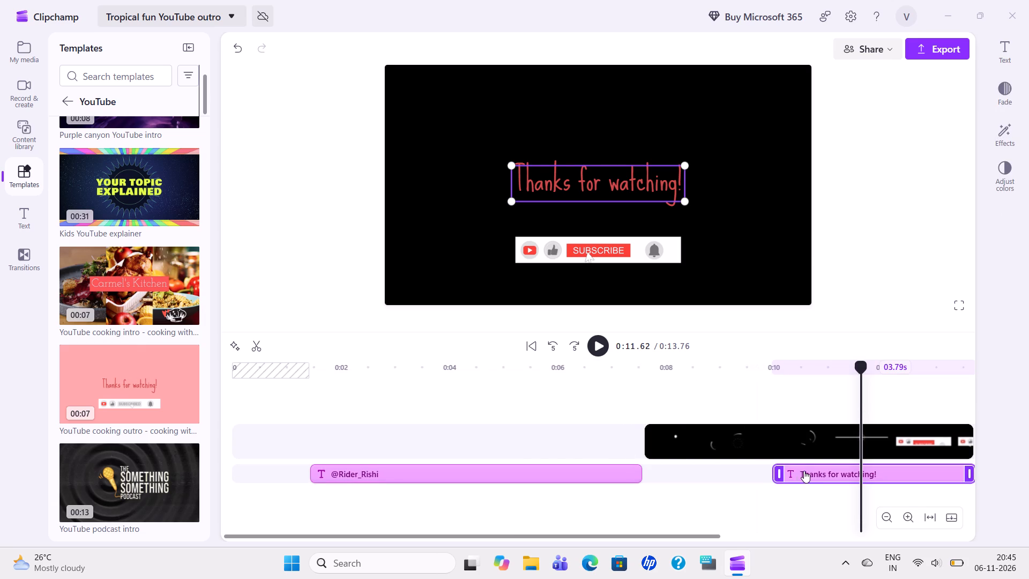
pyautogui.moveTo(804, 471); pyautogui.dragTo(804, 499)
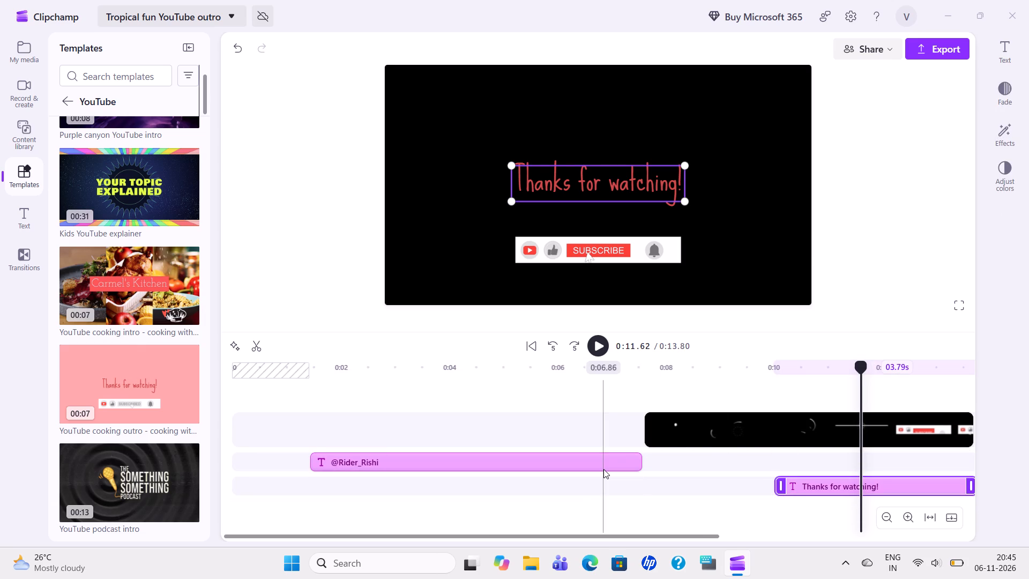
pyautogui.moveTo(603, 469); pyautogui.dragTo(607, 476)
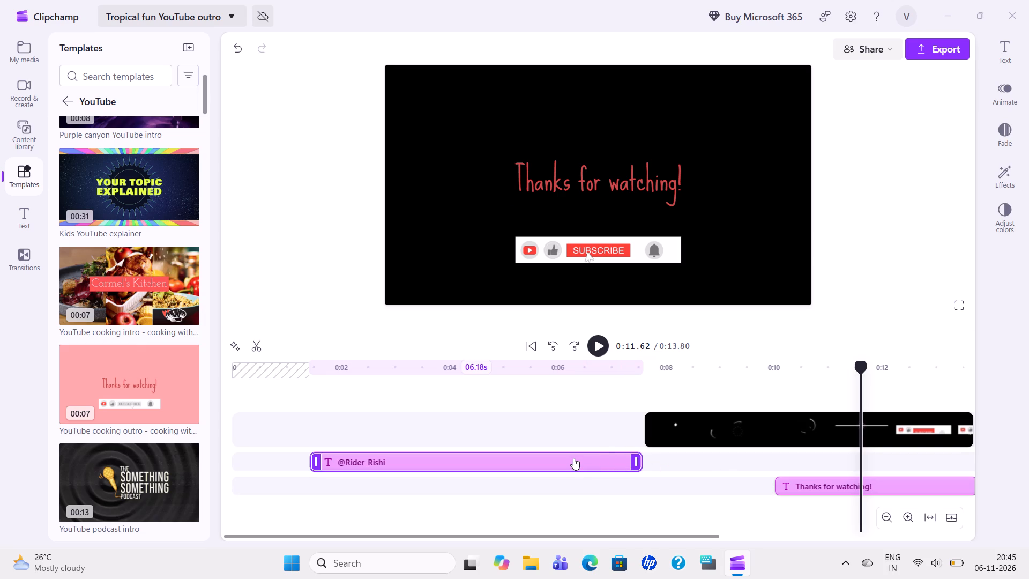
pyautogui.click(573, 458)
pyautogui.moveTo(573, 458); pyautogui.dragTo(617, 458)
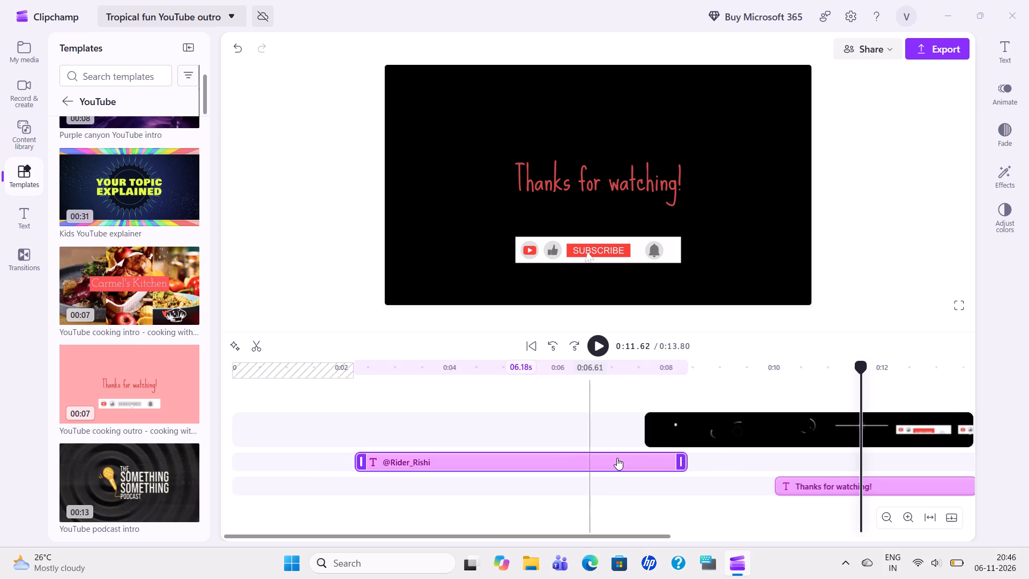
pyautogui.click(617, 458)
pyautogui.press('space')
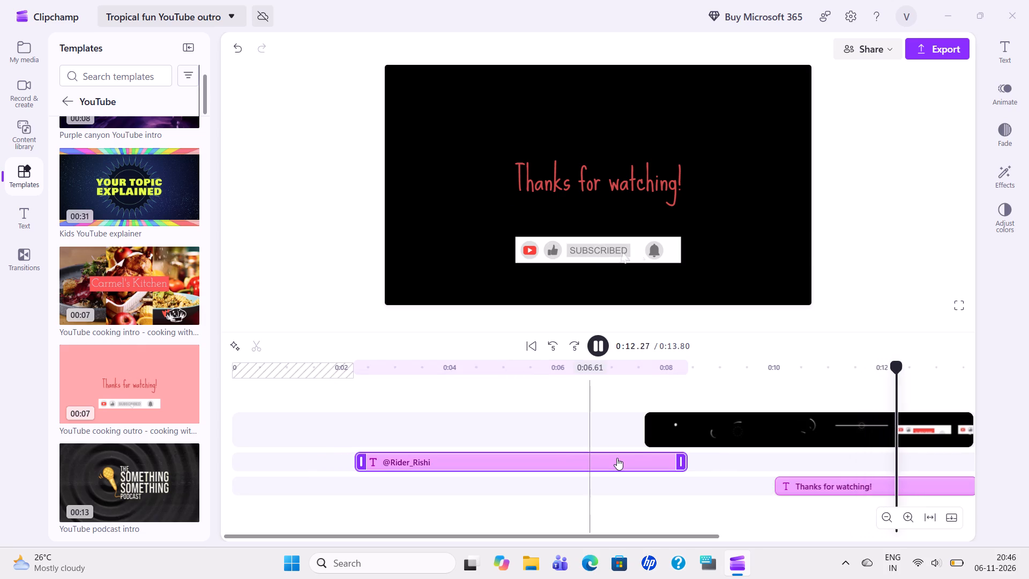
pyautogui.press('space')
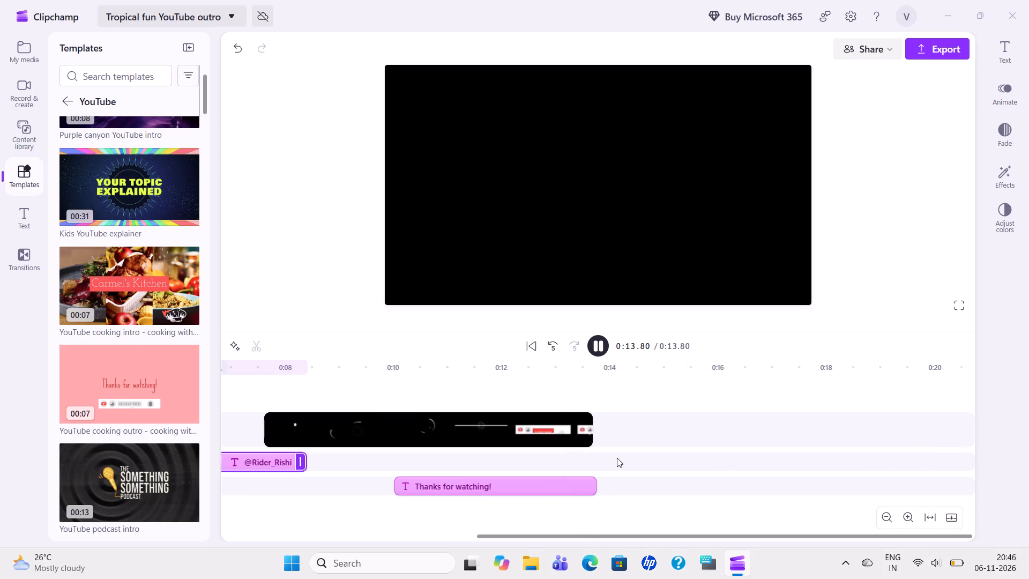
pyautogui.hscroll(3, 586, 461)
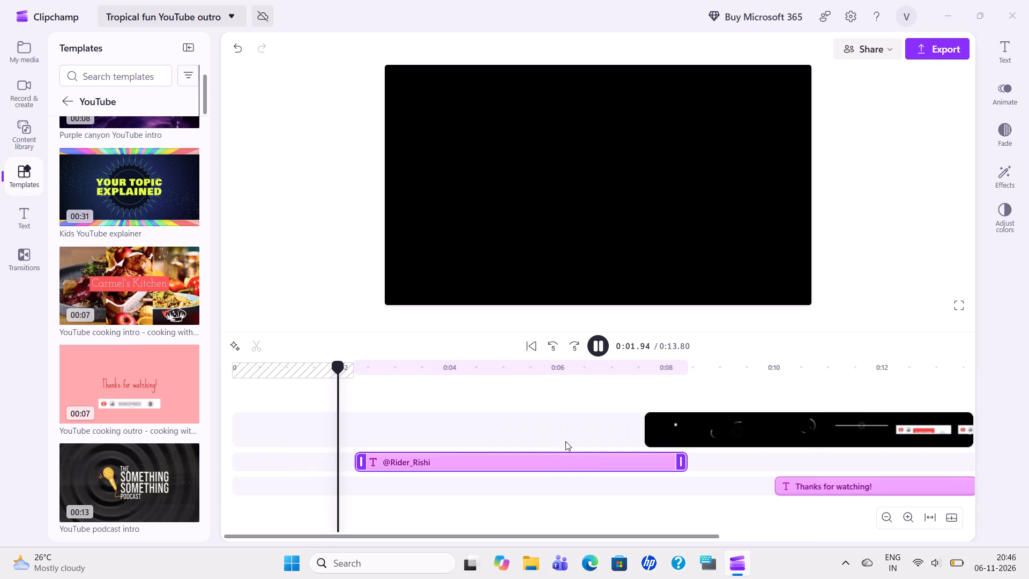
pyautogui.press('space')
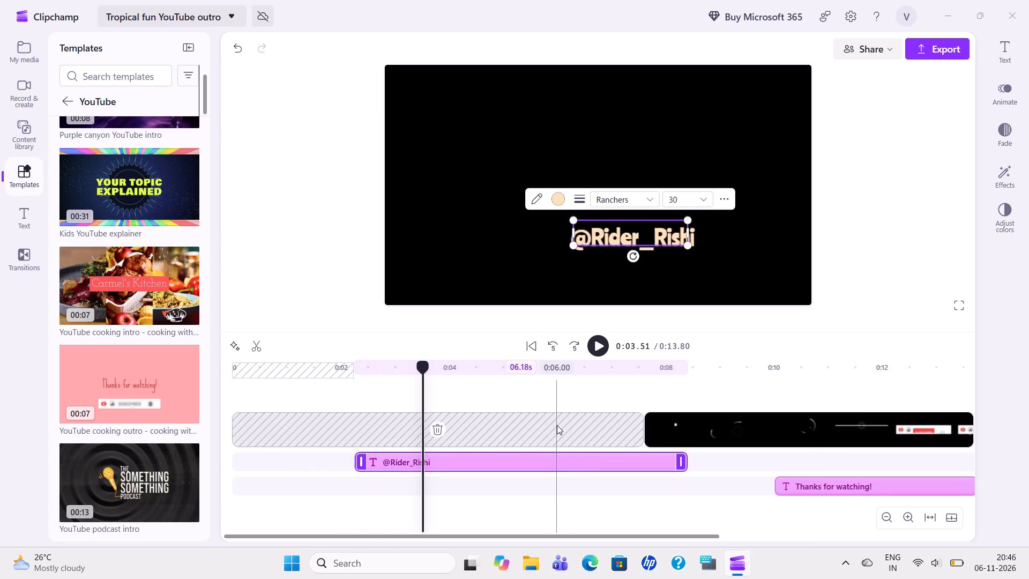
pyautogui.moveTo(637, 236); pyautogui.dragTo(624, 245)
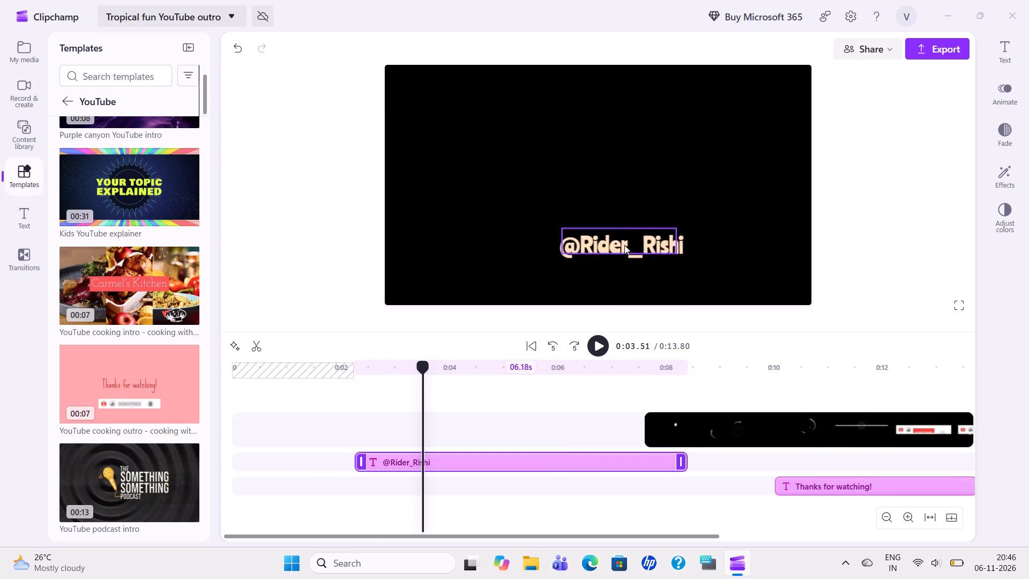
pyautogui.moveTo(624, 245); pyautogui.dragTo(641, 222)
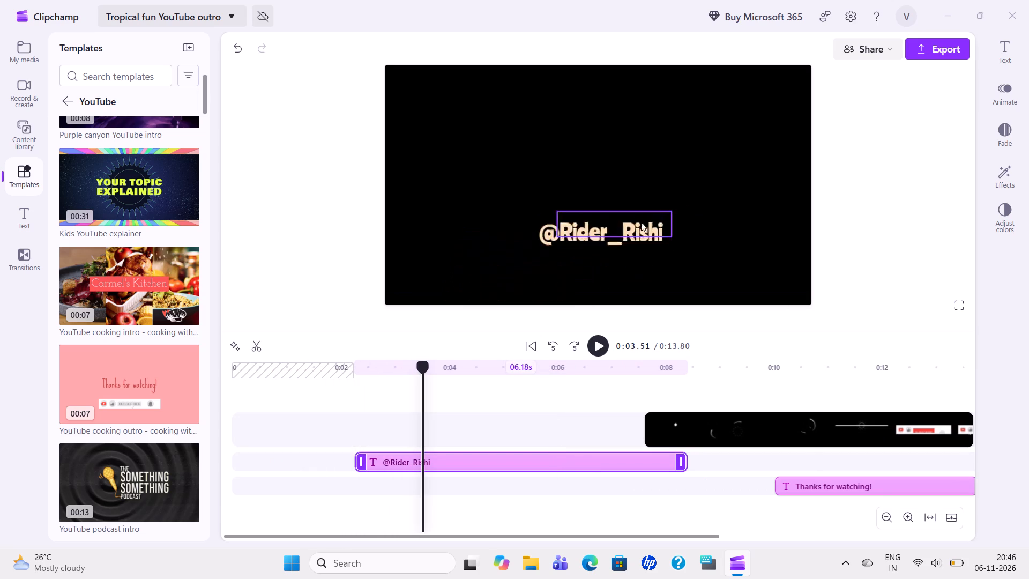
pyautogui.moveTo(641, 222); pyautogui.dragTo(605, 237)
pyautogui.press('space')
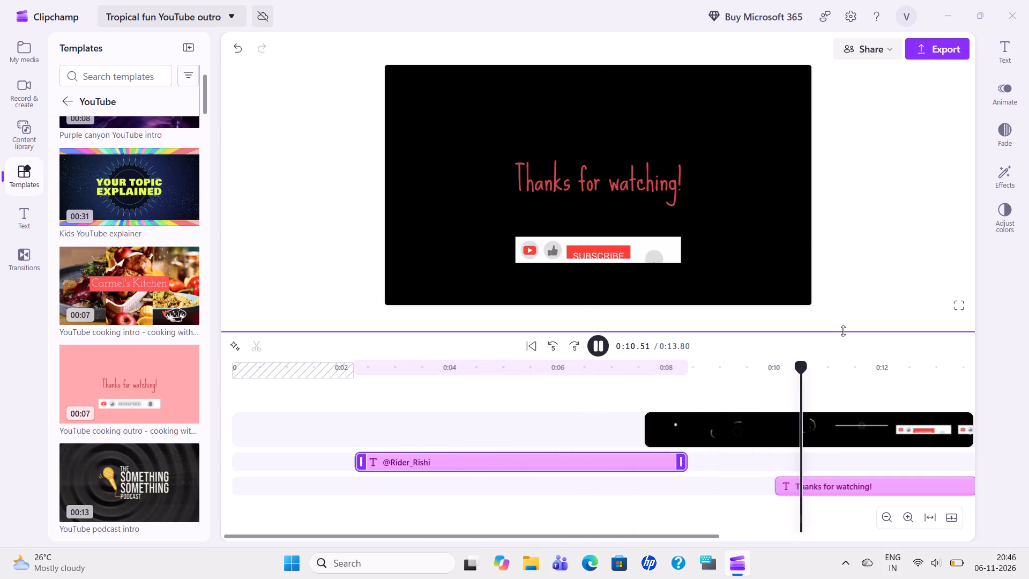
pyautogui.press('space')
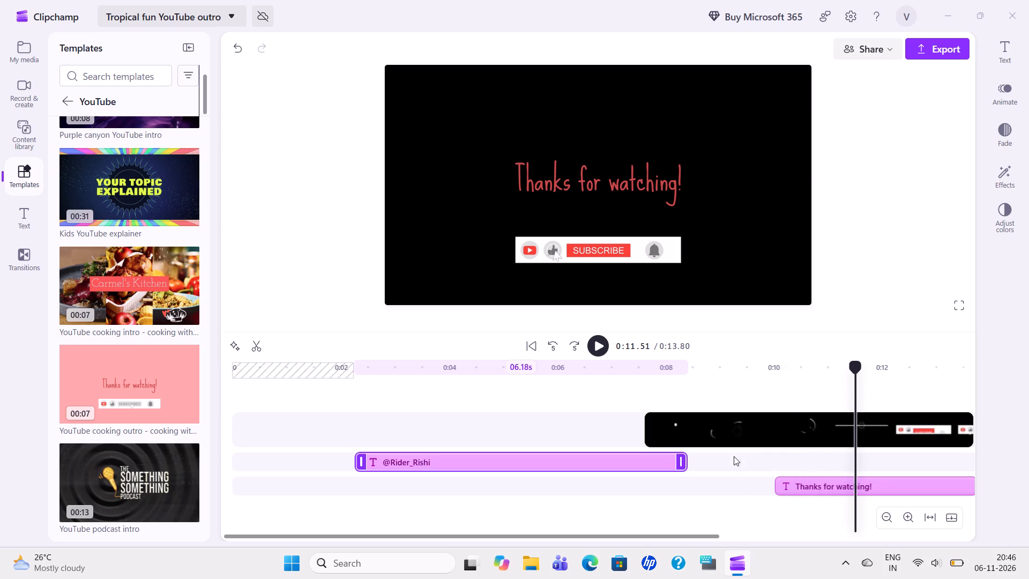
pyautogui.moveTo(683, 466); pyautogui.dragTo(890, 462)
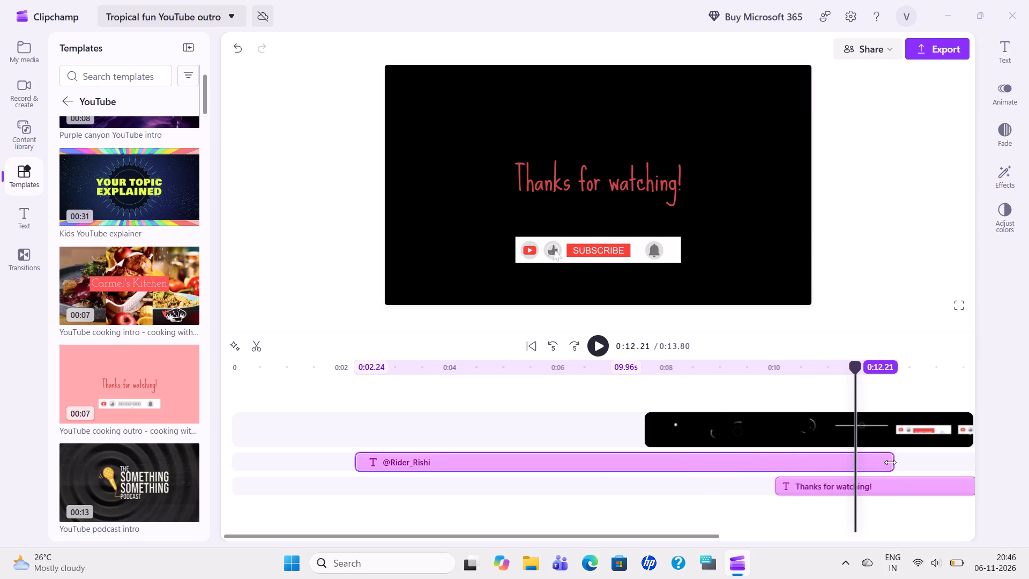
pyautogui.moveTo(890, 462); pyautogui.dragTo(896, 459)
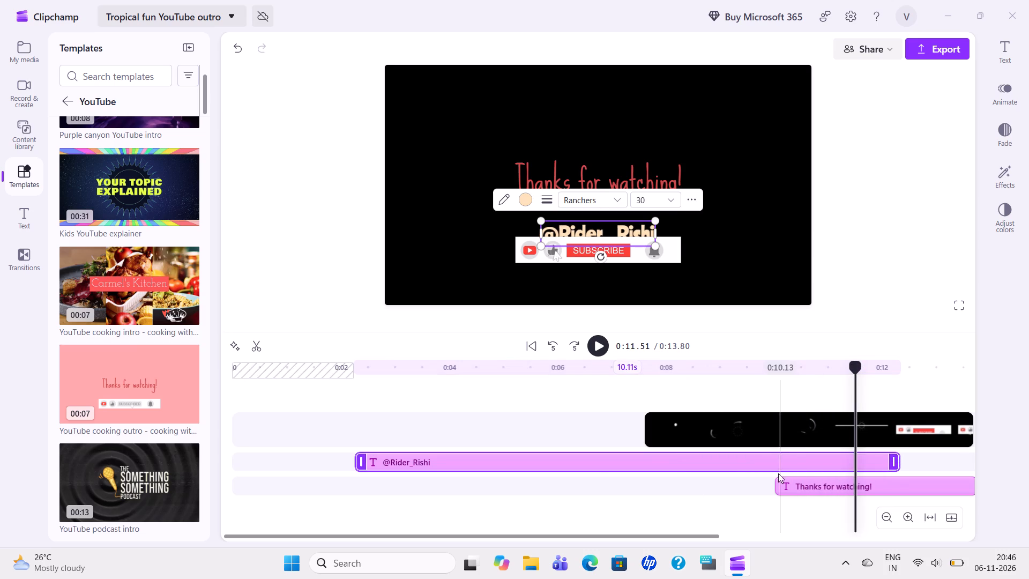
pyautogui.click(748, 465)
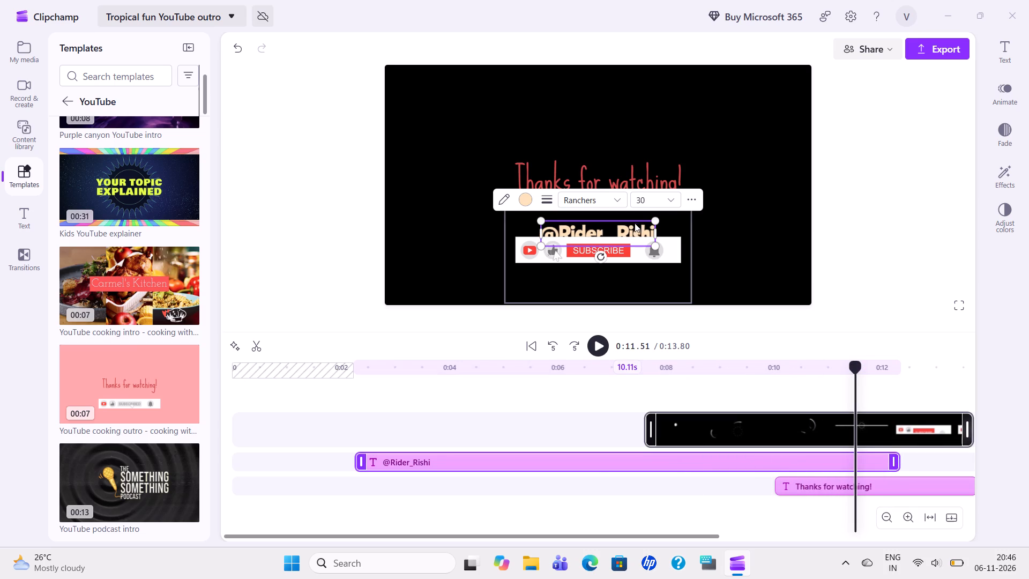
pyautogui.click(637, 231)
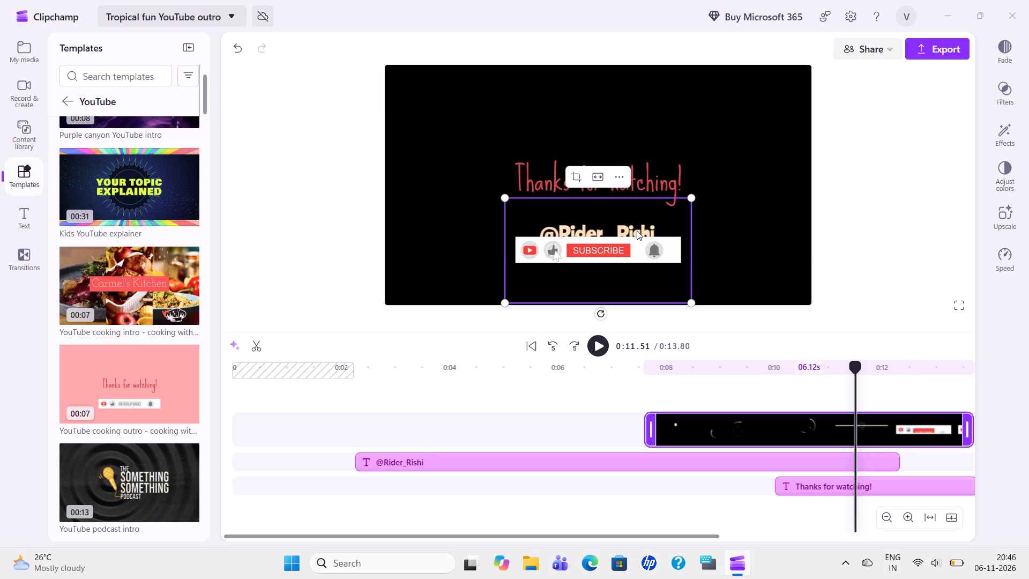
pyautogui.click(637, 231)
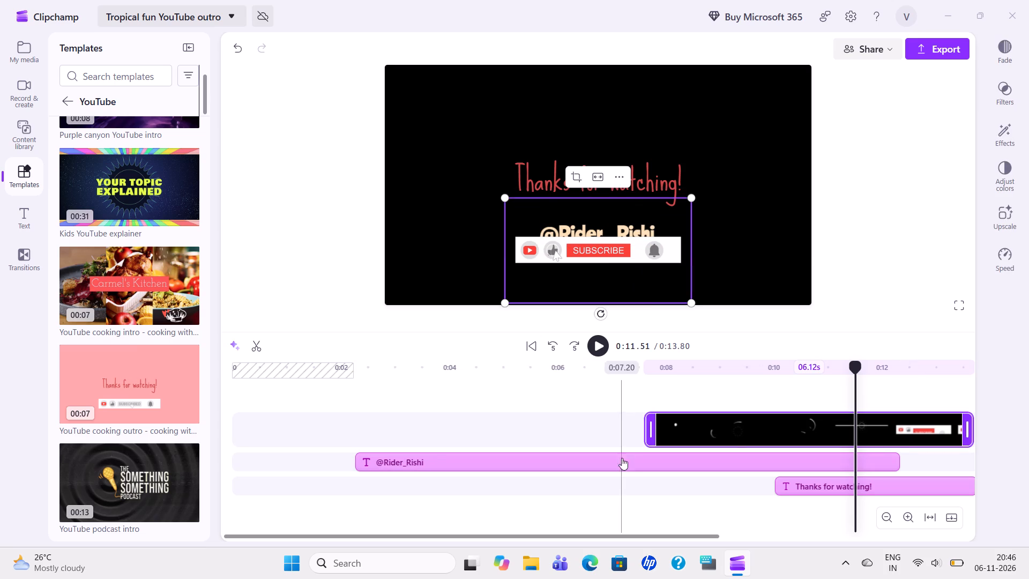
pyautogui.click(624, 461)
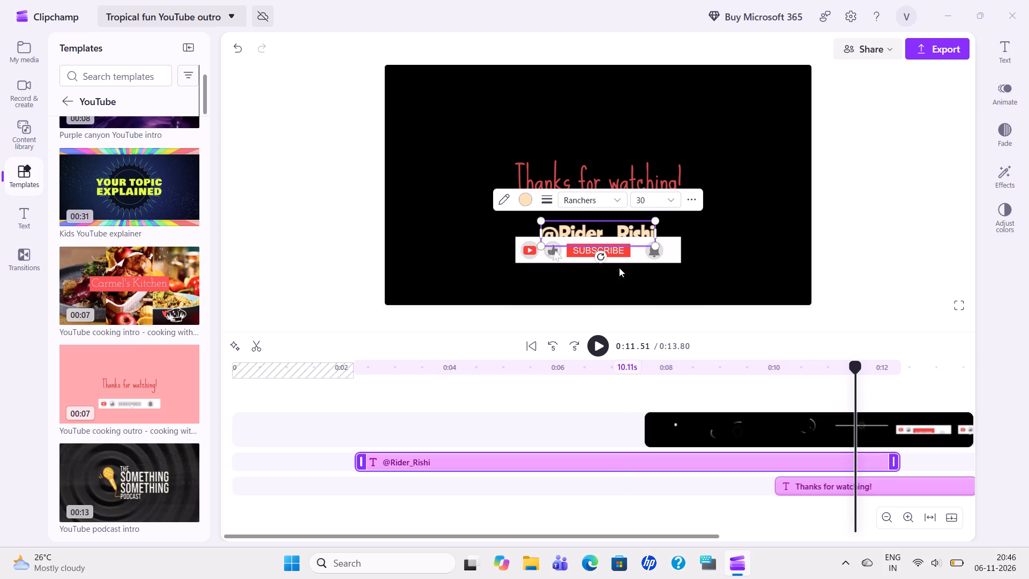
pyautogui.click(632, 231)
pyautogui.click(632, 231)
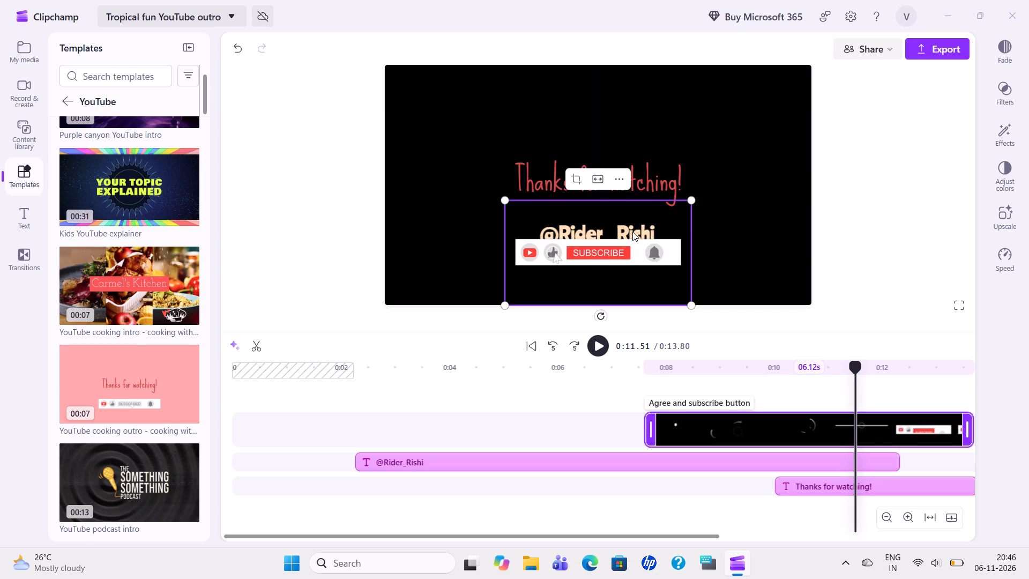
pyautogui.click(634, 231)
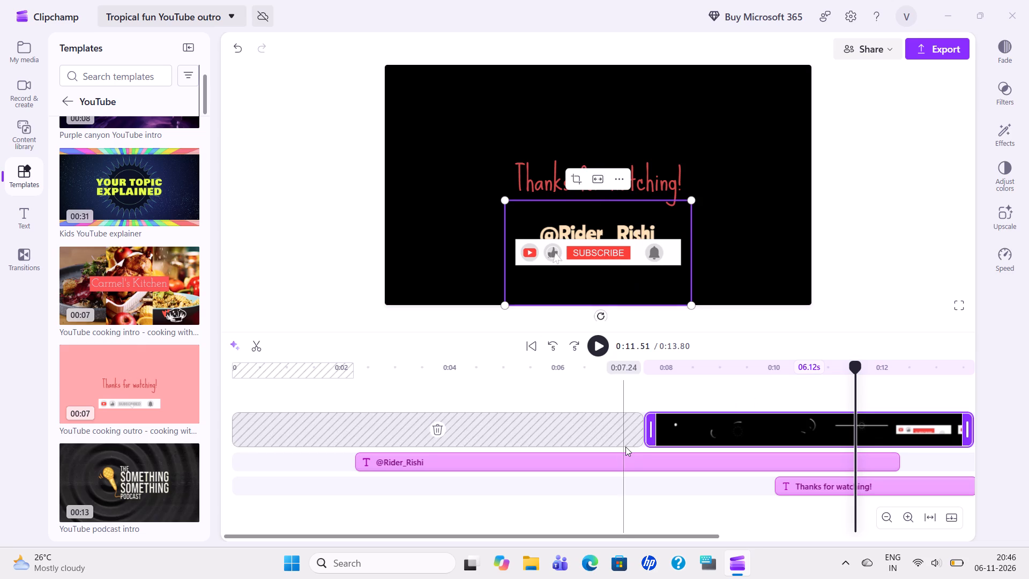
pyautogui.click(625, 460)
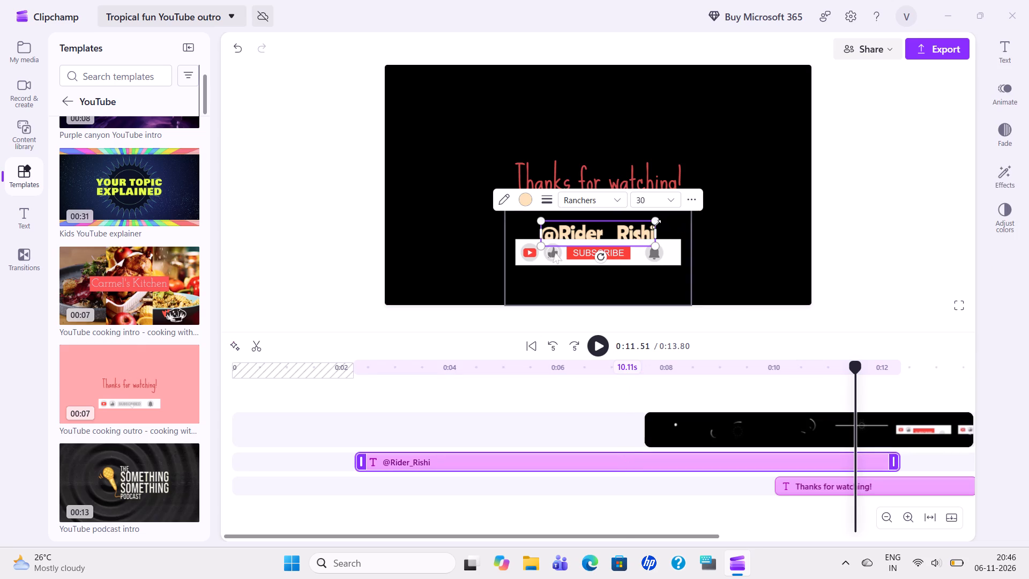
pyautogui.click(652, 229)
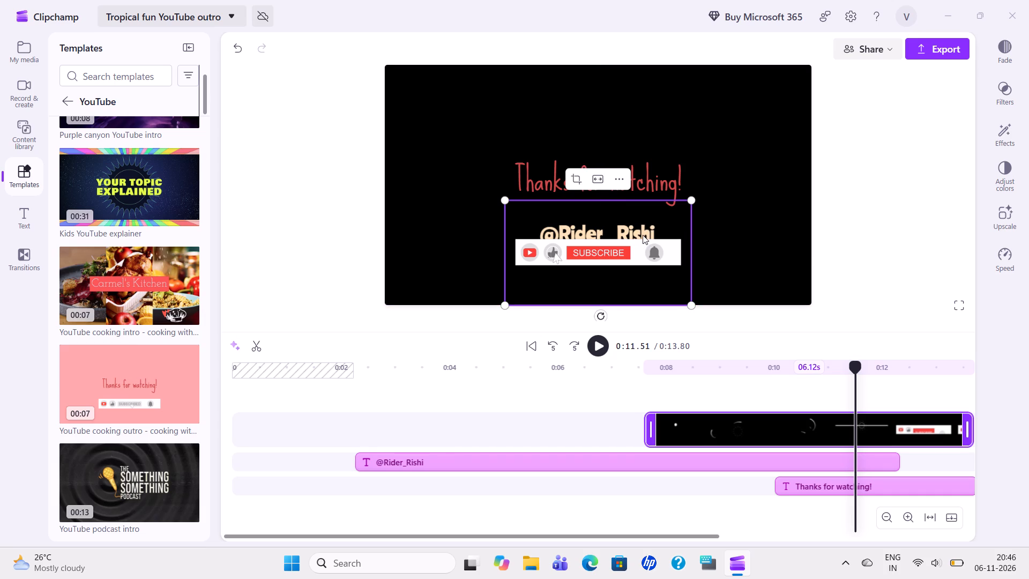
pyautogui.moveTo(894, 466); pyautogui.dragTo(700, 470)
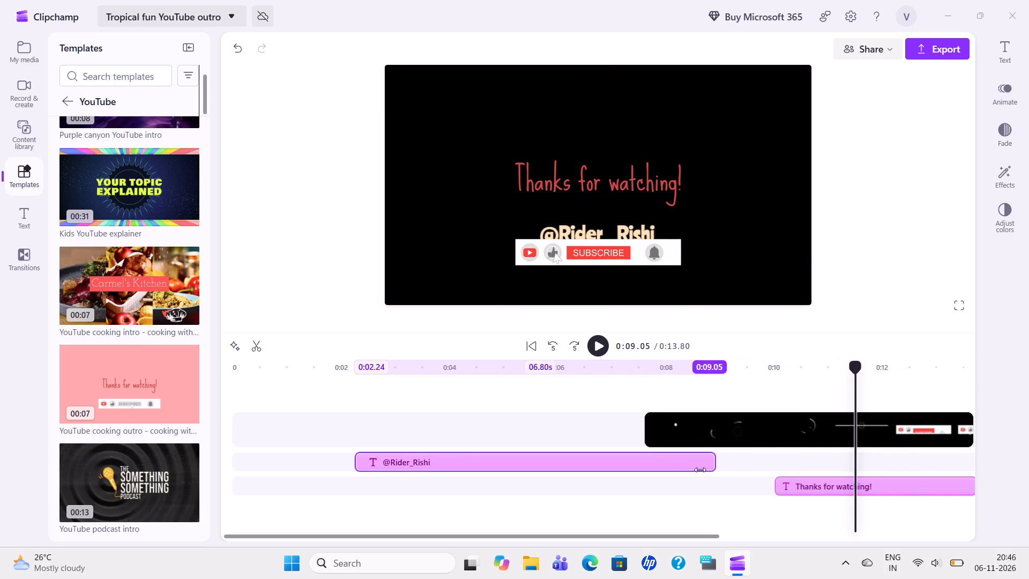
pyautogui.moveTo(700, 470); pyautogui.dragTo(658, 465)
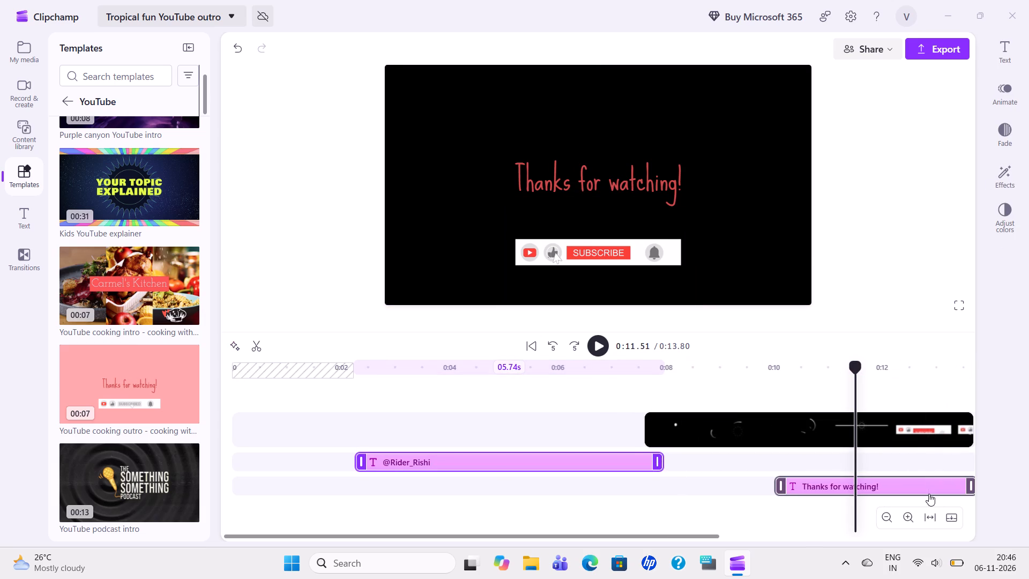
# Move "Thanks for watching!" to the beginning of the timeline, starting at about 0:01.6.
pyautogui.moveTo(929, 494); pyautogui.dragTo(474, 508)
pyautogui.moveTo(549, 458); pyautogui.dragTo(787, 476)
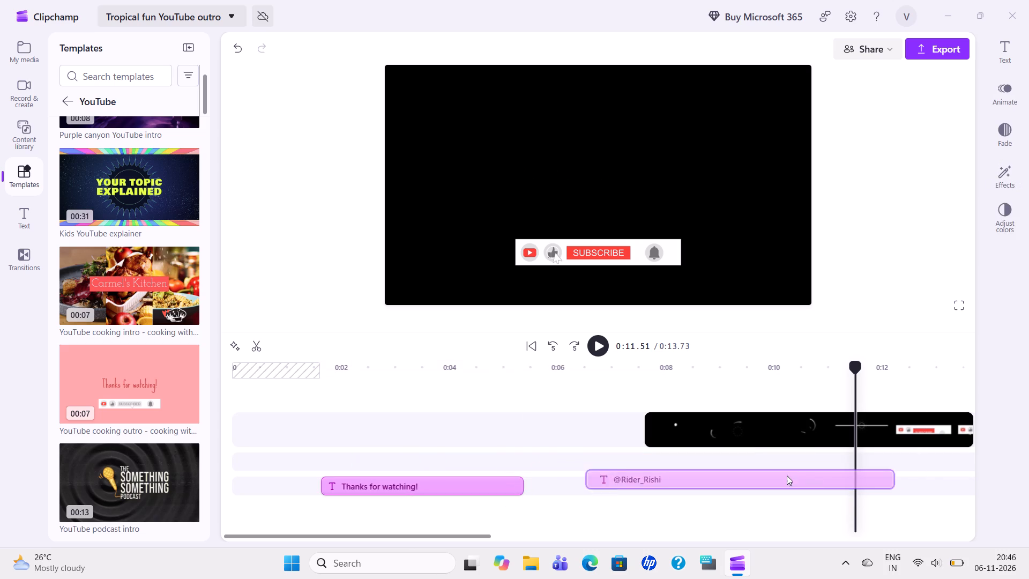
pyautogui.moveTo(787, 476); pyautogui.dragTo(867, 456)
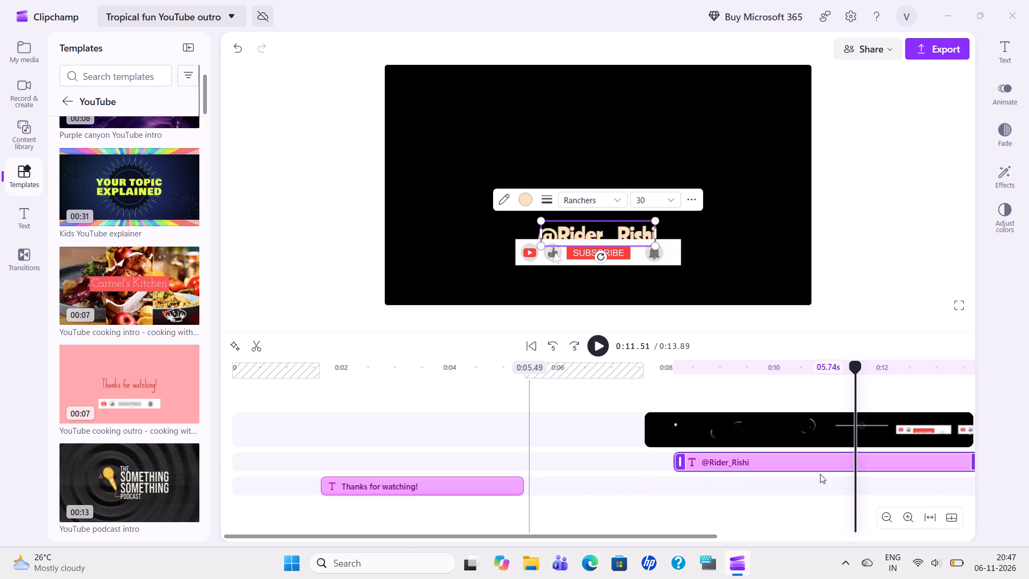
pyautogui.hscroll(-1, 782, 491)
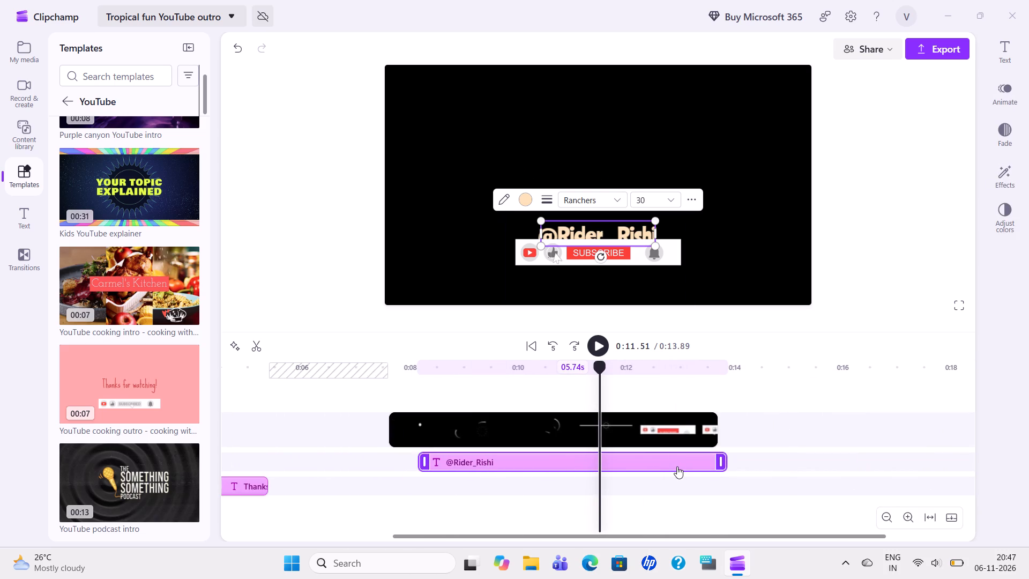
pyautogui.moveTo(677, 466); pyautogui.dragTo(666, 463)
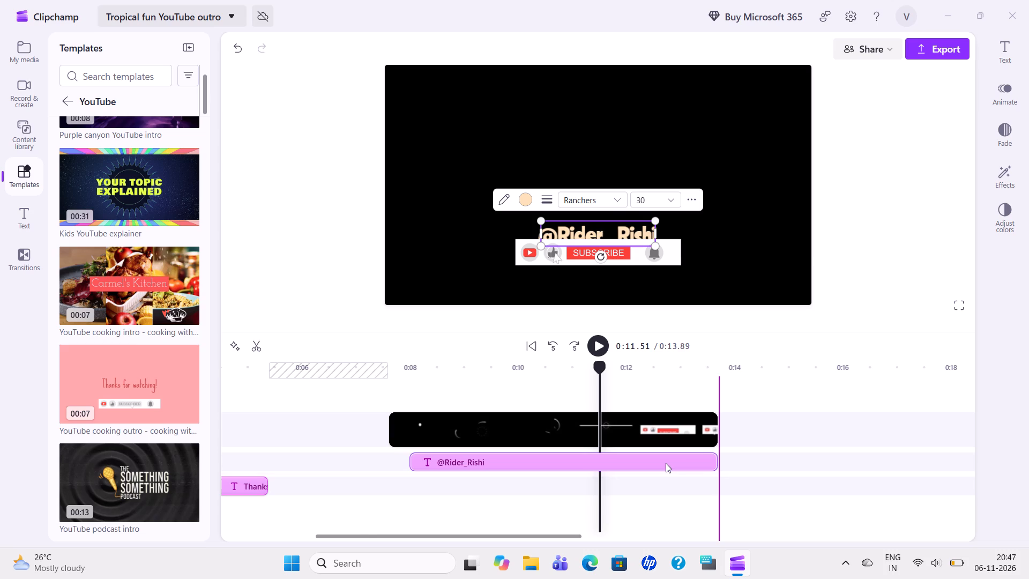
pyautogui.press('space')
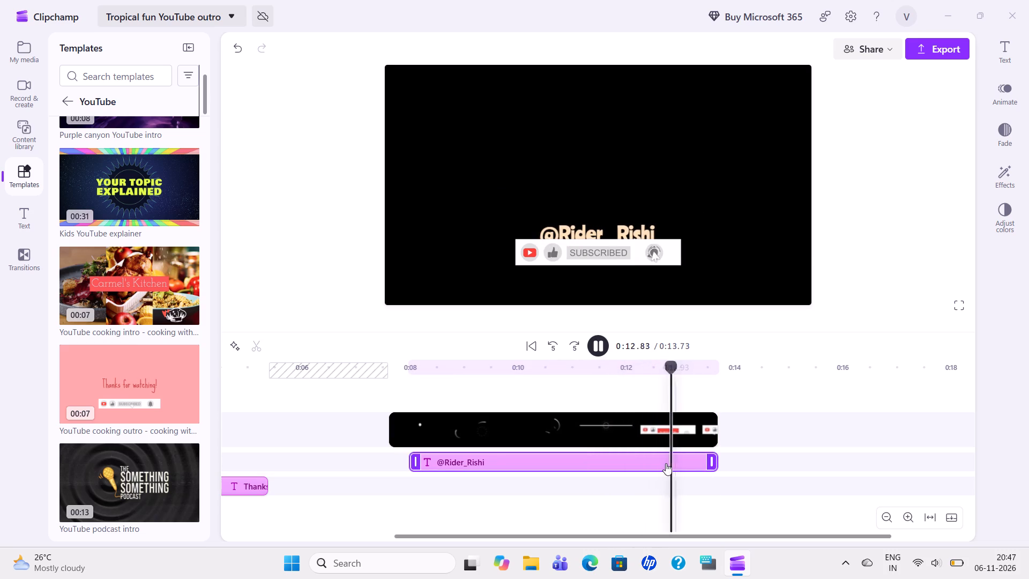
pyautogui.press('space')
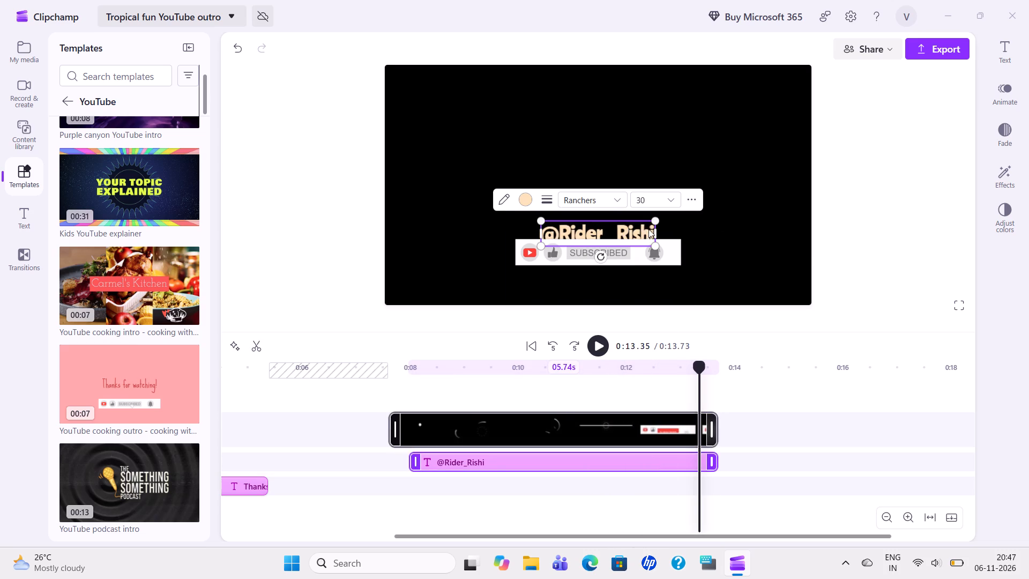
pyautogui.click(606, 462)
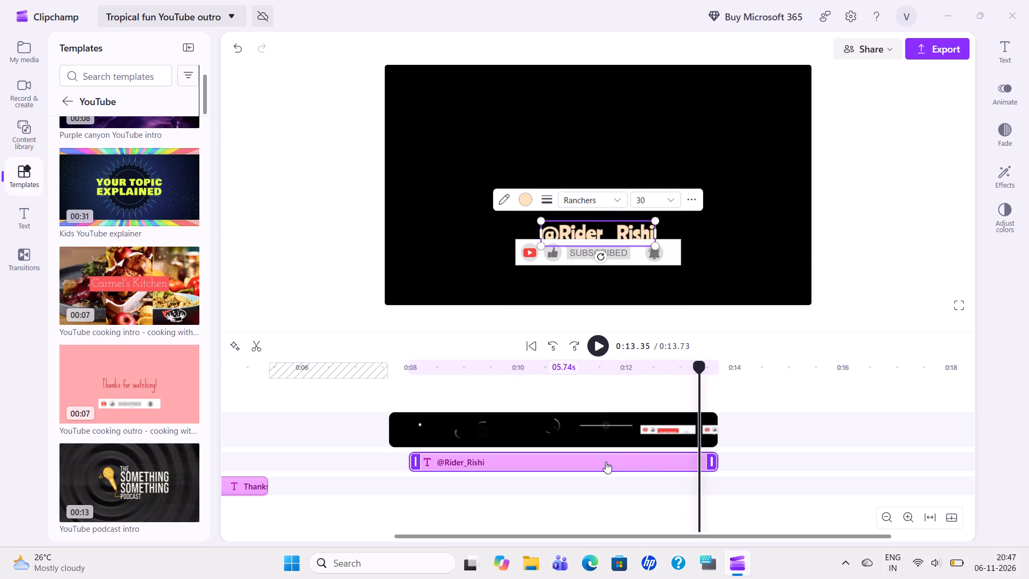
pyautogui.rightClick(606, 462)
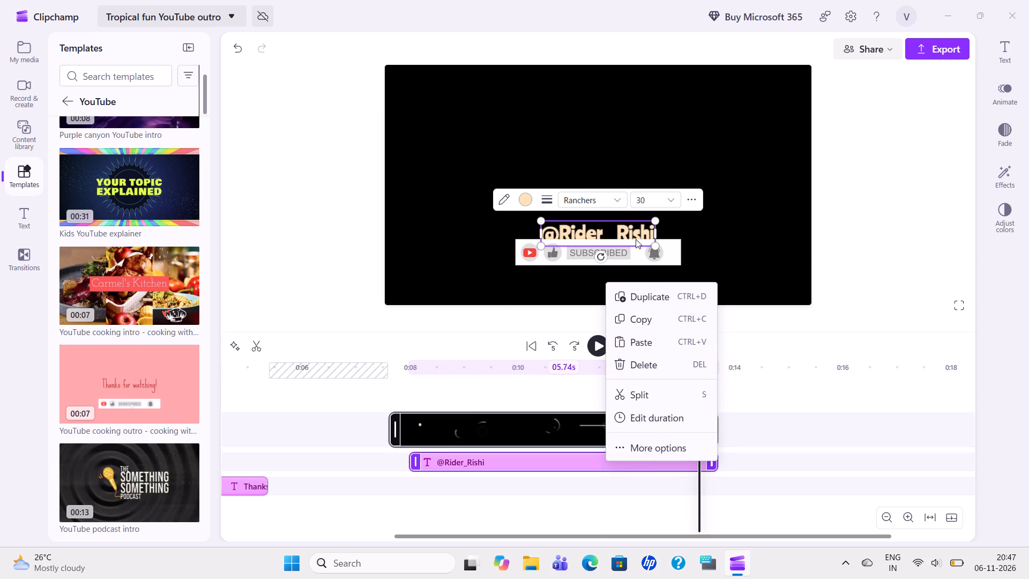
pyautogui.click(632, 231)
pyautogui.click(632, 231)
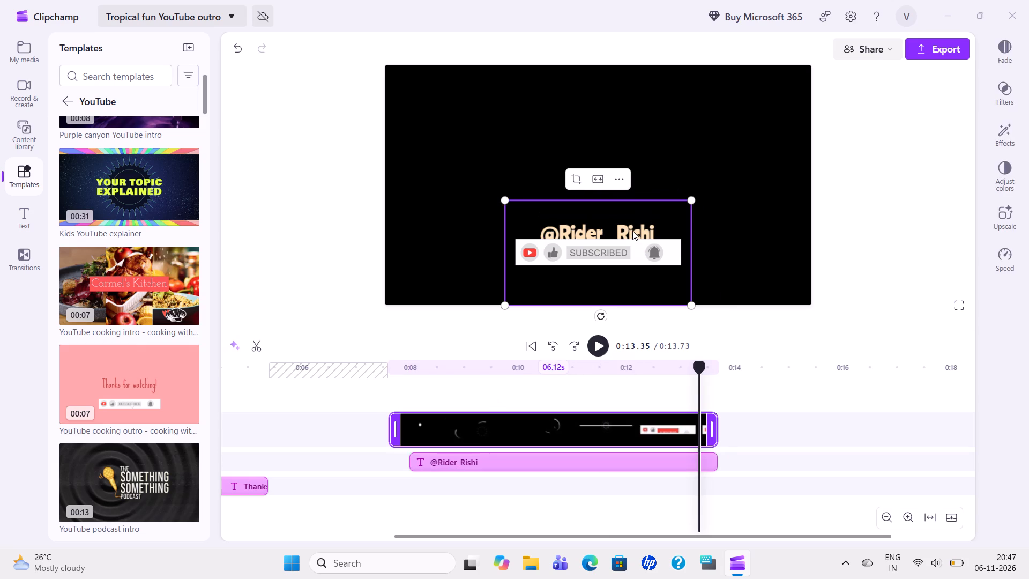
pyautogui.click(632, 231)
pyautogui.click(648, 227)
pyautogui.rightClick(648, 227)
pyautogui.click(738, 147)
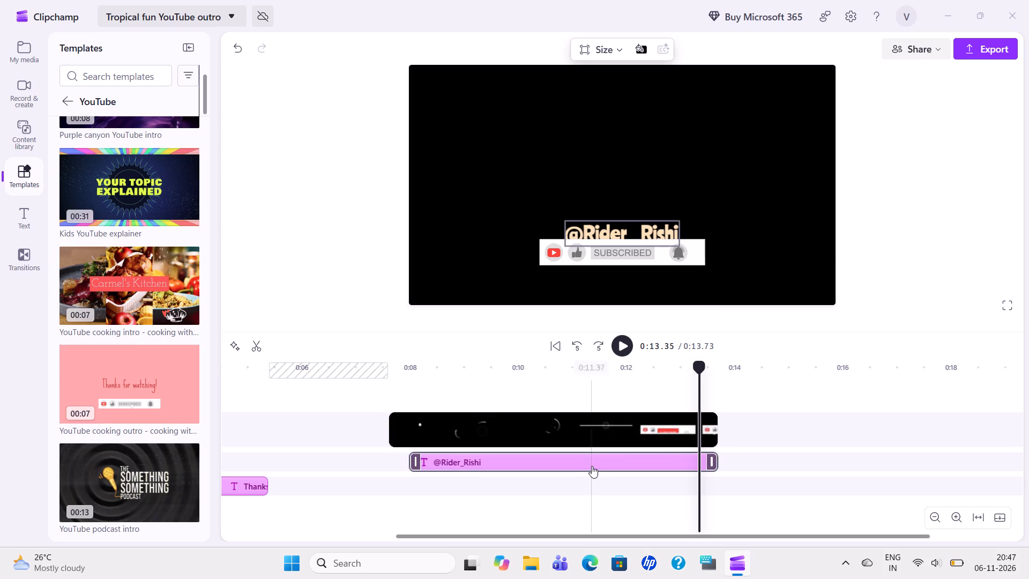
pyautogui.moveTo(591, 467); pyautogui.dragTo(382, 457)
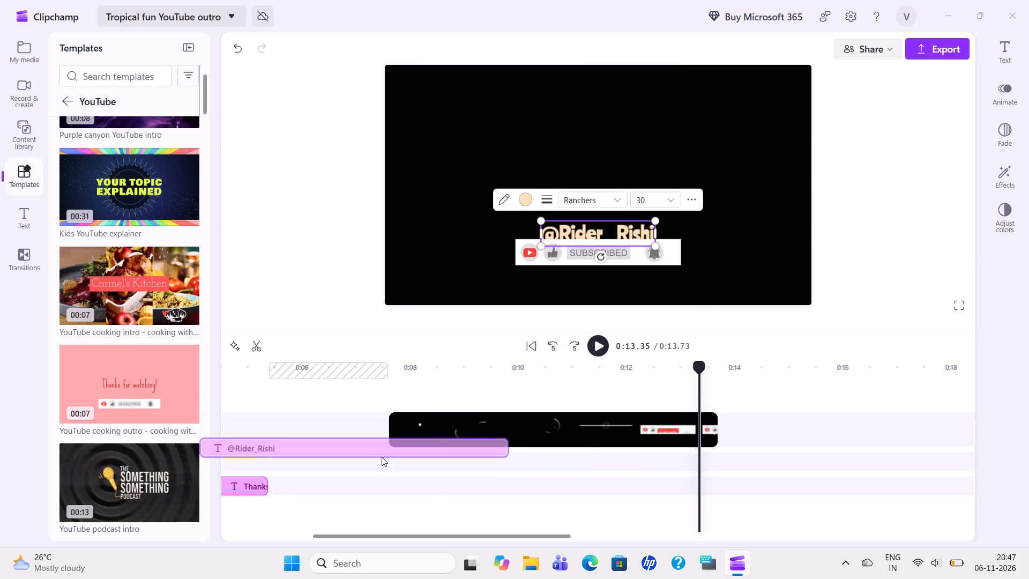
pyautogui.moveTo(382, 457); pyautogui.dragTo(382, 461)
pyautogui.click(377, 462)
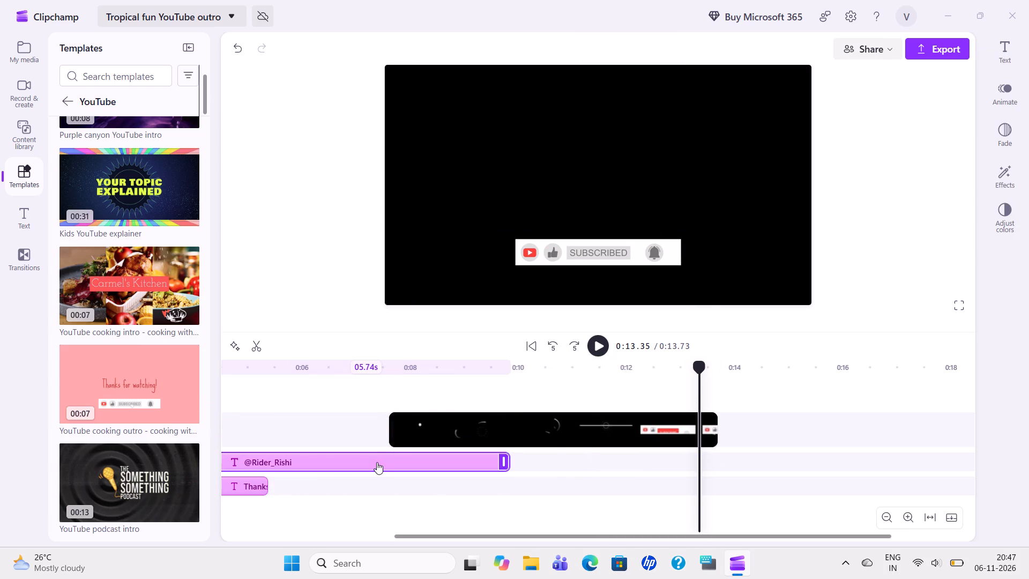
pyautogui.hscroll(4, 377, 462)
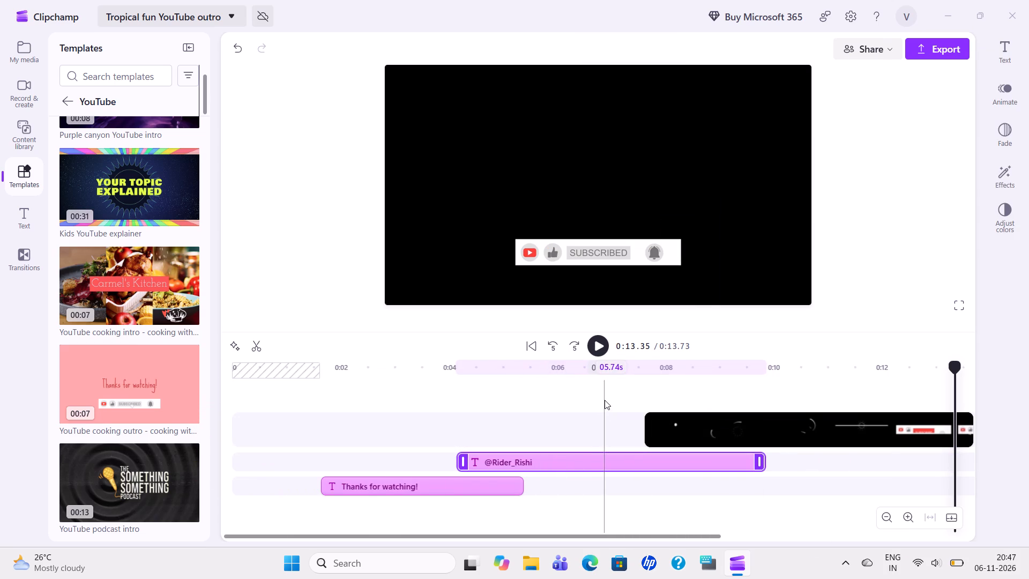
pyautogui.click(605, 400)
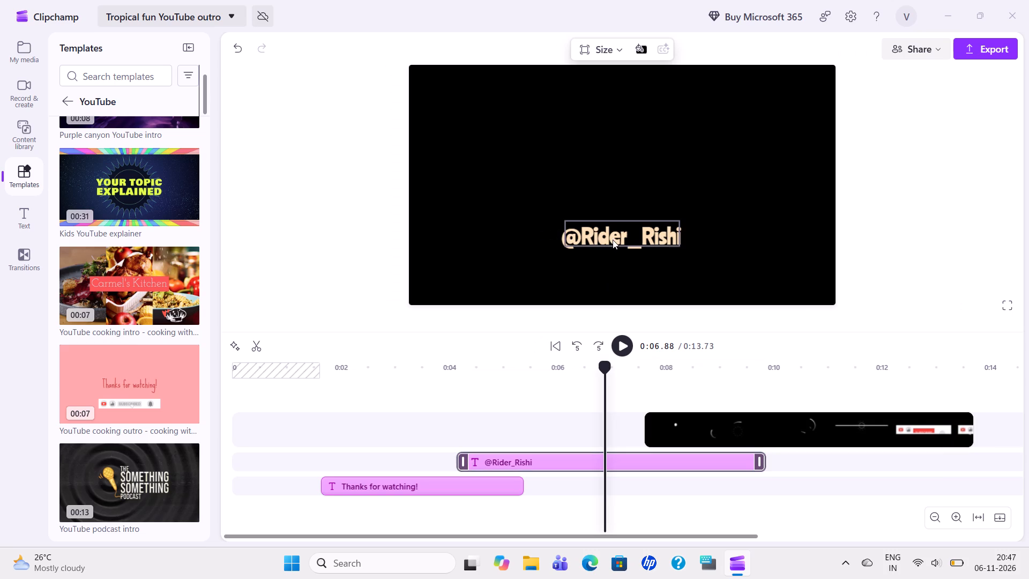
pyautogui.moveTo(613, 240); pyautogui.dragTo(647, 227)
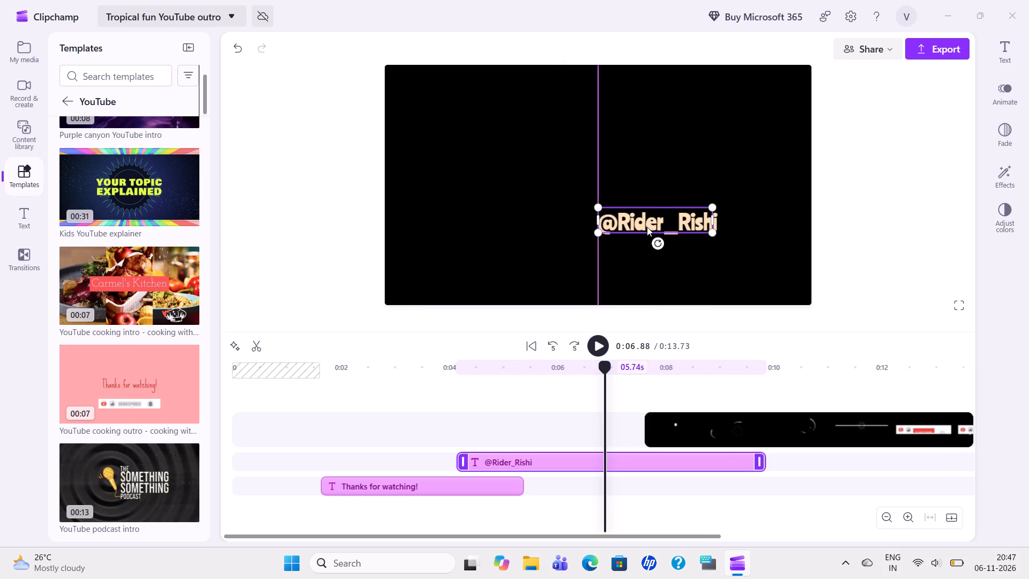
pyautogui.moveTo(647, 227); pyautogui.dragTo(616, 244)
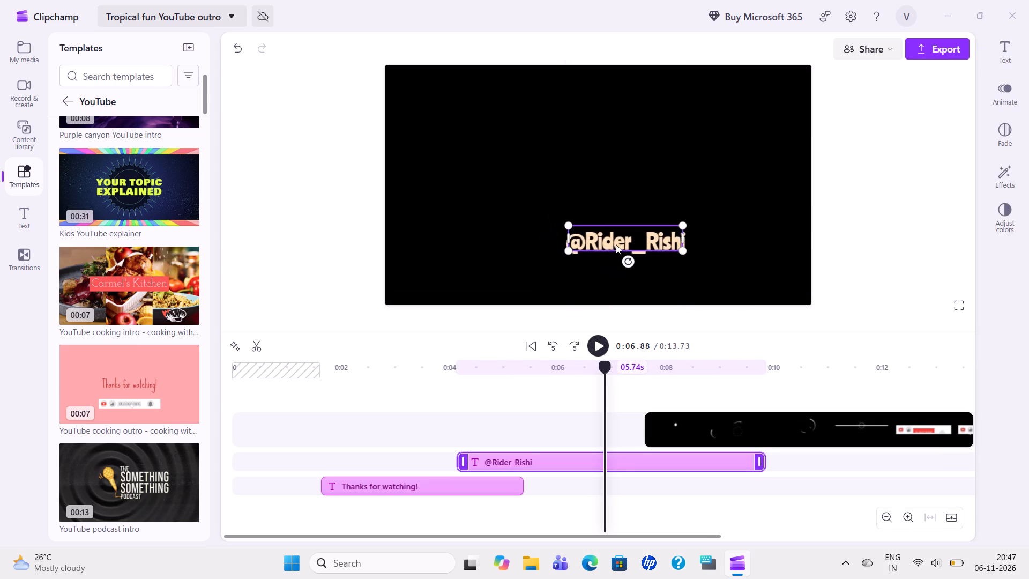
pyautogui.moveTo(616, 244); pyautogui.dragTo(581, 235)
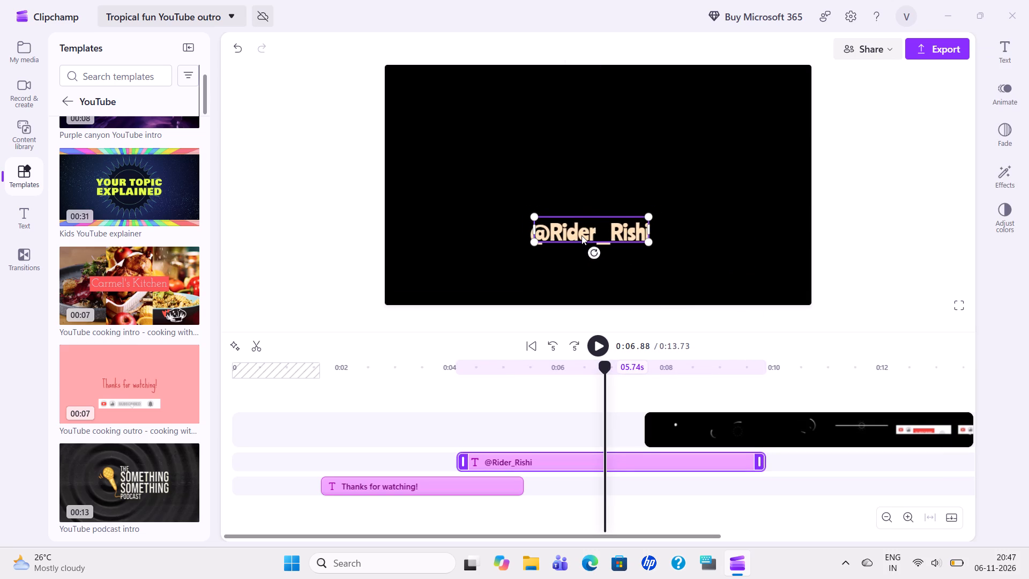
pyautogui.moveTo(581, 235); pyautogui.dragTo(585, 233)
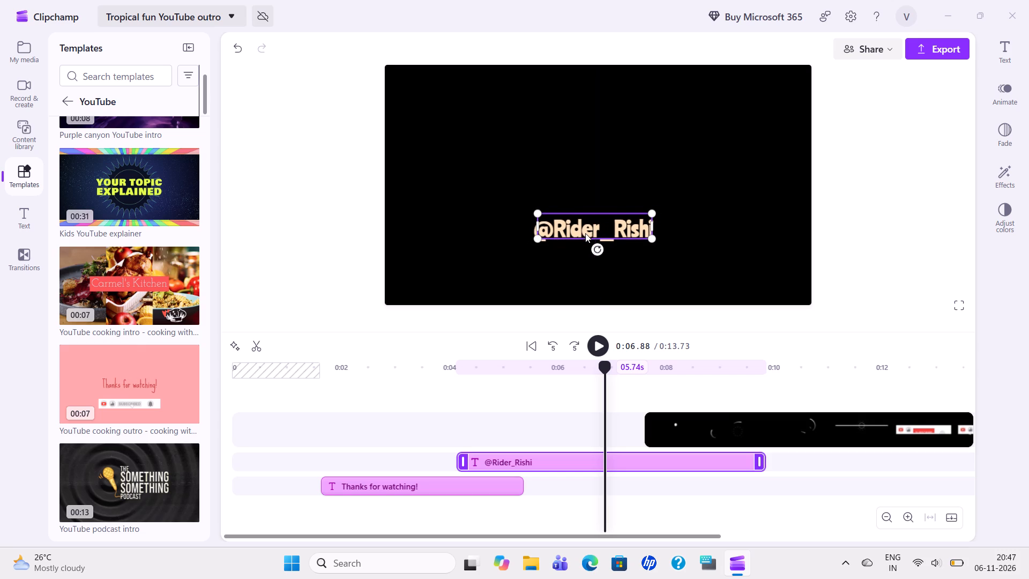
pyautogui.moveTo(585, 233); pyautogui.dragTo(586, 235)
pyautogui.press('space')
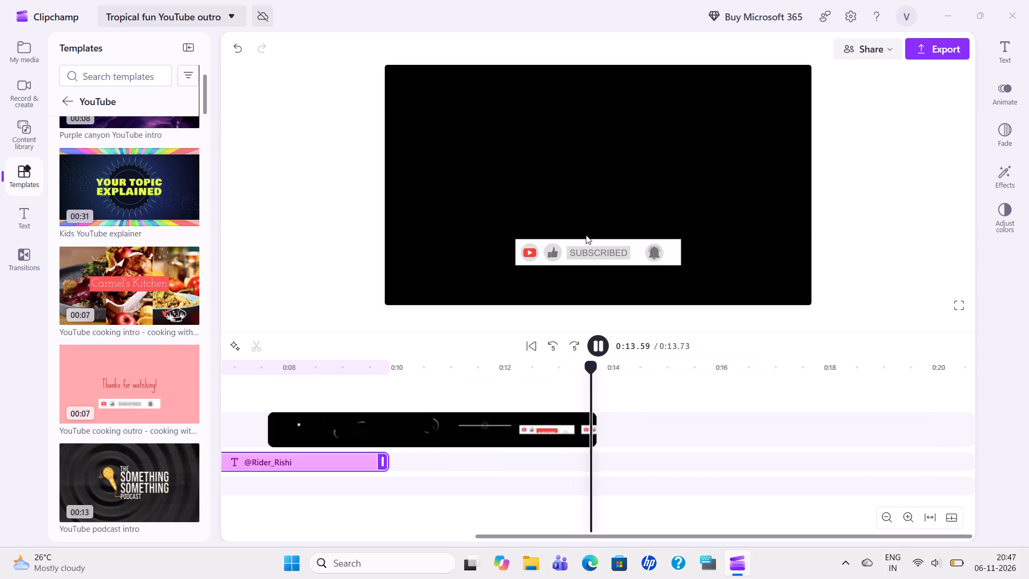
pyautogui.press('space')
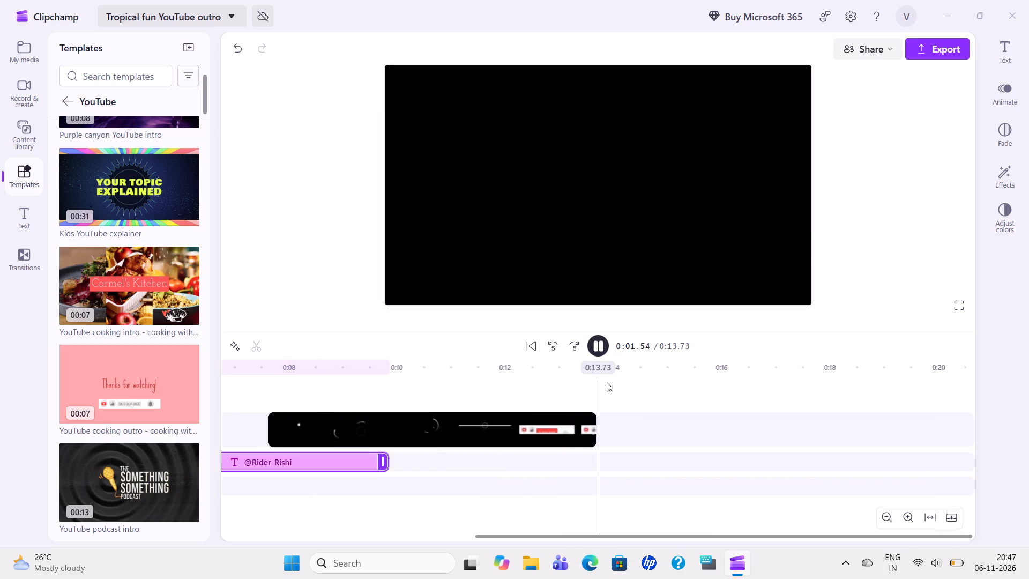
pyautogui.hscroll(3, 607, 382)
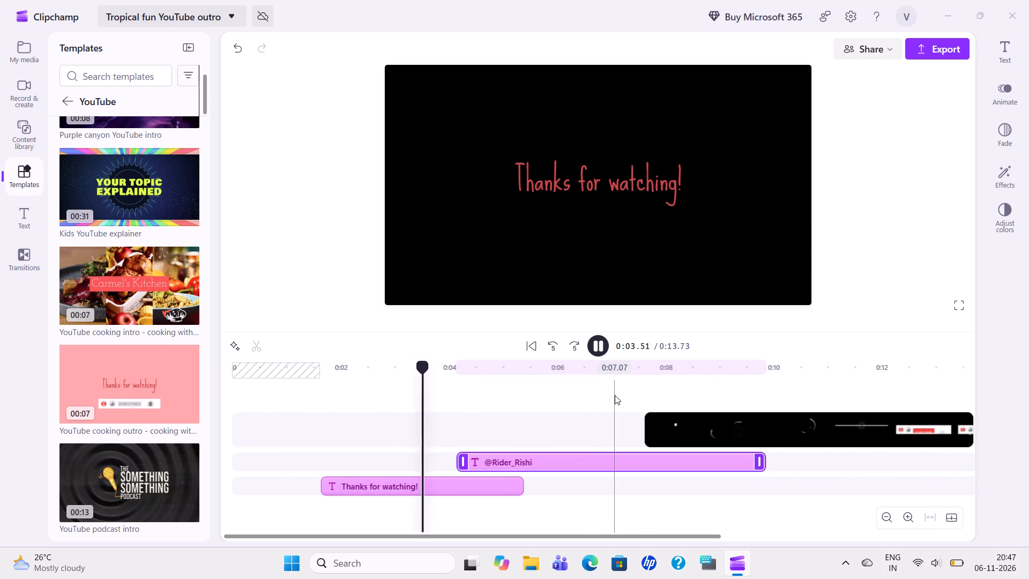
pyautogui.press('space')
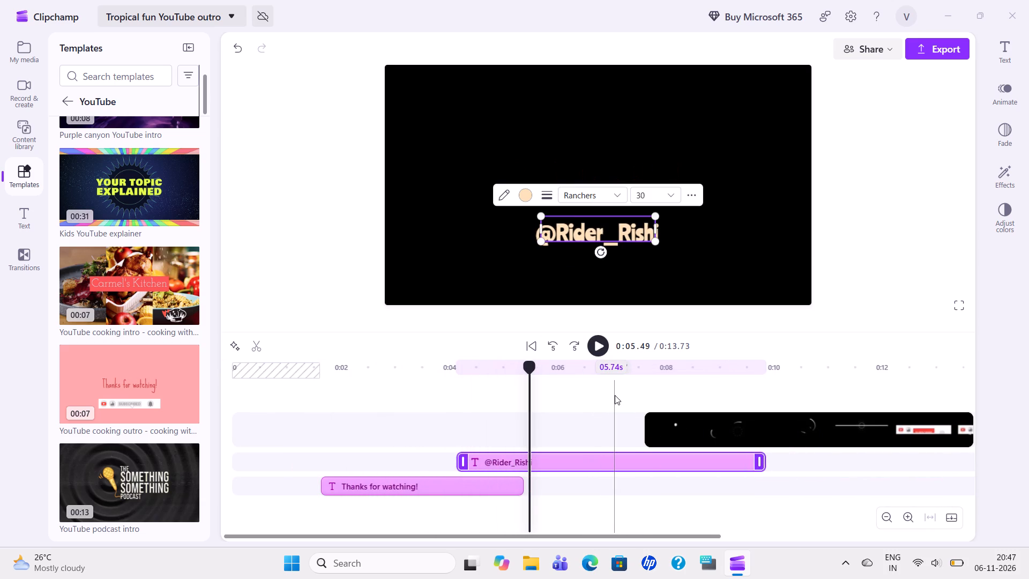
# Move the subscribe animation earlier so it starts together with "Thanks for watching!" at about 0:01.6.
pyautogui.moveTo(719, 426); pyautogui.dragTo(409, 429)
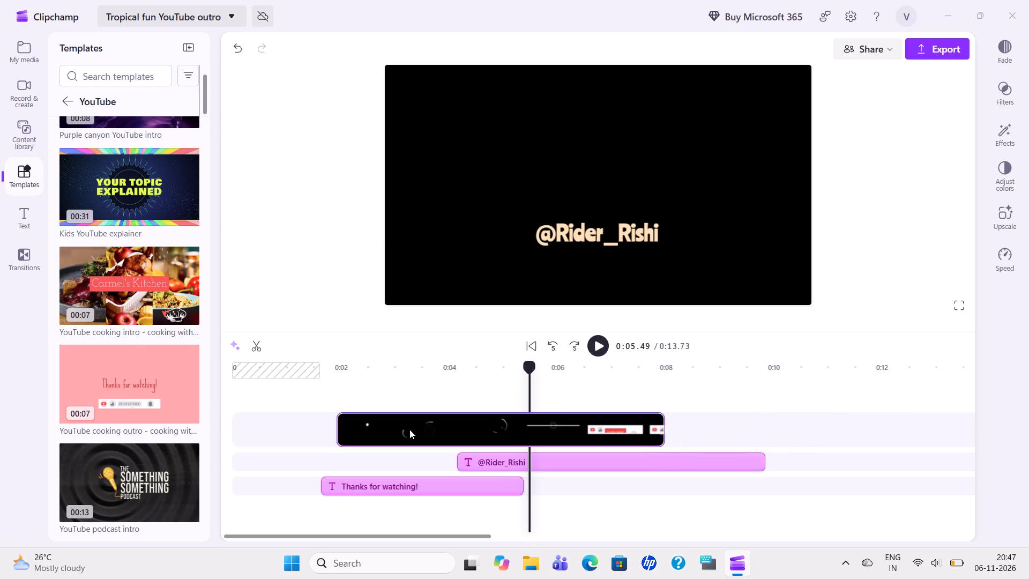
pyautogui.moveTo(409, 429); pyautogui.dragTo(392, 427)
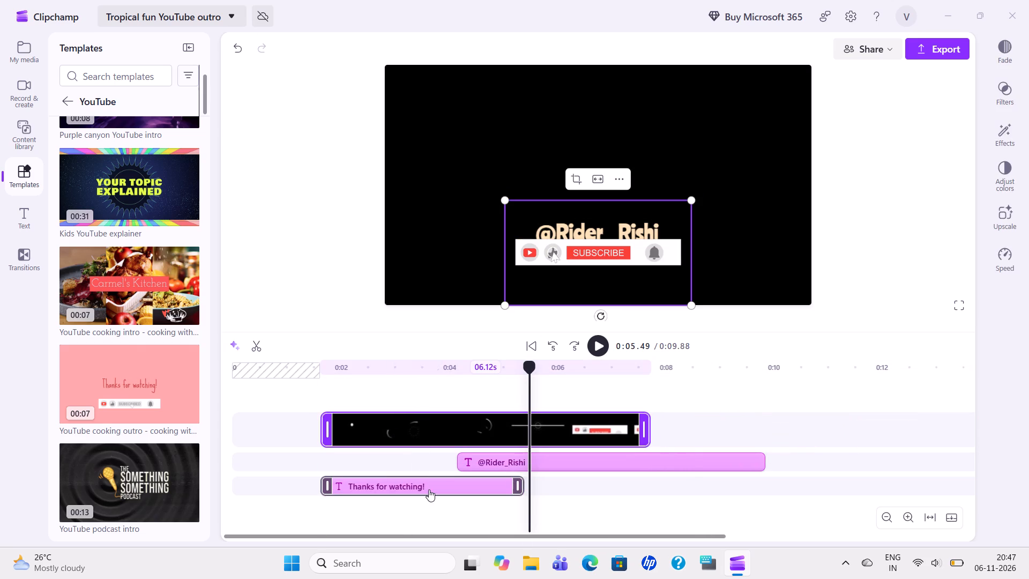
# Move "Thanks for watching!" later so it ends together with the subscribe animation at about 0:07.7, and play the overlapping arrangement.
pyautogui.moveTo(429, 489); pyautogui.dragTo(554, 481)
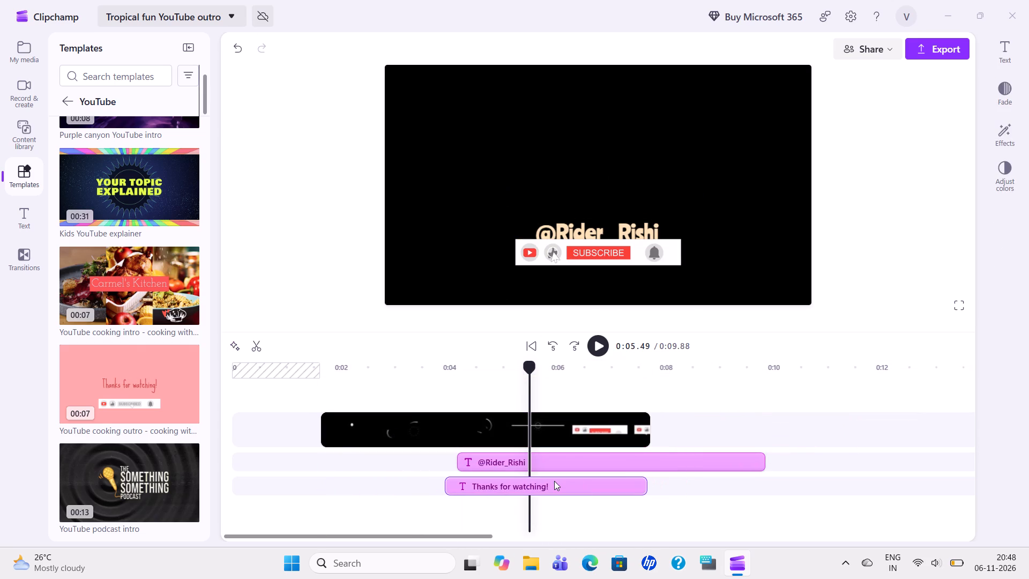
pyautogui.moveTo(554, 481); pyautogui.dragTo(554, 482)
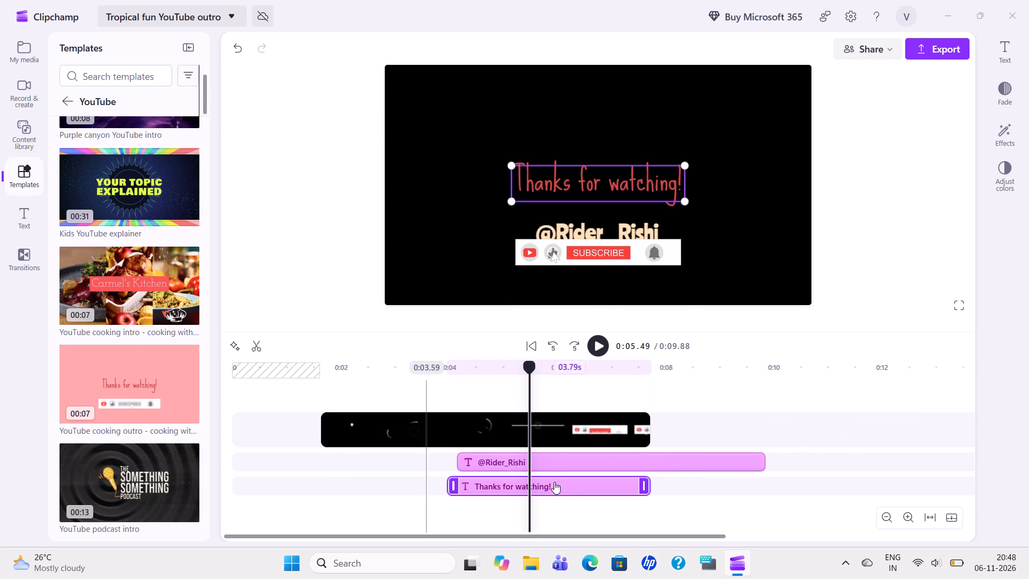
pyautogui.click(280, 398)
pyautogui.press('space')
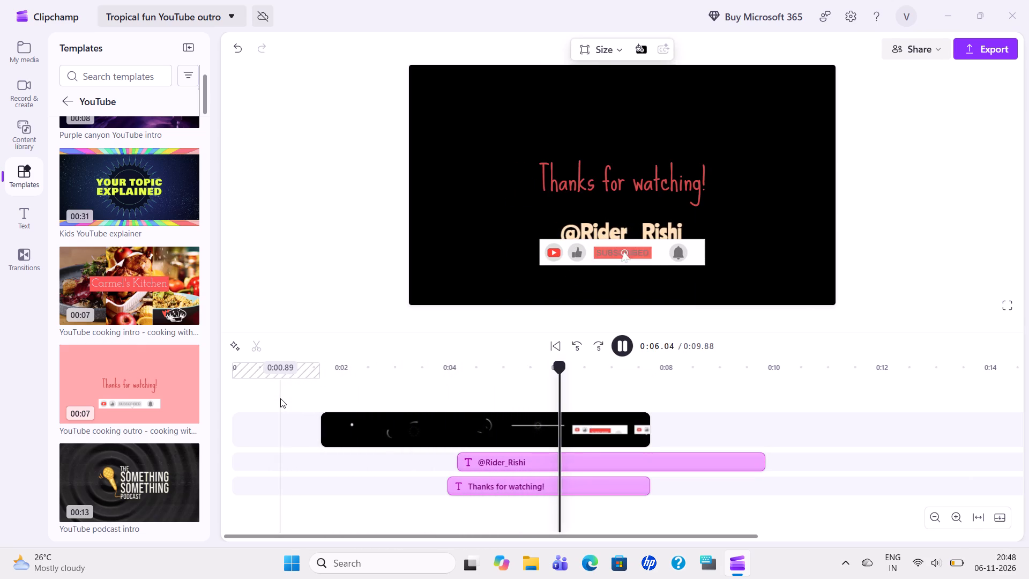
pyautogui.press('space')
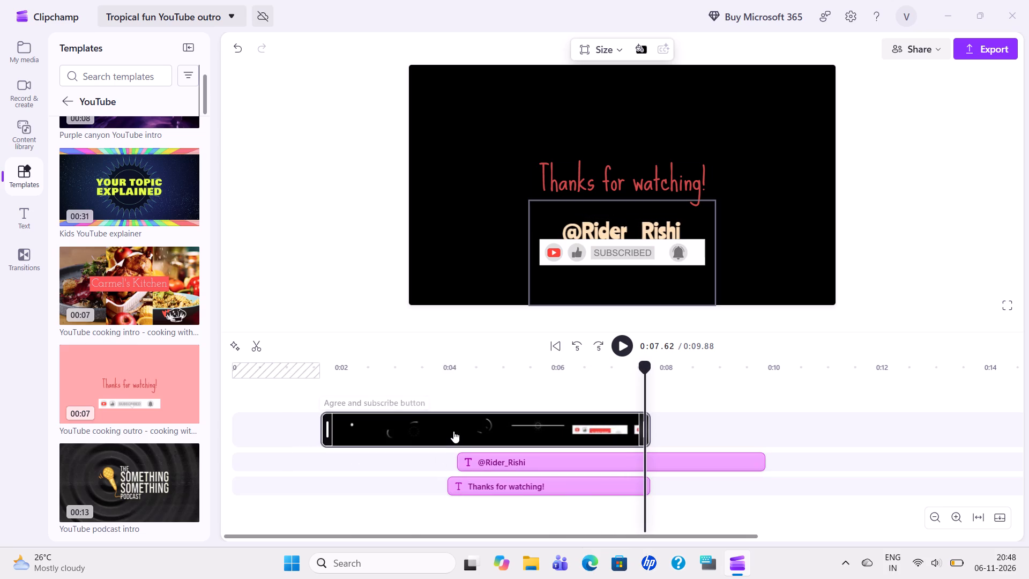
pyautogui.moveTo(453, 431); pyautogui.dragTo(771, 432)
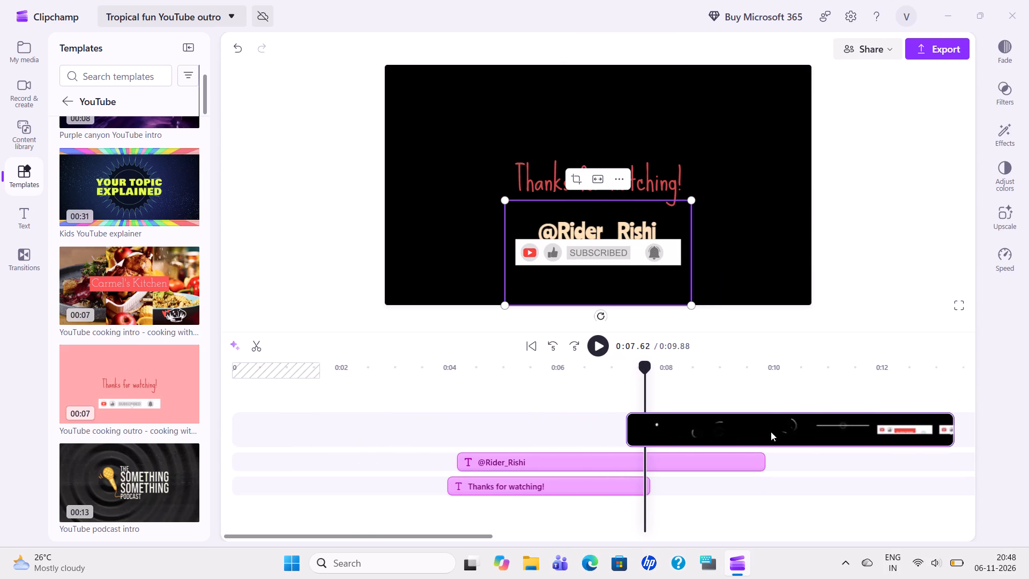
pyautogui.moveTo(771, 432); pyautogui.dragTo(800, 434)
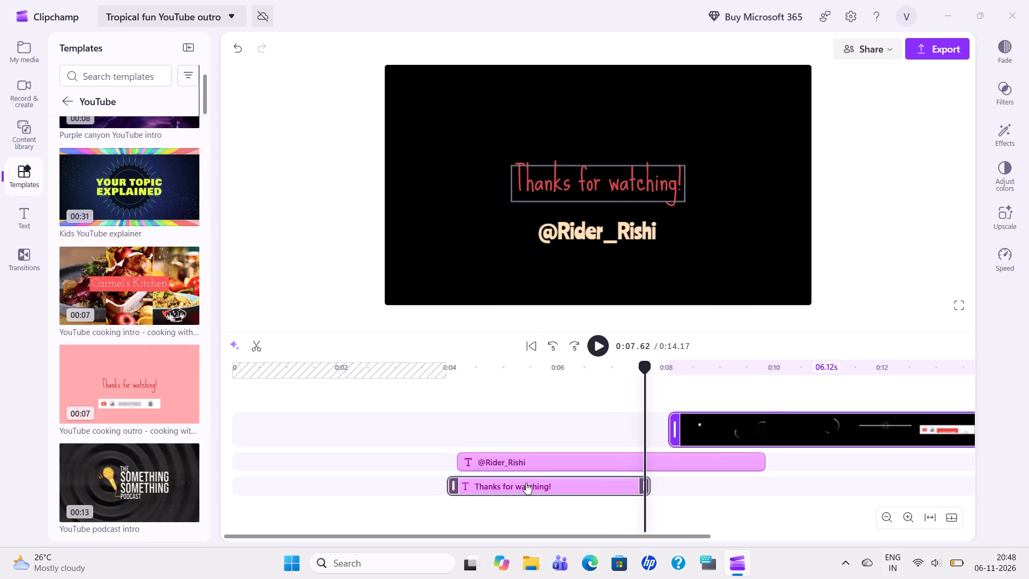
pyautogui.moveTo(525, 482); pyautogui.dragTo(322, 481)
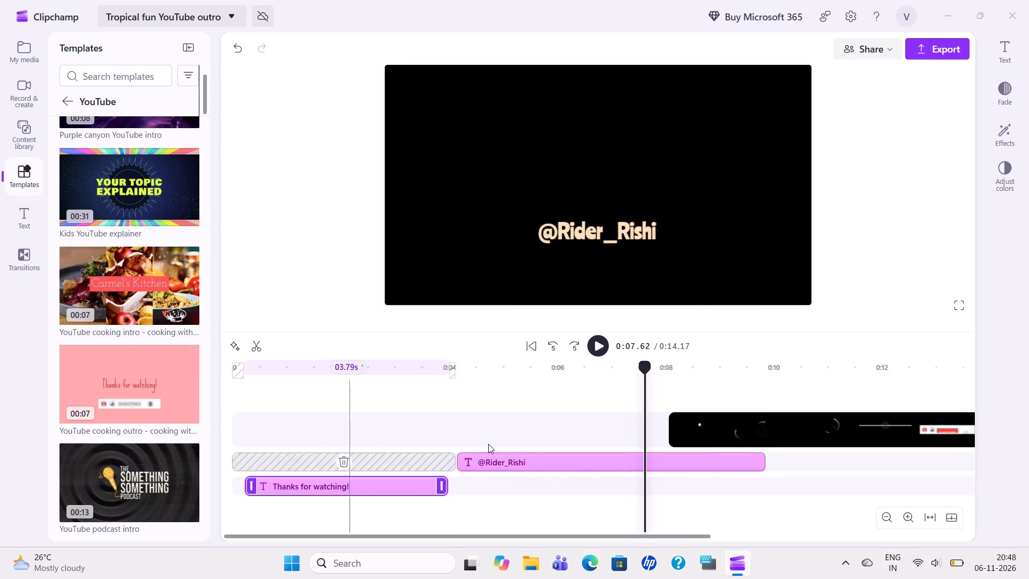
pyautogui.click(561, 455)
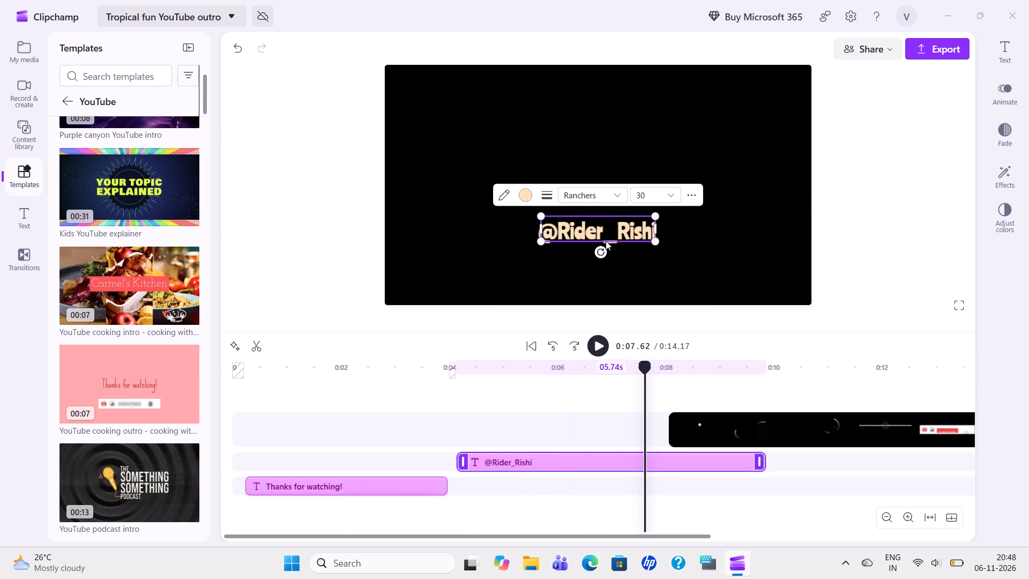
pyautogui.click(593, 231)
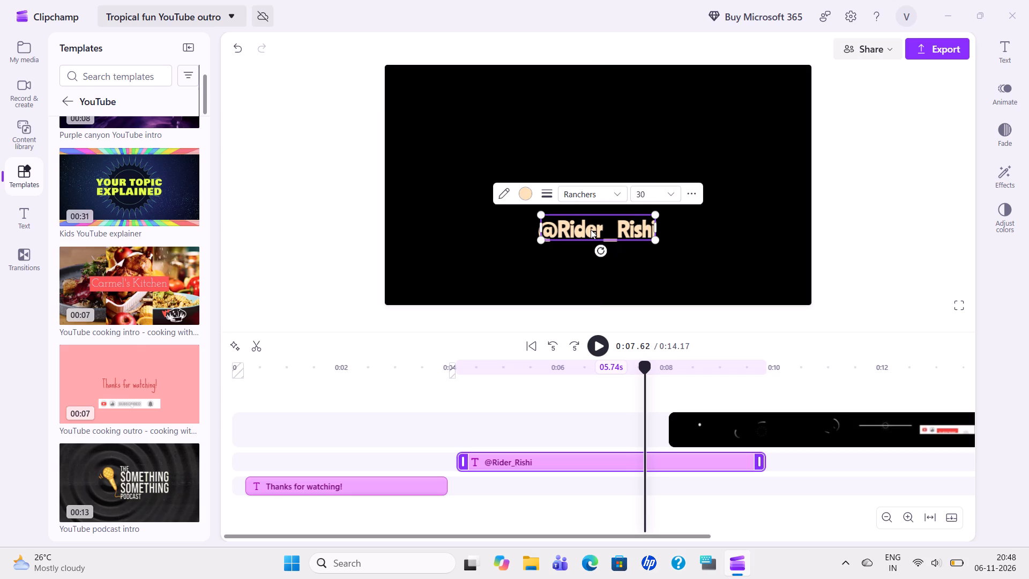
pyautogui.click(583, 273)
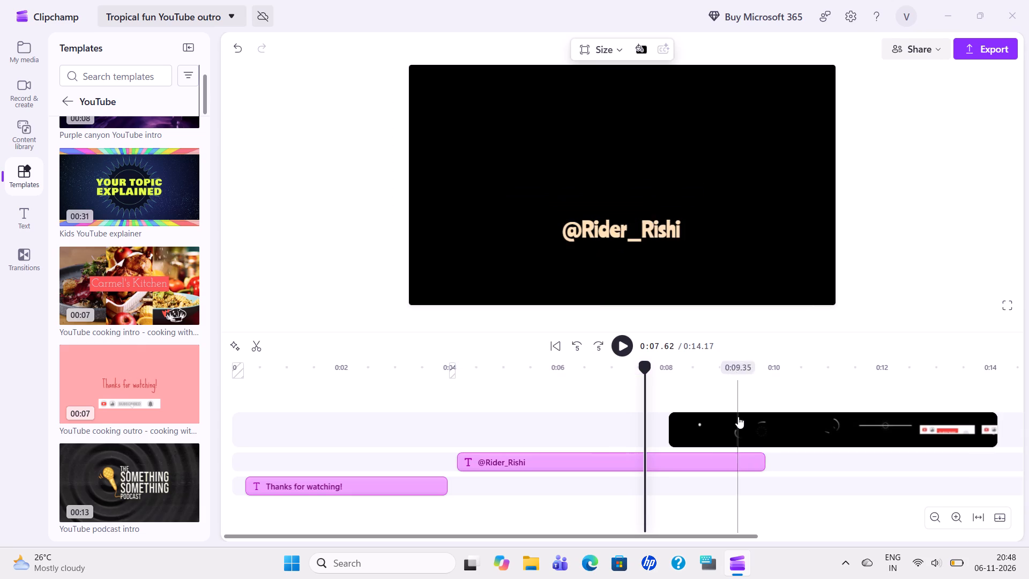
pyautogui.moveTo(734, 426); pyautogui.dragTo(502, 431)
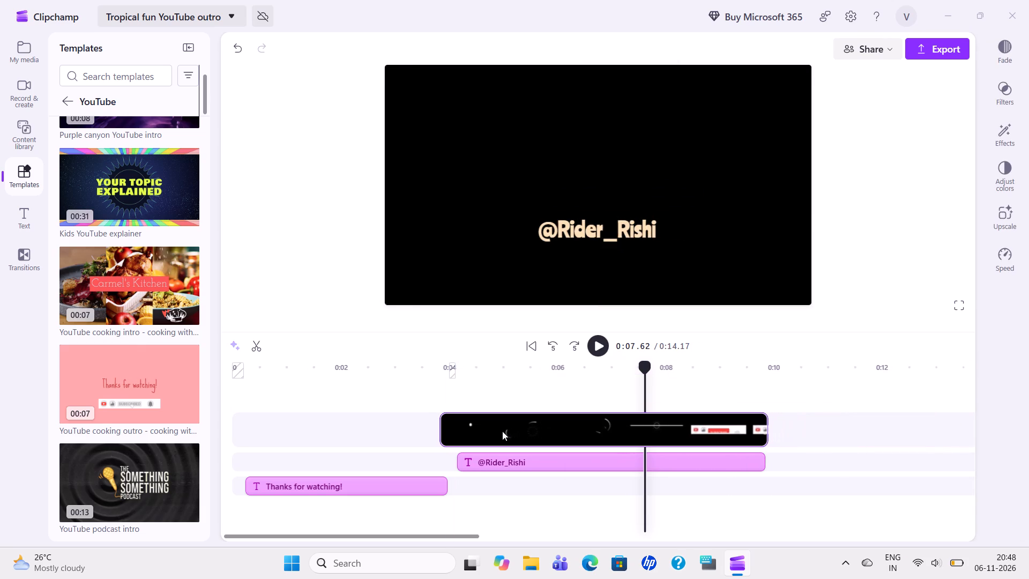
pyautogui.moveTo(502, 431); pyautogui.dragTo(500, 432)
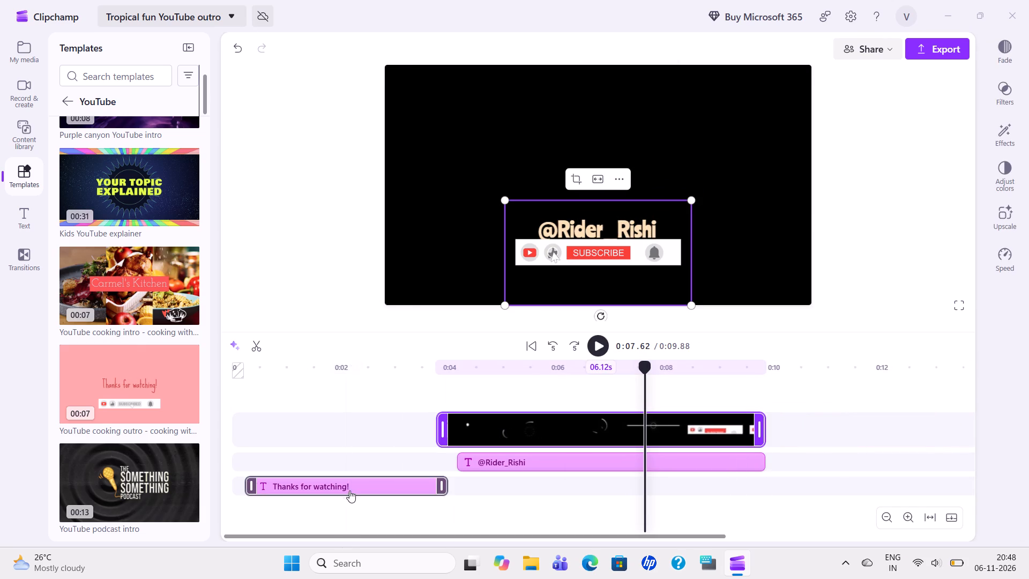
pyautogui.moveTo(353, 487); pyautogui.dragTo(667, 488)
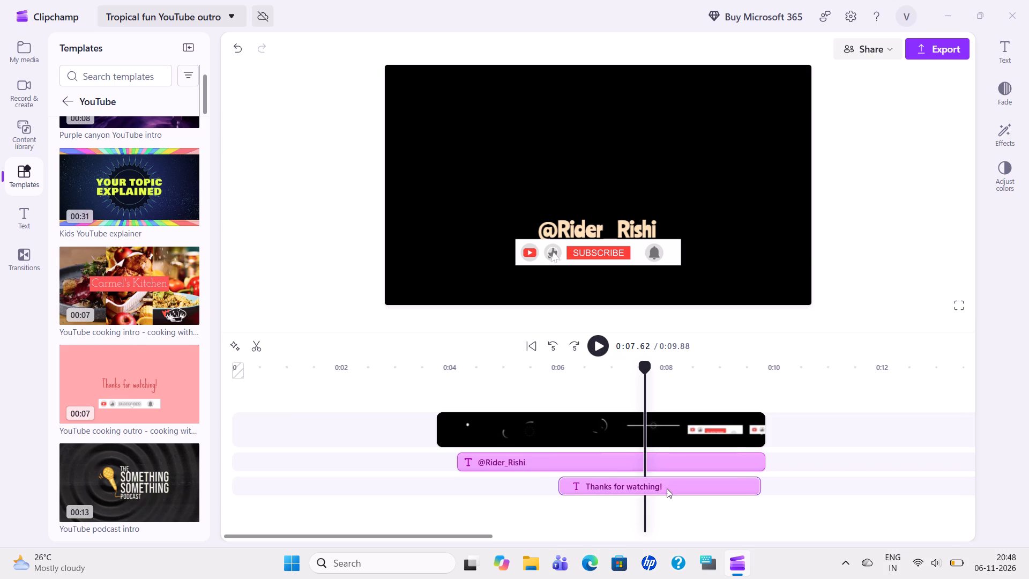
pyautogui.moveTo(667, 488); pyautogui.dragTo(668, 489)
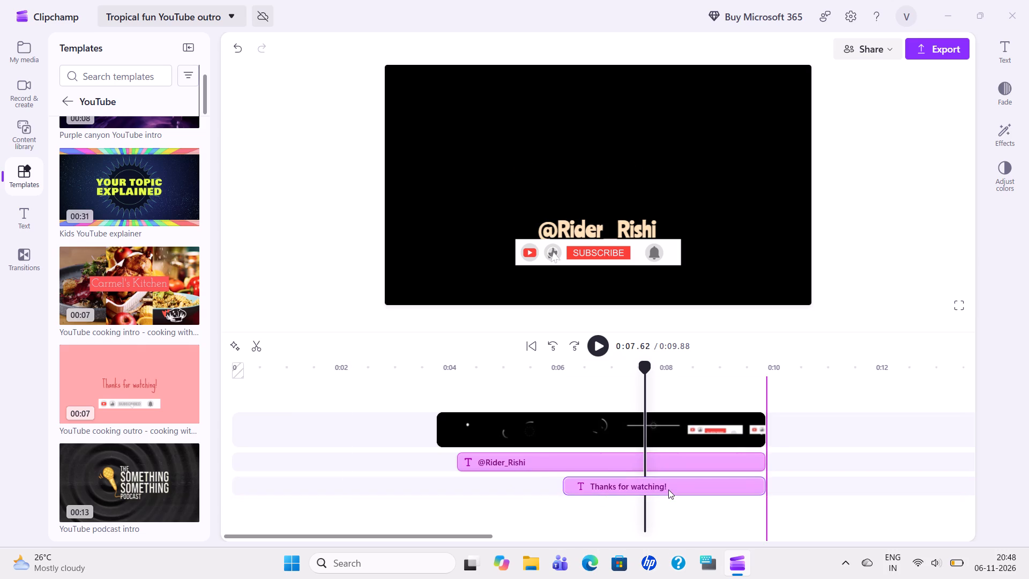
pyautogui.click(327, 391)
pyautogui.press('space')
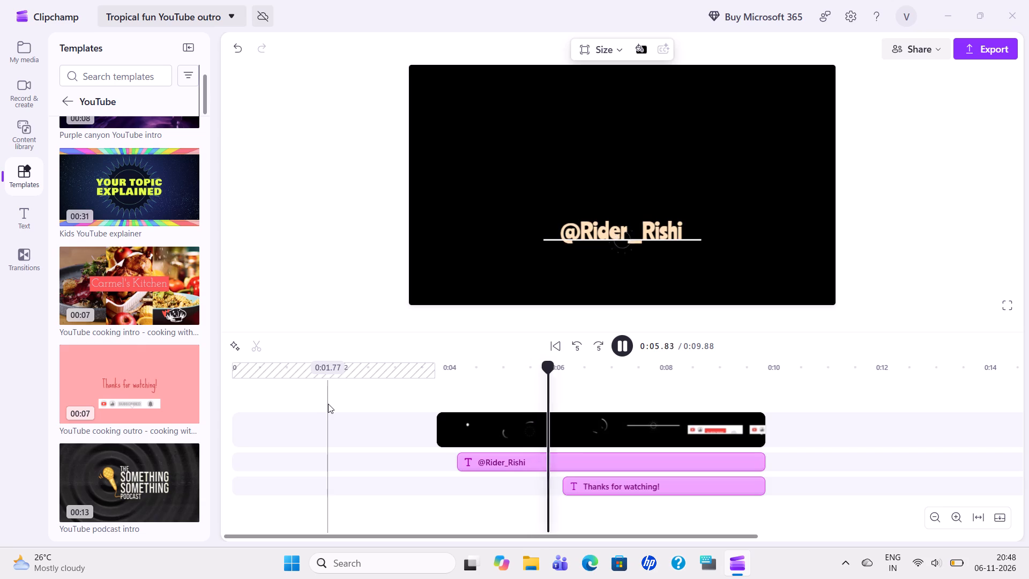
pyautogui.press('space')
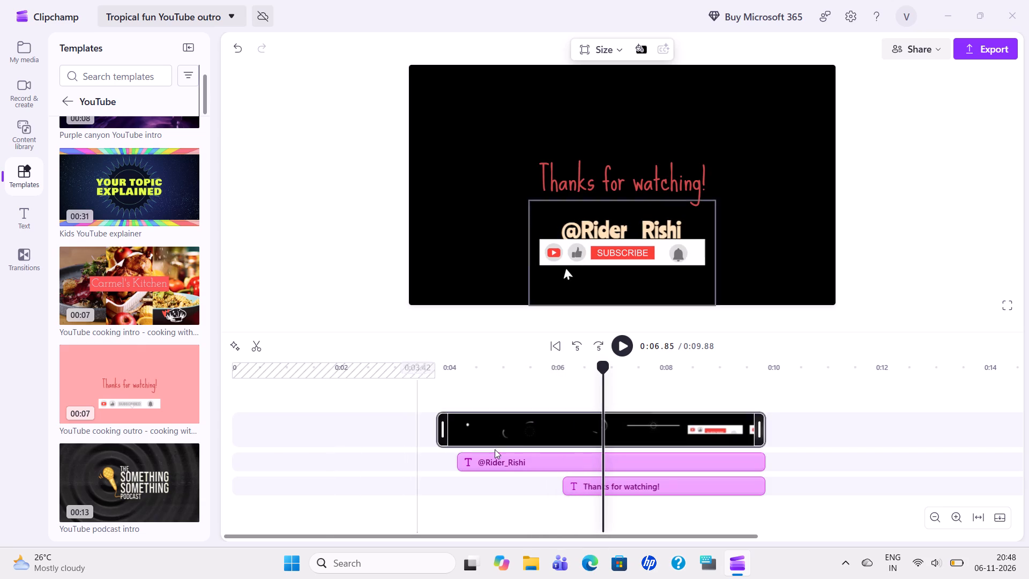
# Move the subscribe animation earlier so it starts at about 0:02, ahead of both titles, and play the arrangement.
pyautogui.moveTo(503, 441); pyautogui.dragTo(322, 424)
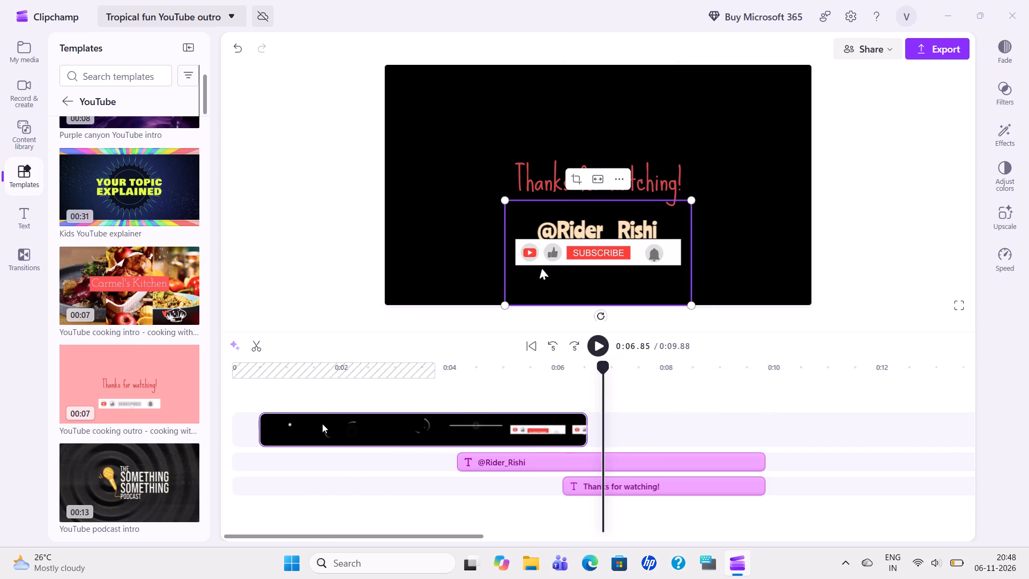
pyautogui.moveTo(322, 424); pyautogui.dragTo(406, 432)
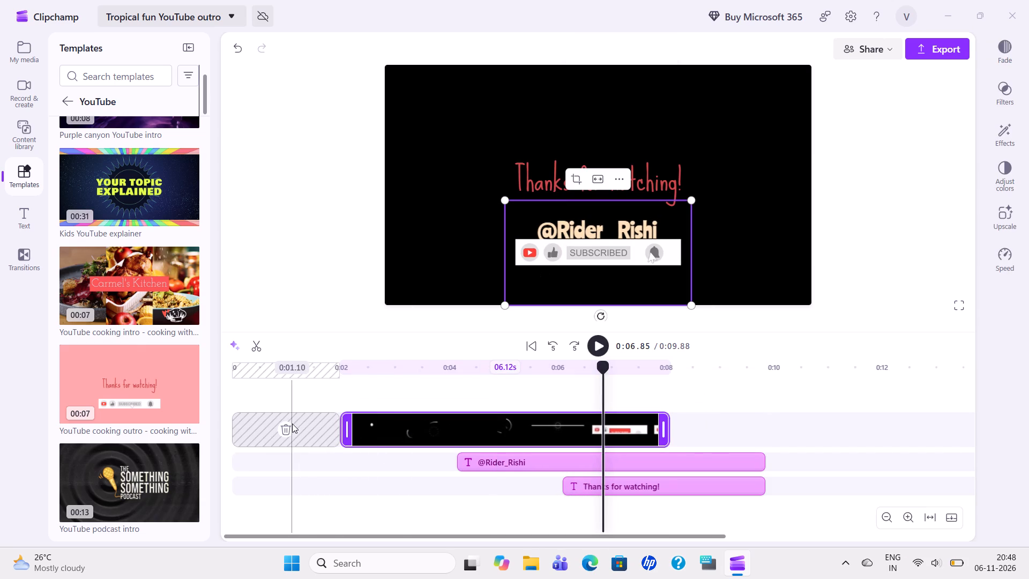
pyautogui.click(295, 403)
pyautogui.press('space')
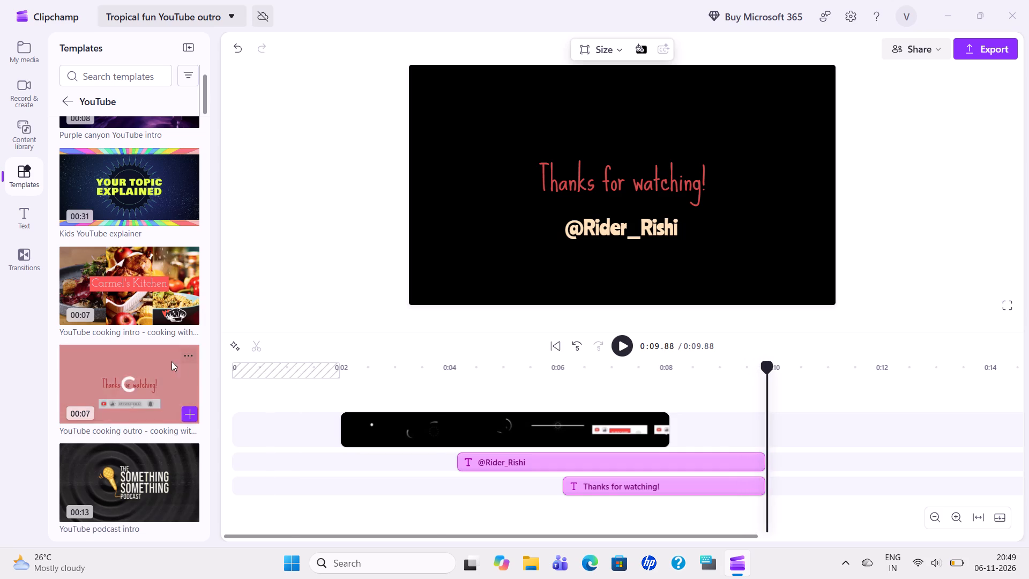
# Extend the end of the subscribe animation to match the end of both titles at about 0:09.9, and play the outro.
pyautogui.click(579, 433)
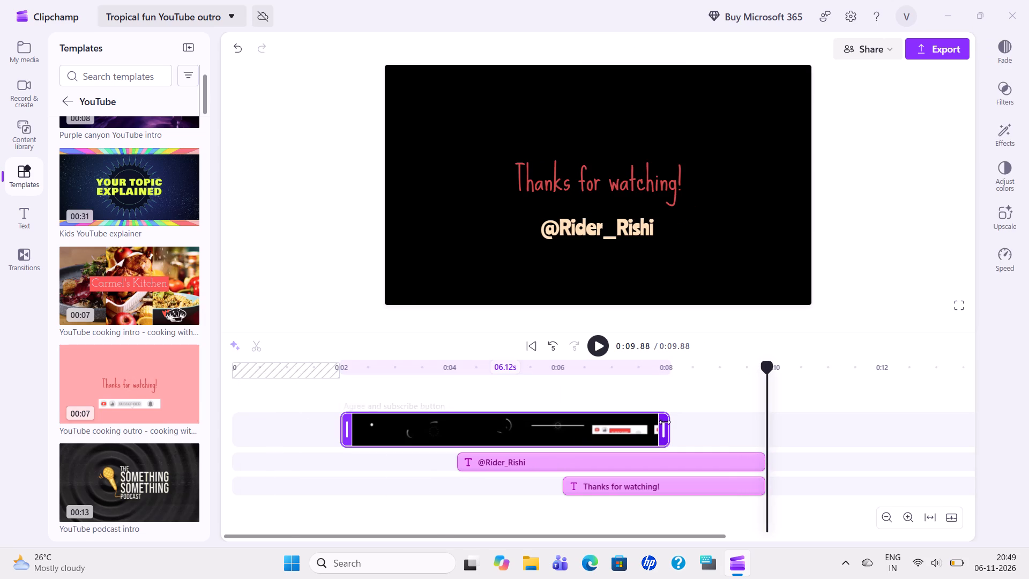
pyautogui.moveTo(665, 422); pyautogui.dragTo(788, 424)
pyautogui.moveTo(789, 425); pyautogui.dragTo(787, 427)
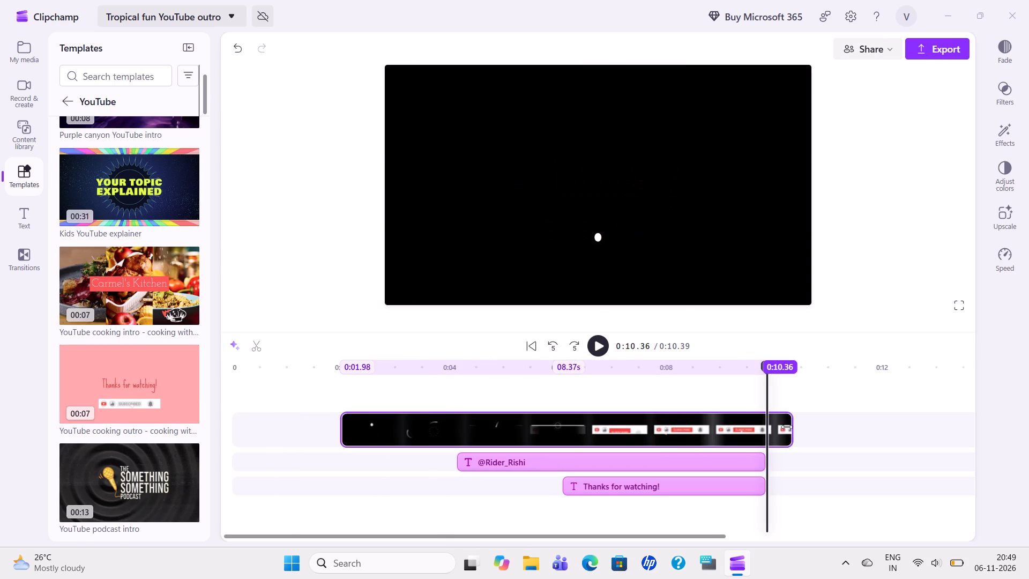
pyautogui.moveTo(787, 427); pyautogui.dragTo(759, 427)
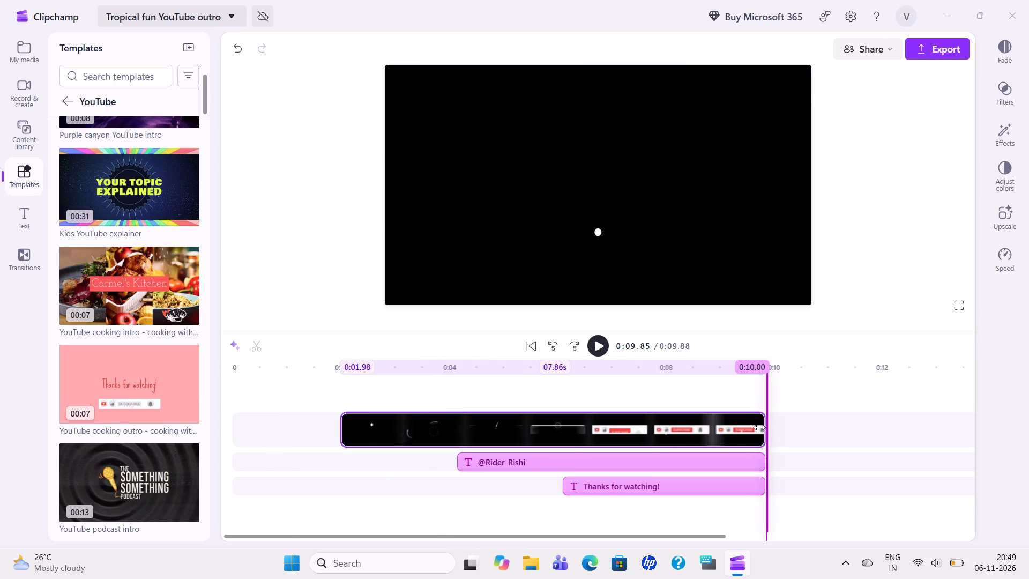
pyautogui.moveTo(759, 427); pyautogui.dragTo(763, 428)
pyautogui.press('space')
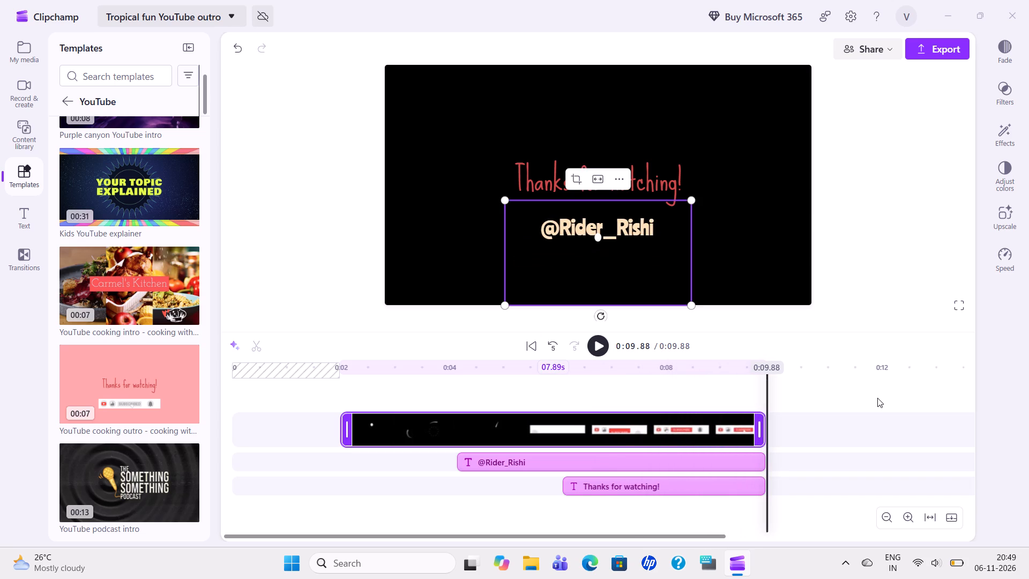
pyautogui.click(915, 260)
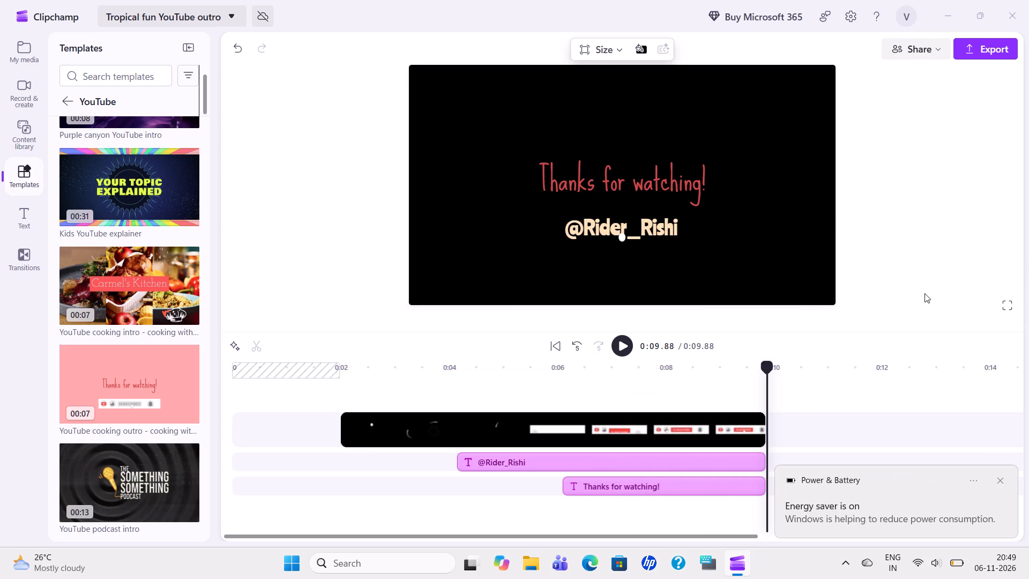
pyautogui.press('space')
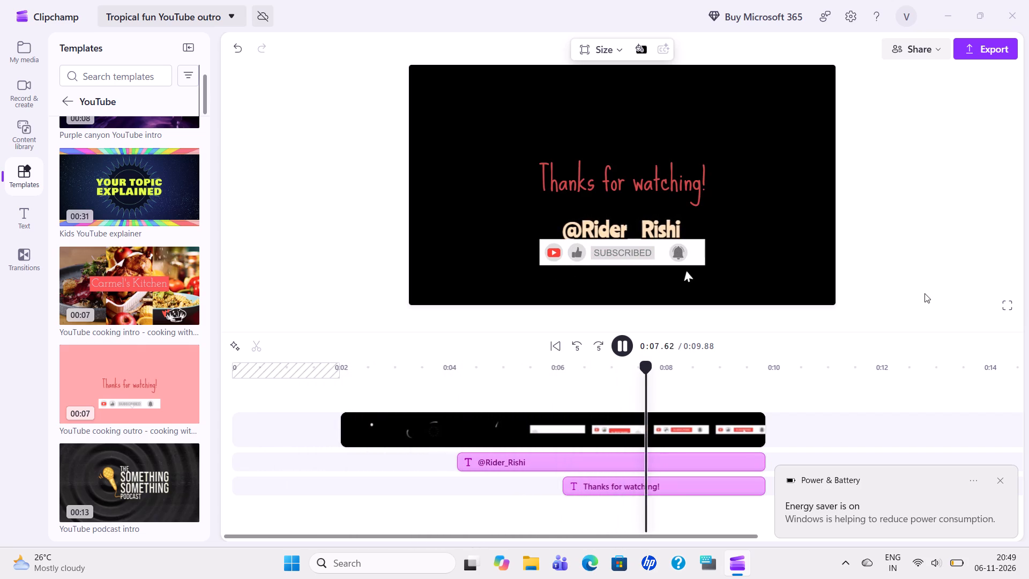
pyautogui.hotkey('ctrl', 'z')
pyautogui.hotkey('ctrl', 'z')
pyautogui.hotkey('ctrl', 'z')
pyautogui.hotkey('ctrl', 'z')
pyautogui.hotkey('ctrl', 'z')
pyautogui.hotkey('ctrl', 'z')
pyautogui.hotkey('ctrl', 'z')
pyautogui.hotkey('ctrl', 'z')
pyautogui.hotkey('ctrl', 'z')
pyautogui.hotkey('ctrl', 'z')
pyautogui.hotkey('ctrl', 'z')
pyautogui.hotkey('ctrl', 'z')
pyautogui.hotkey('ctrl', 'z')
pyautogui.hotkey('ctrl', 'z')
pyautogui.hotkey('ctrl', 'z')
pyautogui.hotkey('ctrl', 'z')
pyautogui.hotkey('ctrl', 'z')
pyautogui.hotkey('ctrl', 'z')
pyautogui.hotkey('ctrl', 'z')
pyautogui.hotkey('ctrl', 'z')
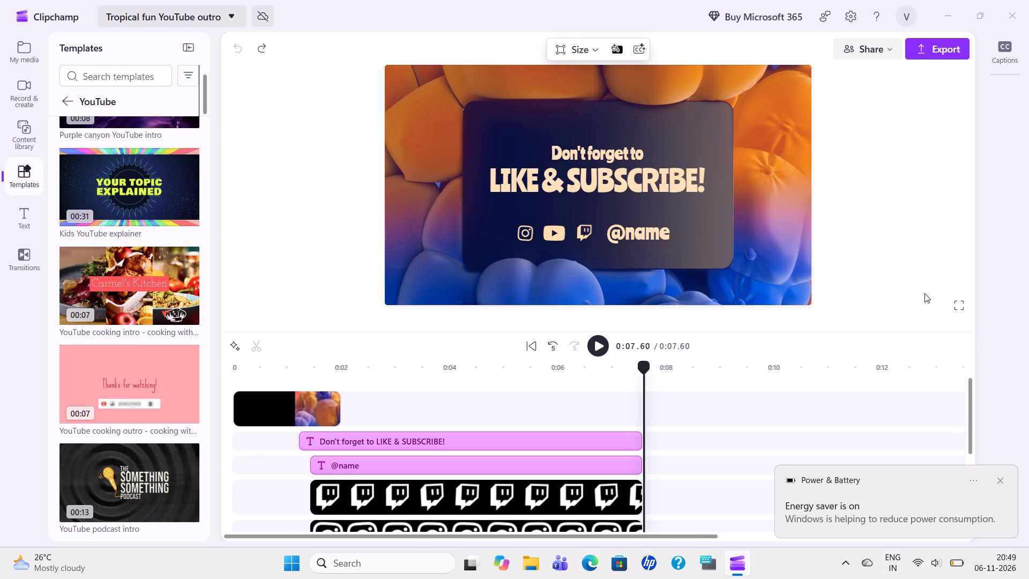
# Delete the opening clip, the Twitch logo, the colourful background clip and the Glitter music from the timeline.
pyautogui.click(314, 416)
pyautogui.press('Delete')
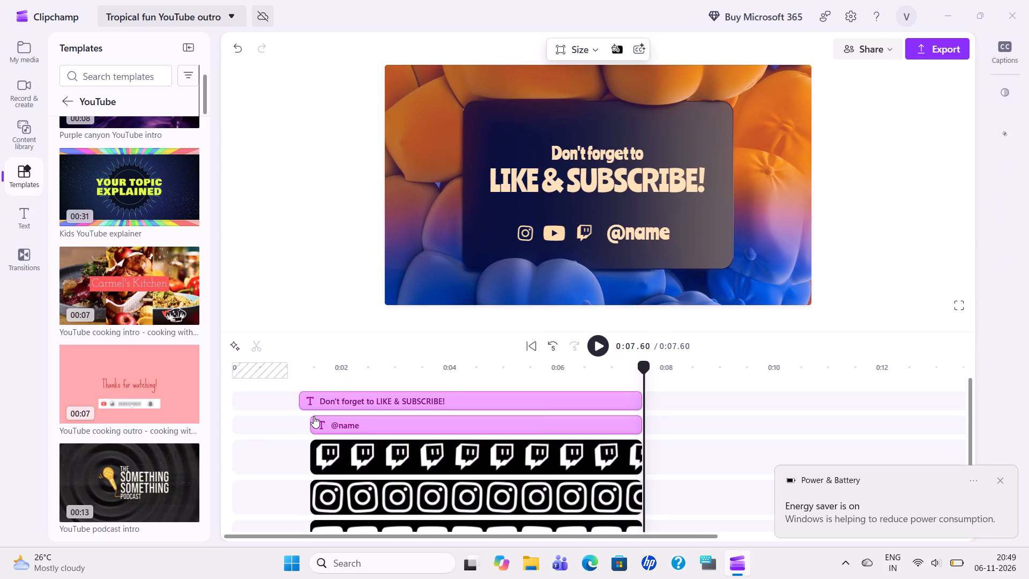
pyautogui.click(354, 450)
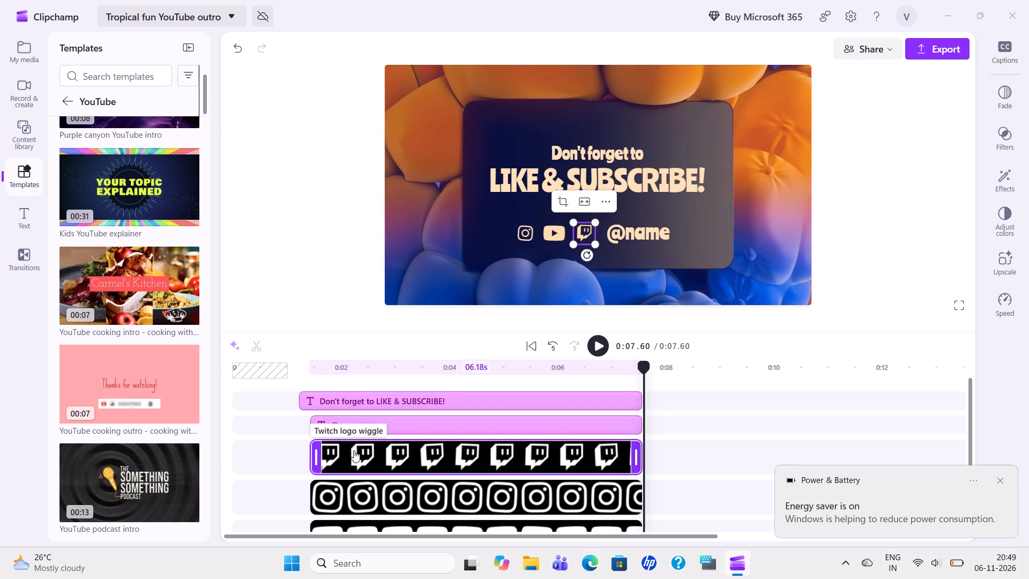
pyautogui.press('Delete')
pyautogui.scroll(-1, 354, 450)
pyautogui.click(361, 462)
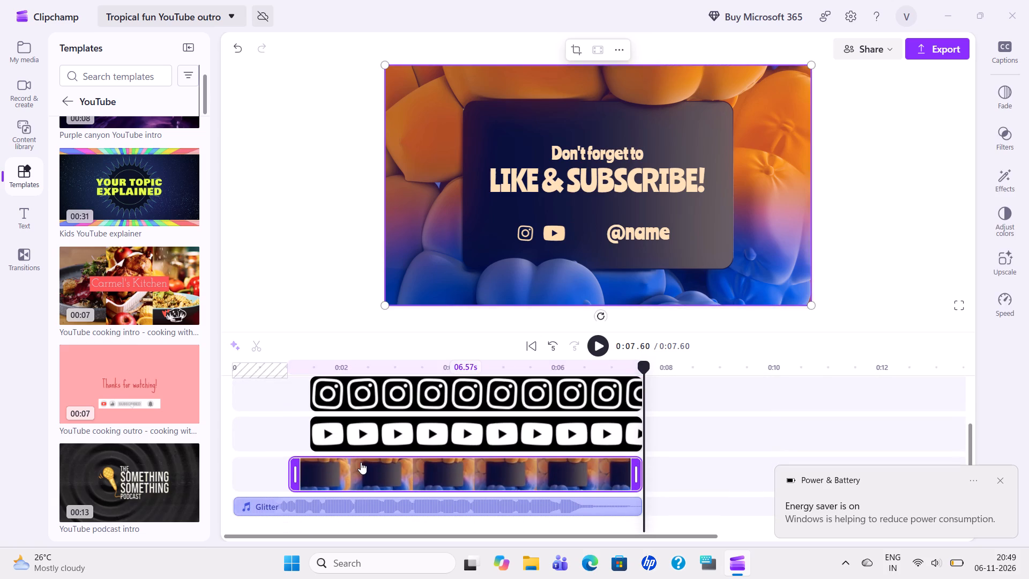
pyautogui.press('Delete')
pyautogui.click(384, 507)
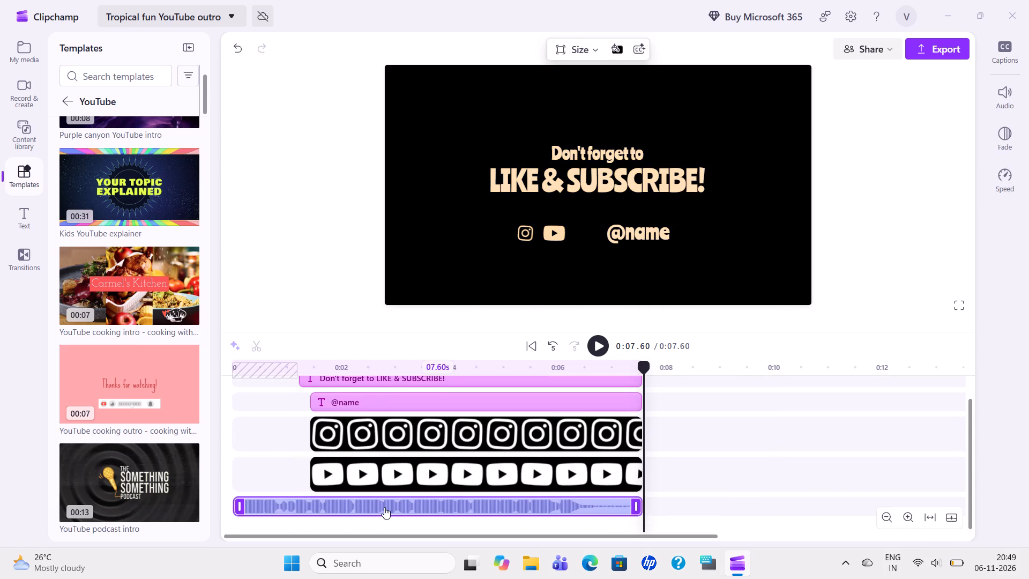
pyautogui.press('Delete')
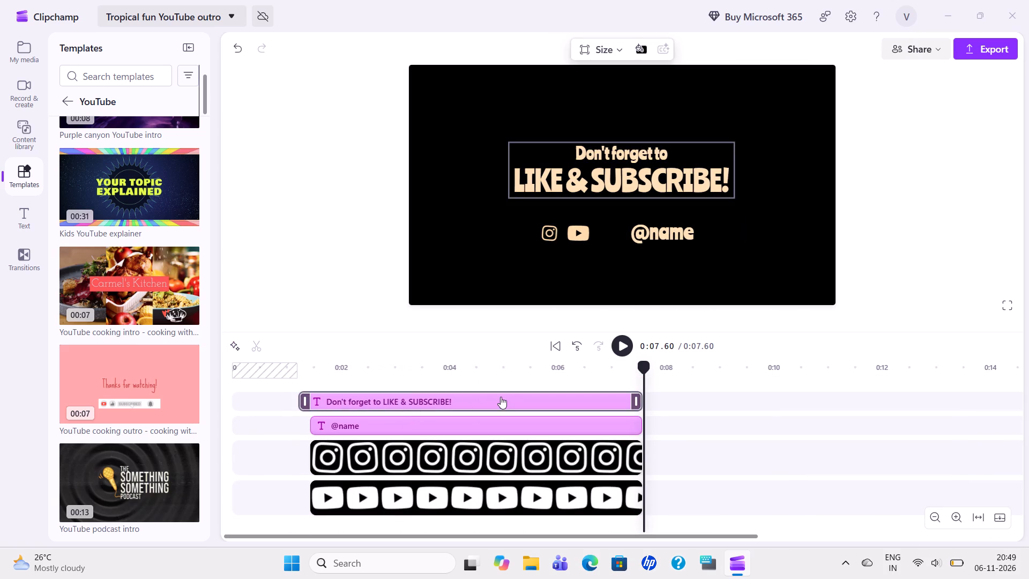
pyautogui.click(667, 229)
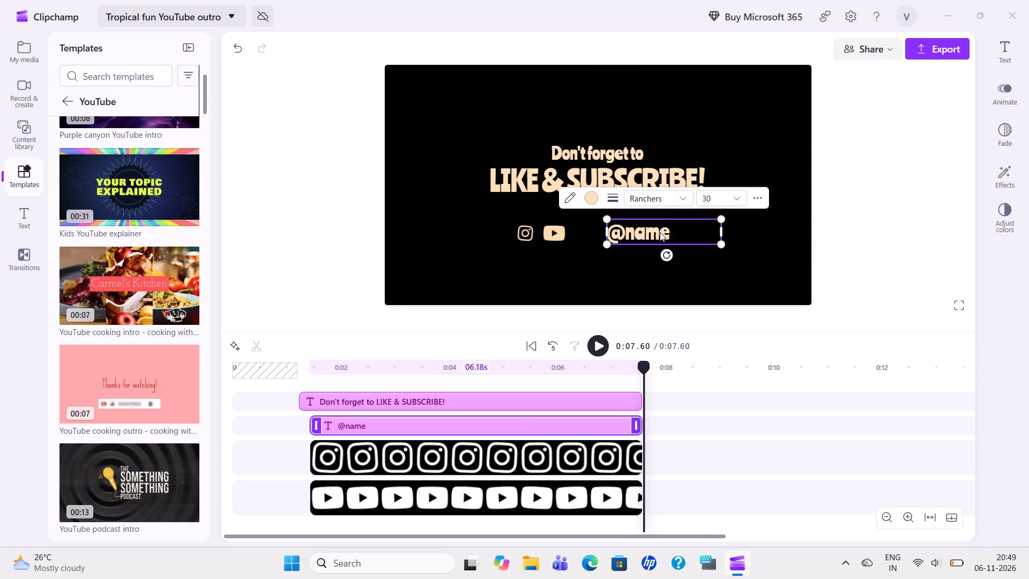
pyautogui.click(660, 232)
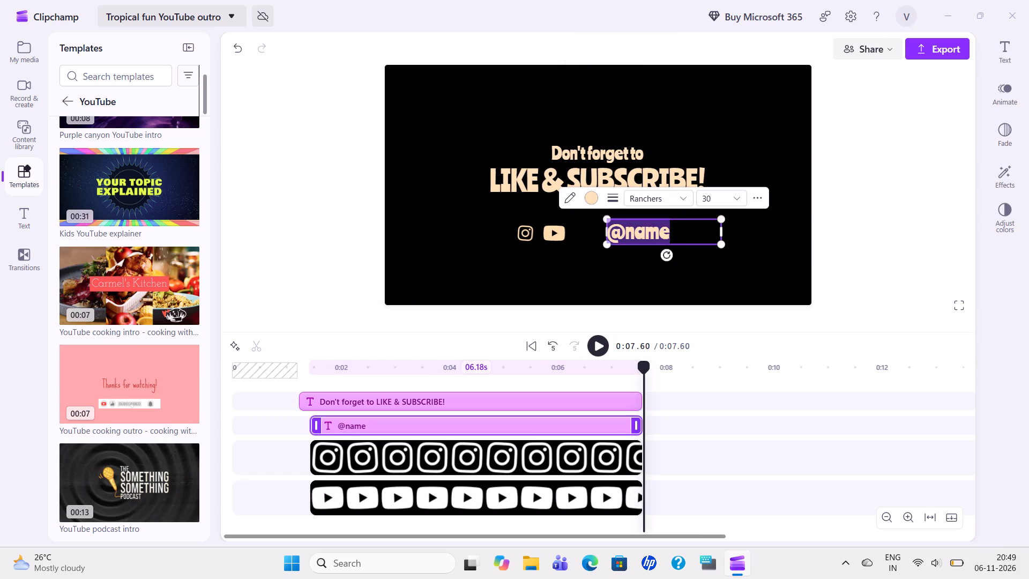
pyautogui.press('BackSpace')
pyautogui.hotkey('shift', '@')
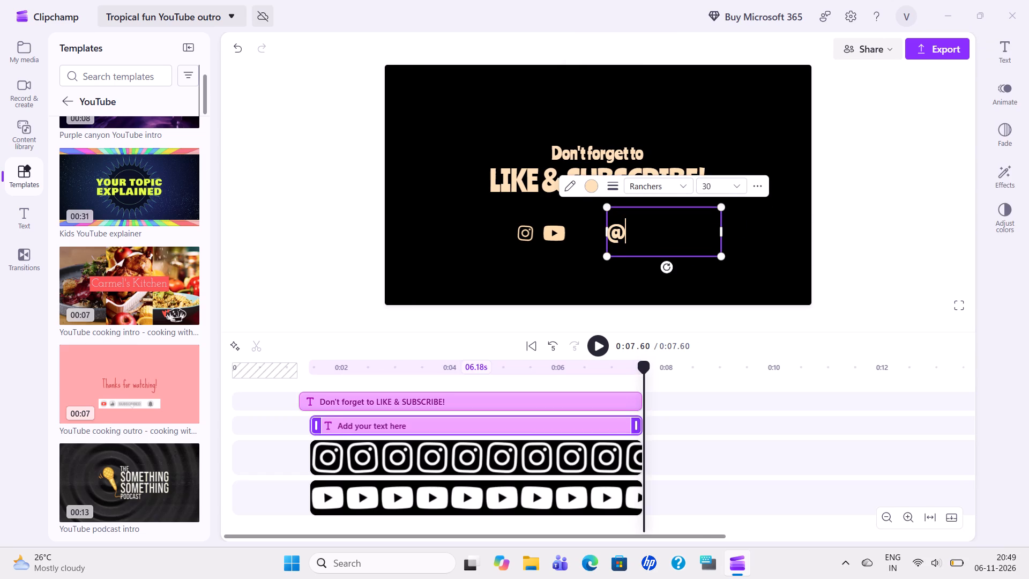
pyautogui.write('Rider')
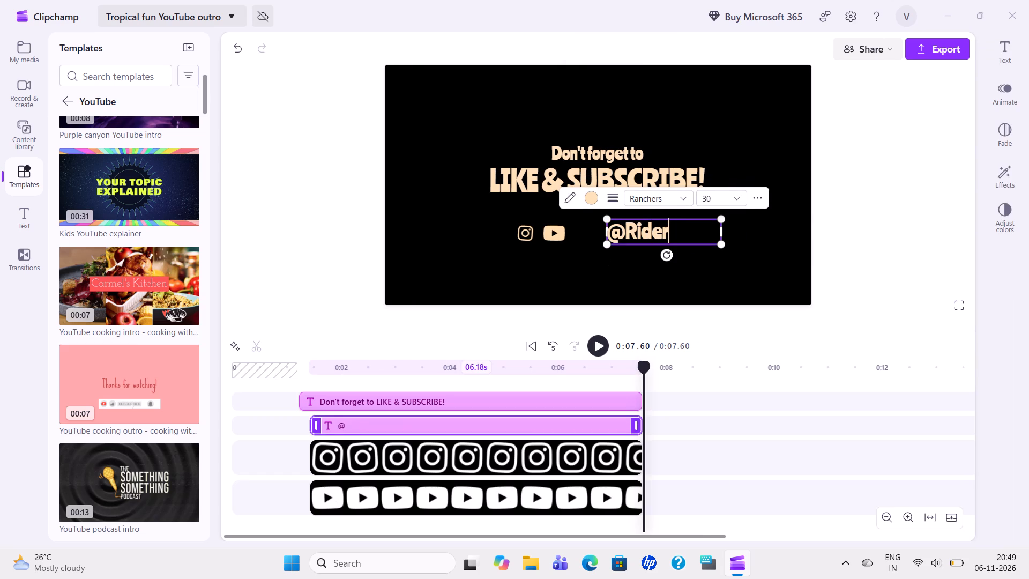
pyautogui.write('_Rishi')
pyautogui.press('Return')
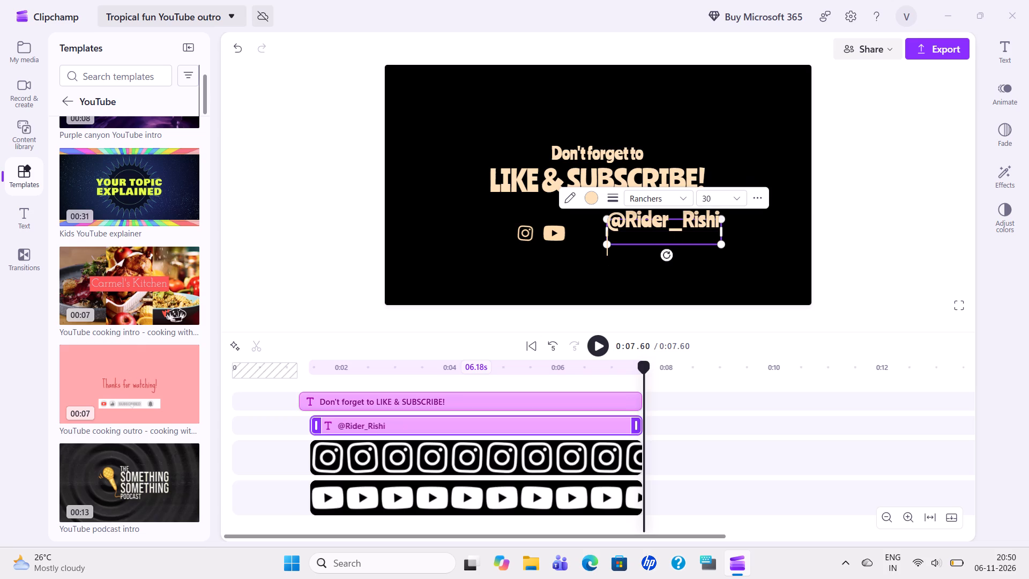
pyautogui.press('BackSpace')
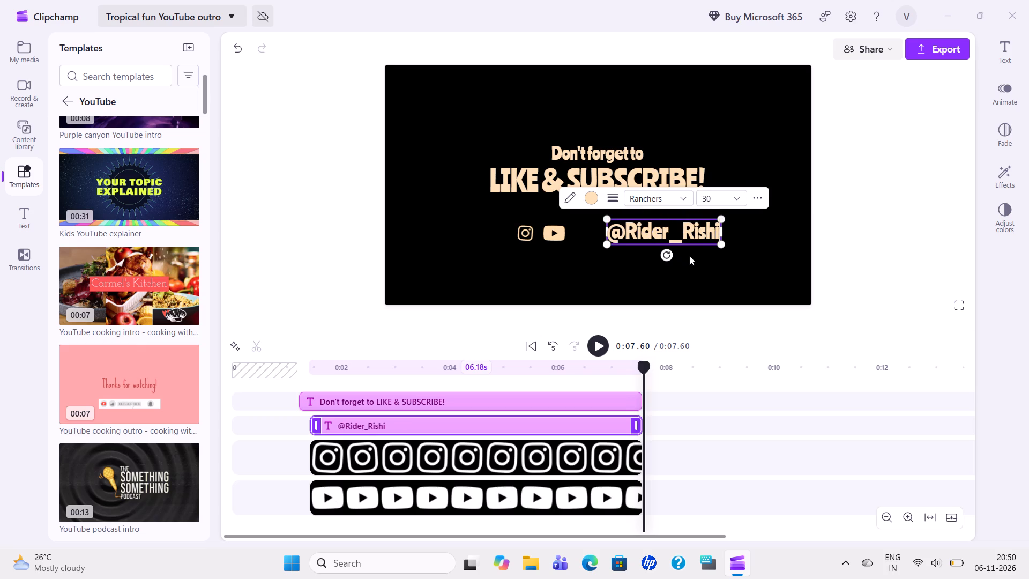
pyautogui.click(705, 252)
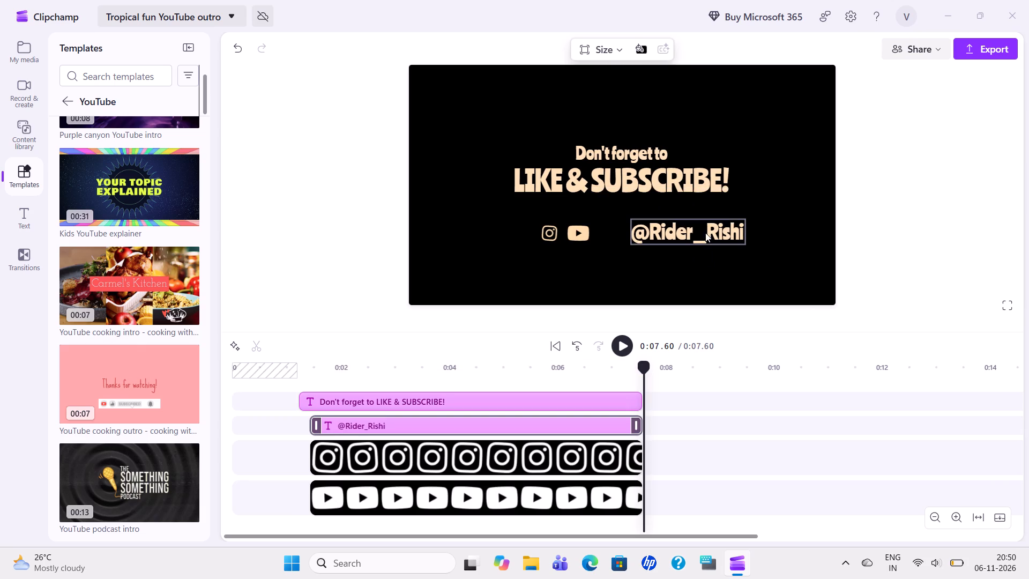
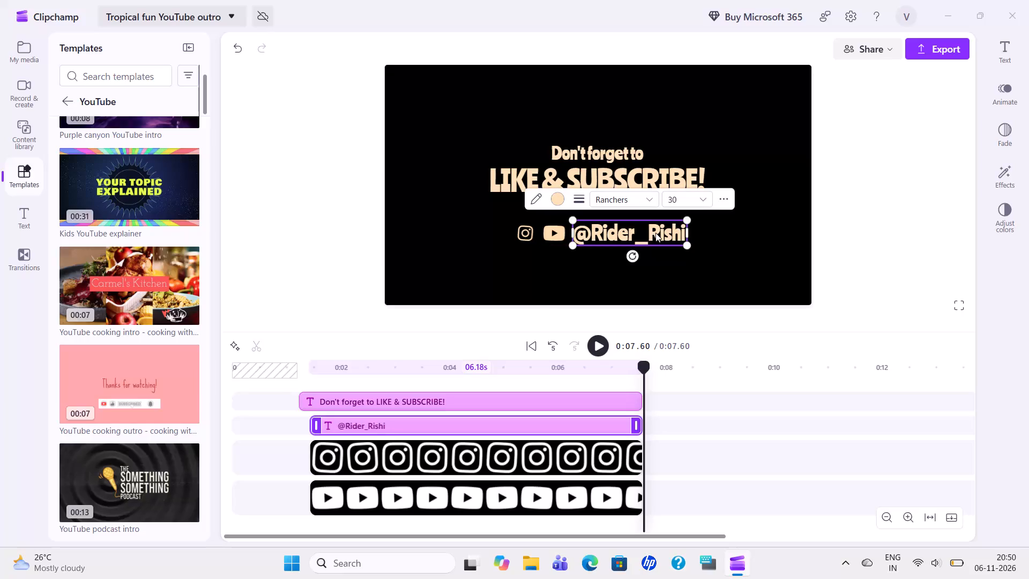
pyautogui.click(734, 233)
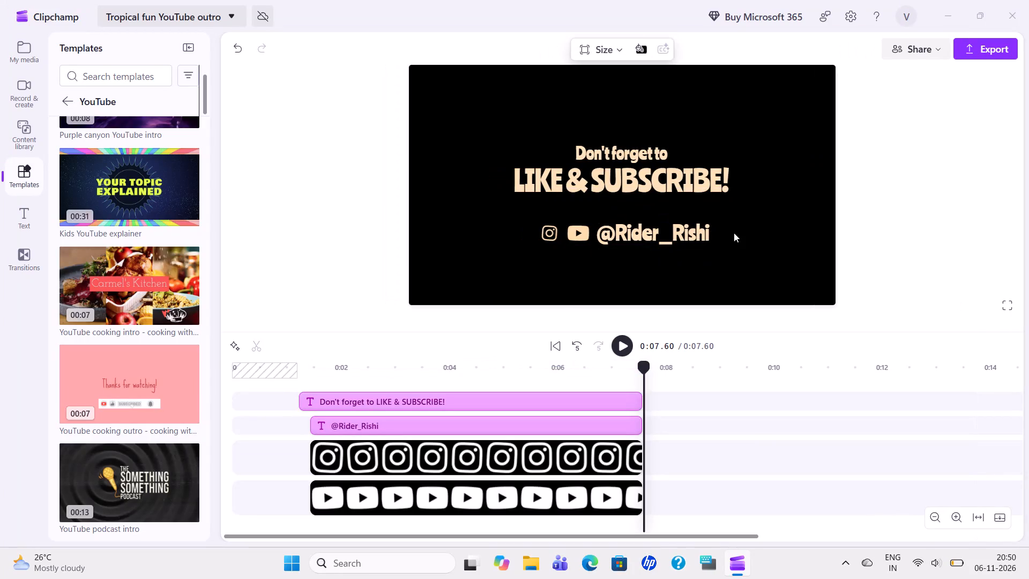
pyautogui.press('space')
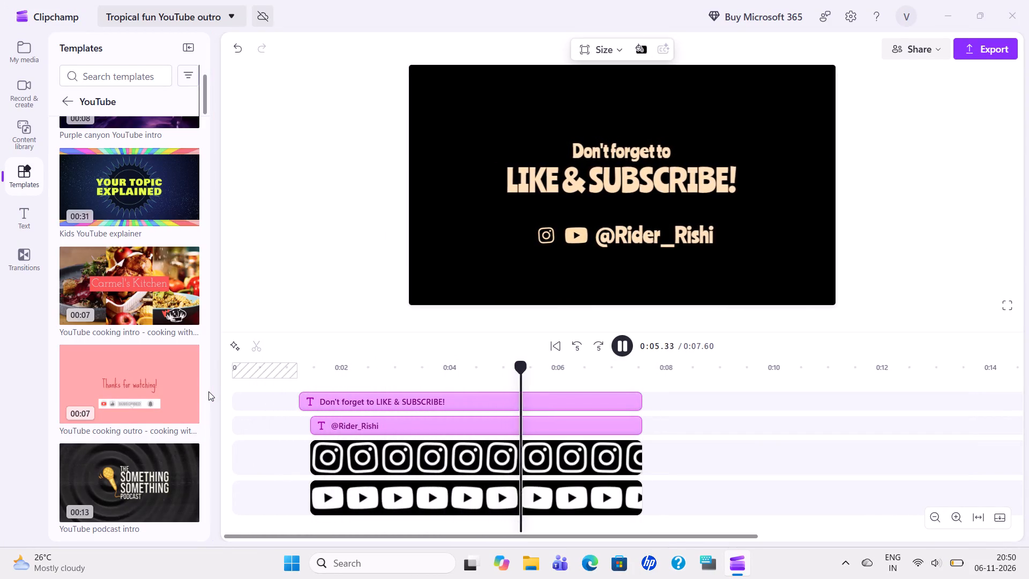
# Add the YouTube cooking outro template to the timeline, stripped of its food clip, Bossa girl music and pink background.
pyautogui.click(187, 415)
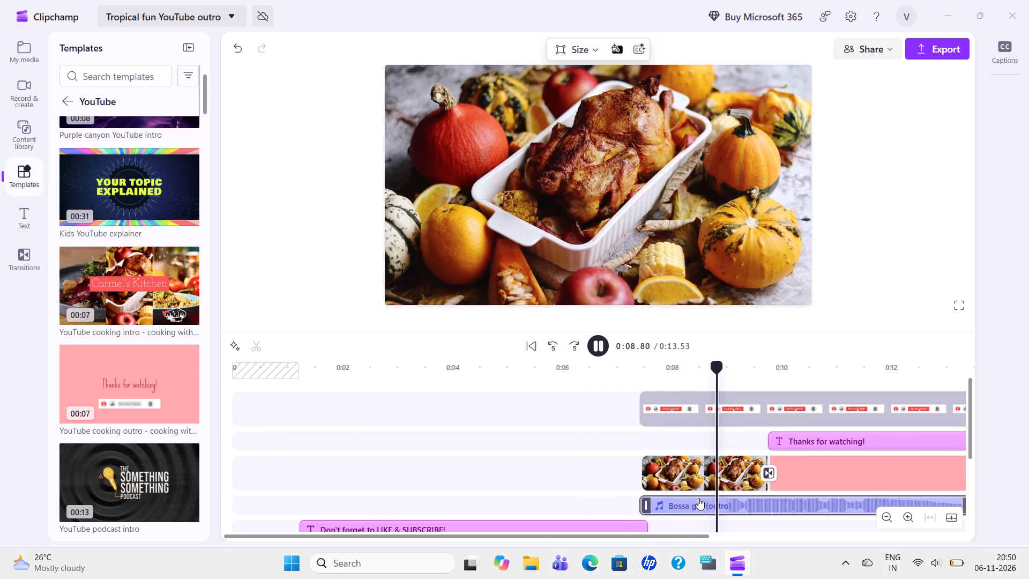
pyautogui.click(699, 479)
pyautogui.press('Delete')
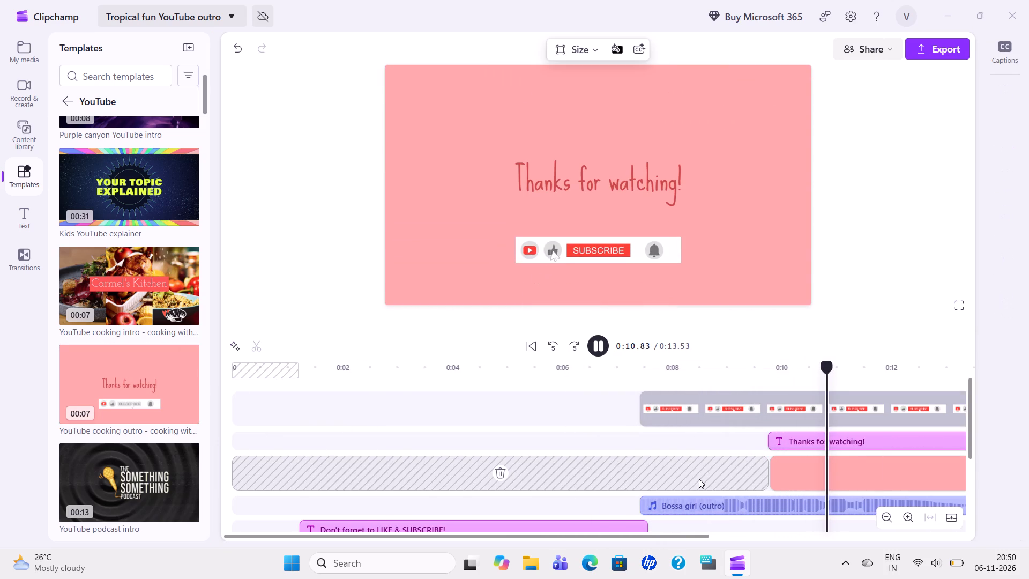
pyautogui.click(703, 500)
pyautogui.press('Delete')
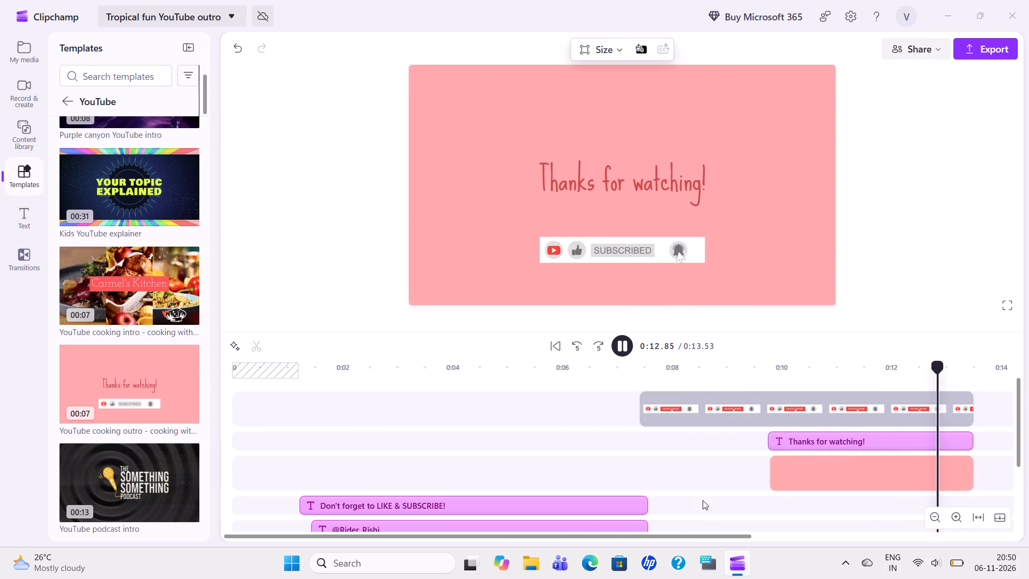
pyautogui.click(814, 468)
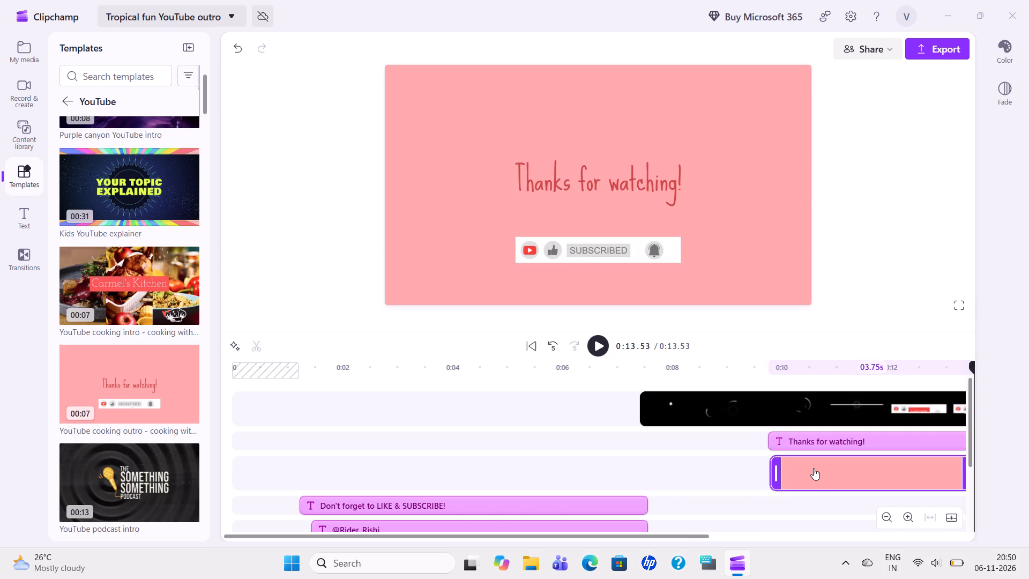
pyautogui.press('Delete')
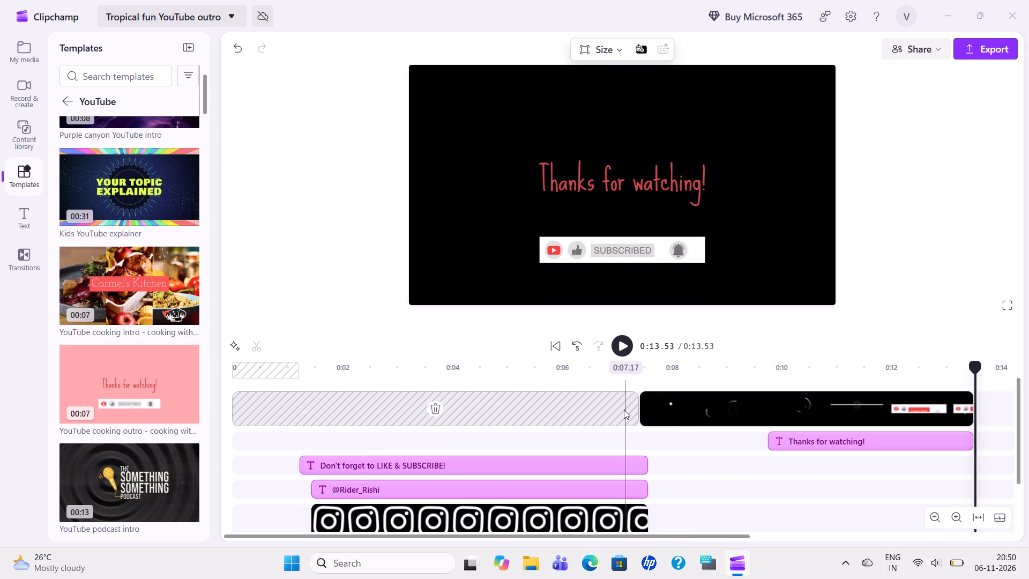
pyautogui.click(624, 410)
pyautogui.press('space')
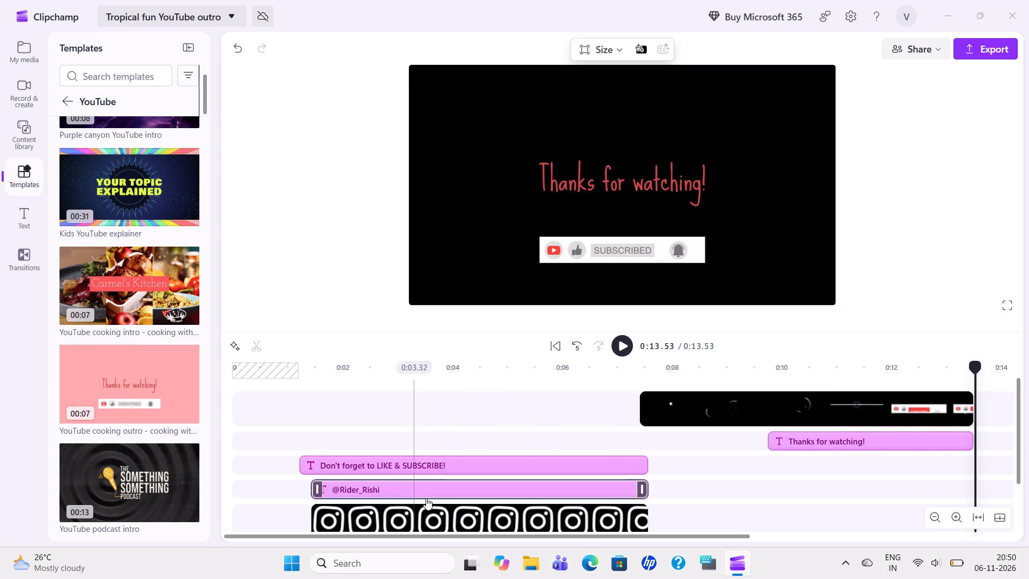
pyautogui.click(472, 457)
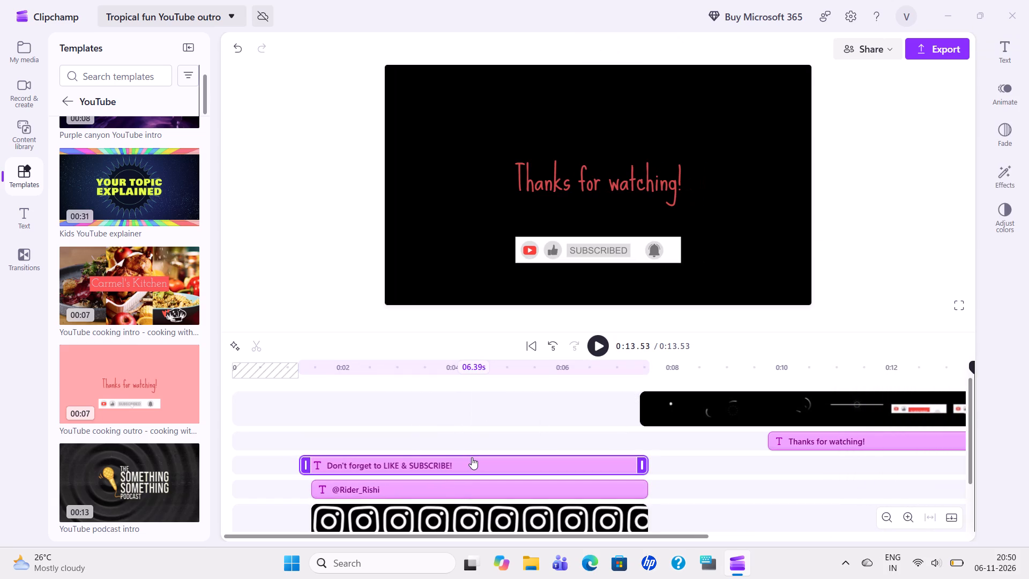
pyautogui.press('Delete')
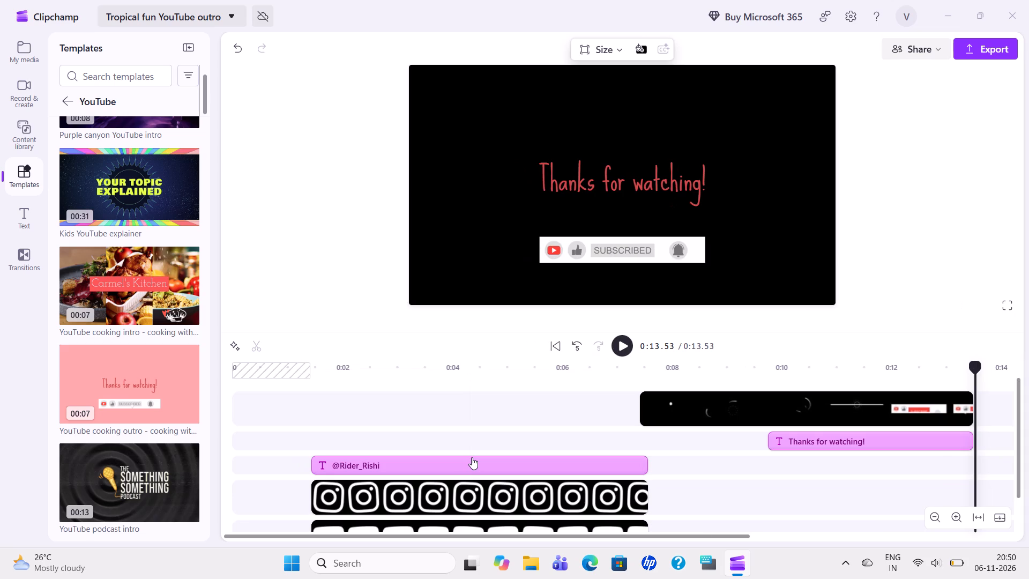
pyautogui.click(472, 457)
pyautogui.press('Delete')
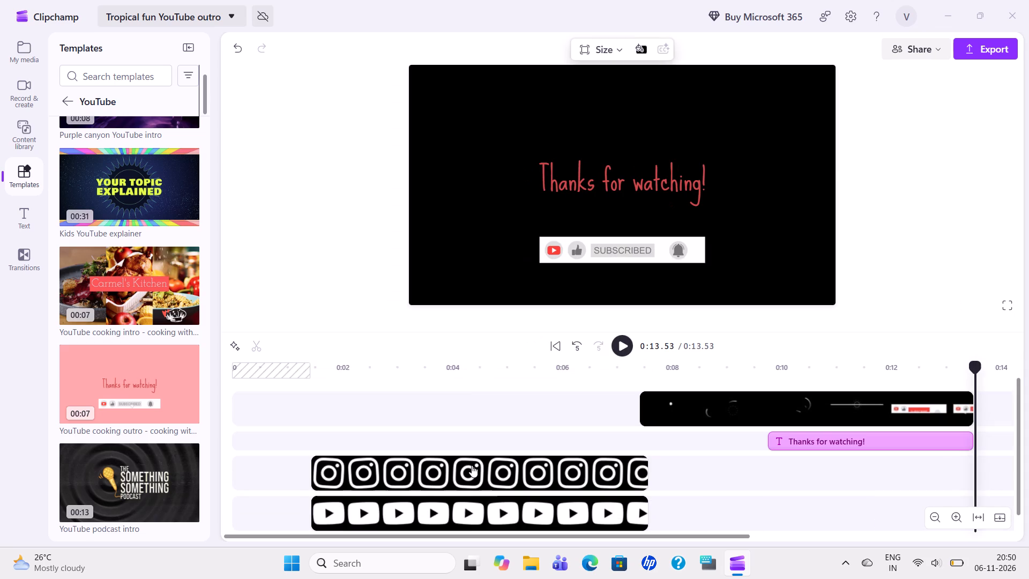
pyautogui.click(472, 465)
pyautogui.press('Delete')
pyautogui.click(472, 477)
pyautogui.press('Delete')
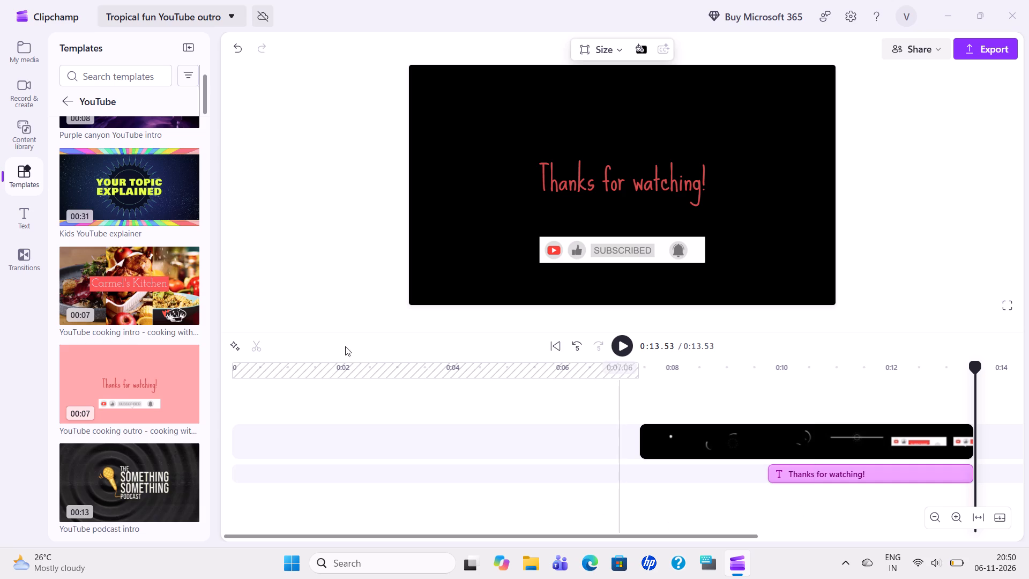
pyautogui.click(32, 212)
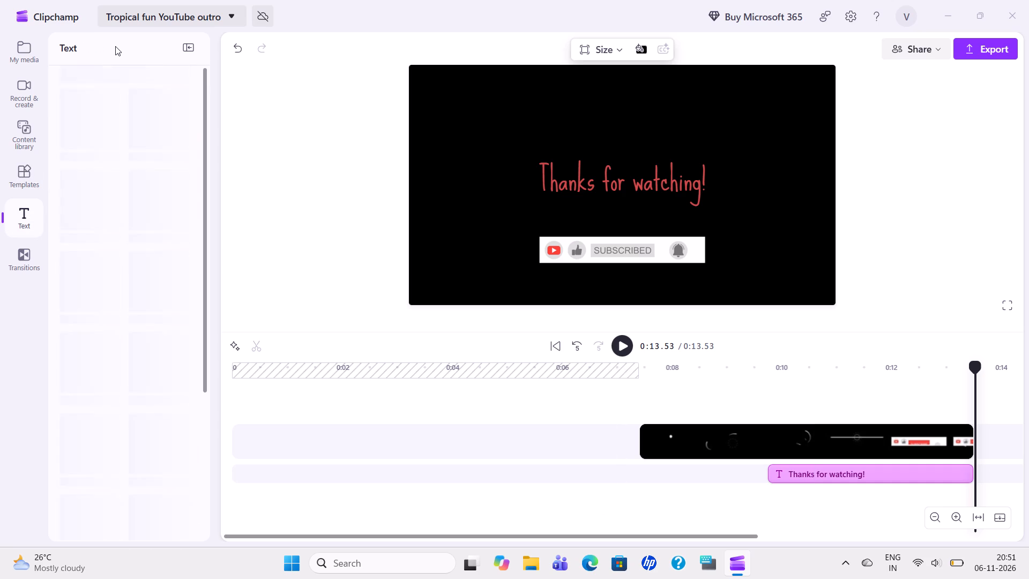
pyautogui.press('space')
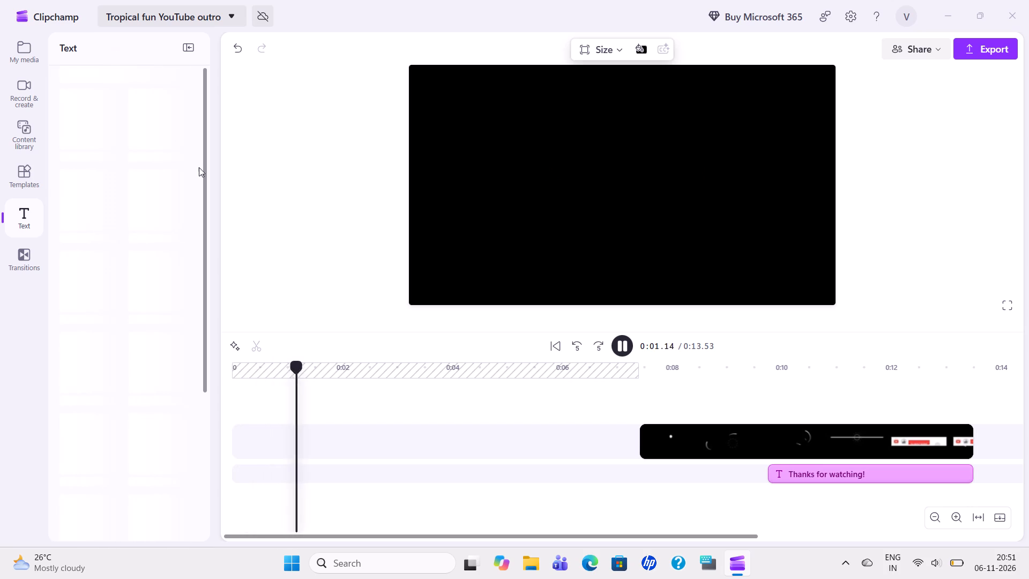
pyautogui.click(326, 447)
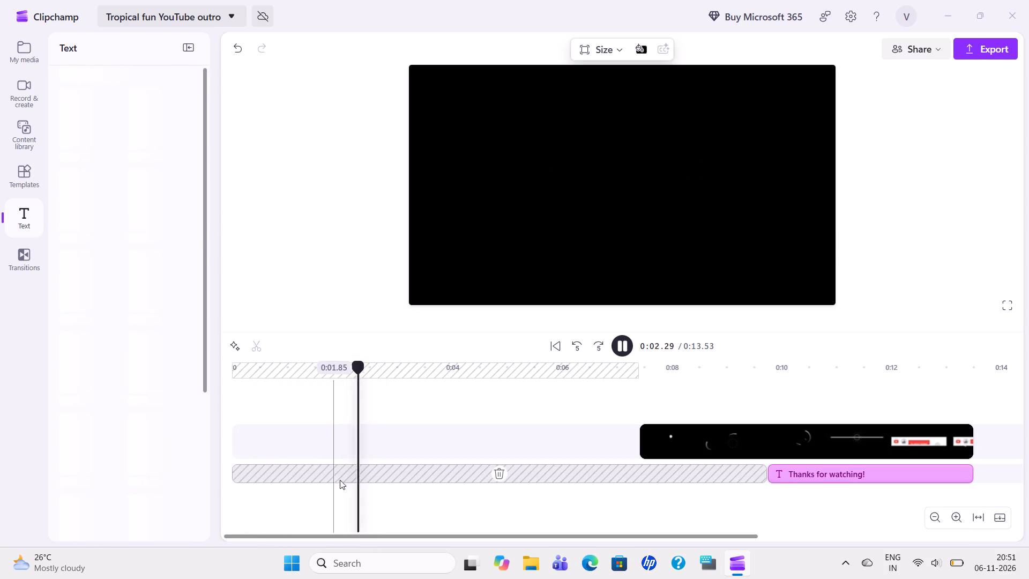
pyautogui.click(374, 473)
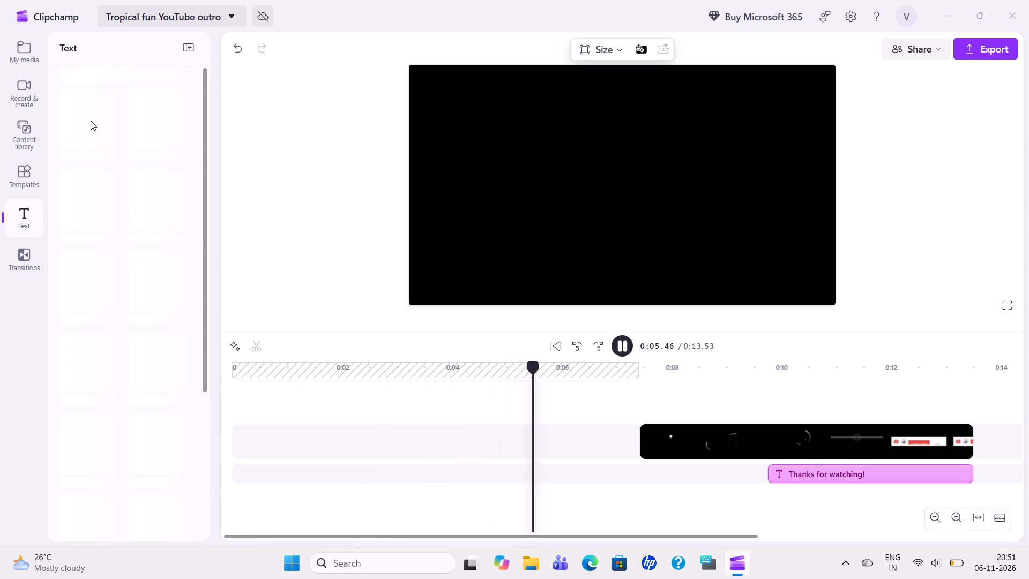
pyautogui.scroll(-3, 91, 121)
pyautogui.scroll(7, 130, 392)
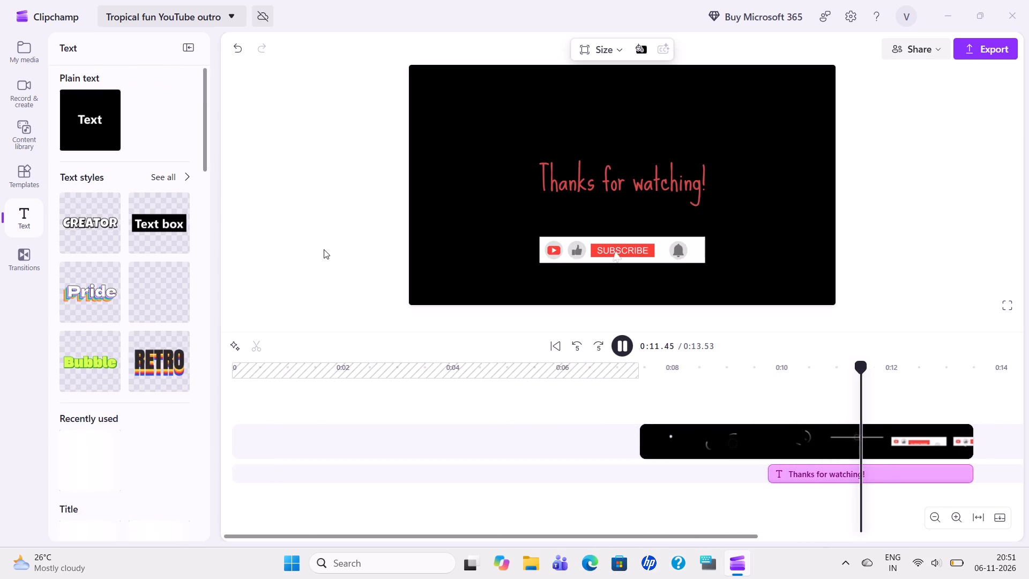
pyautogui.press('space')
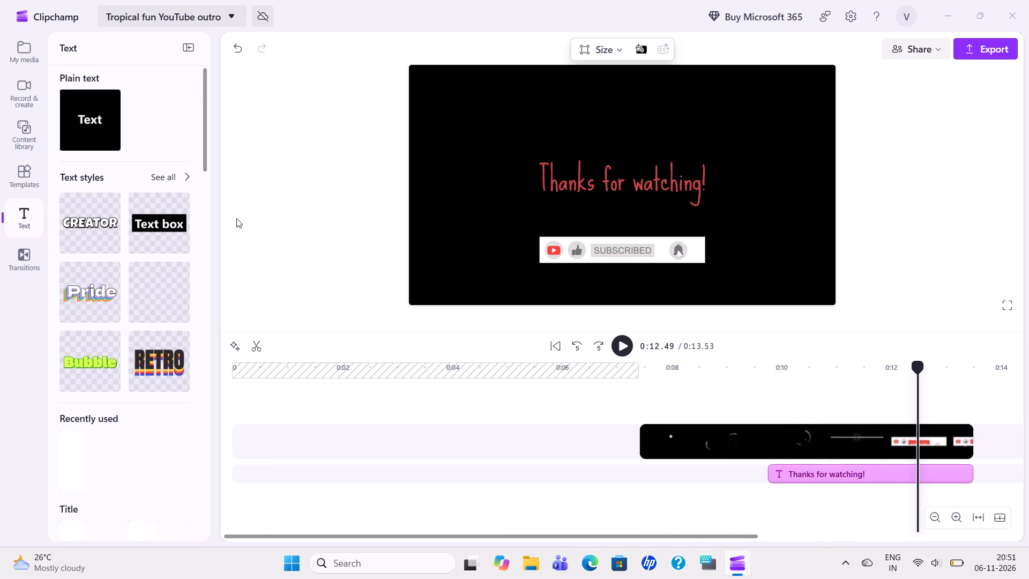
pyautogui.click(93, 113)
pyautogui.click(114, 145)
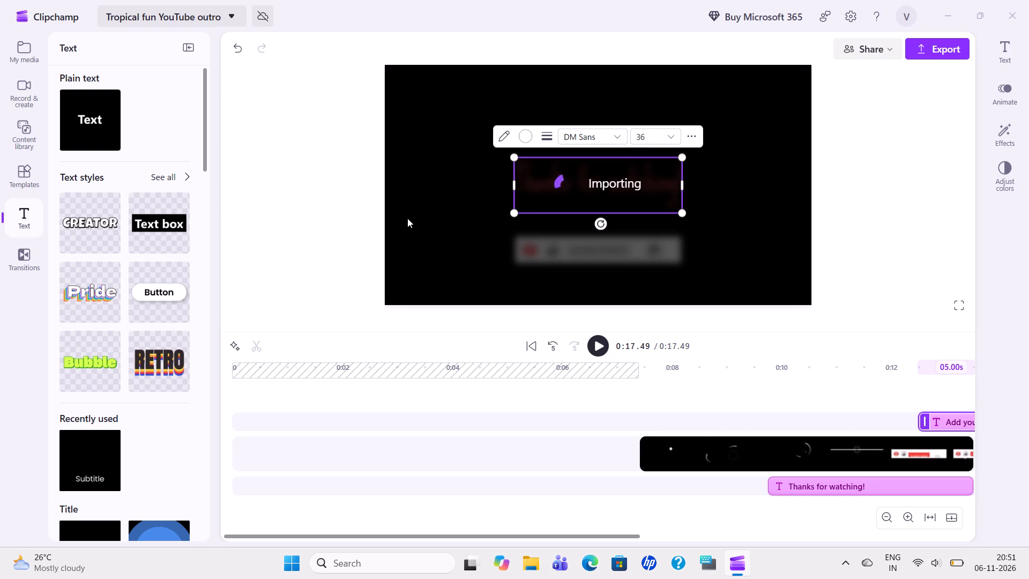
pyautogui.click(555, 196)
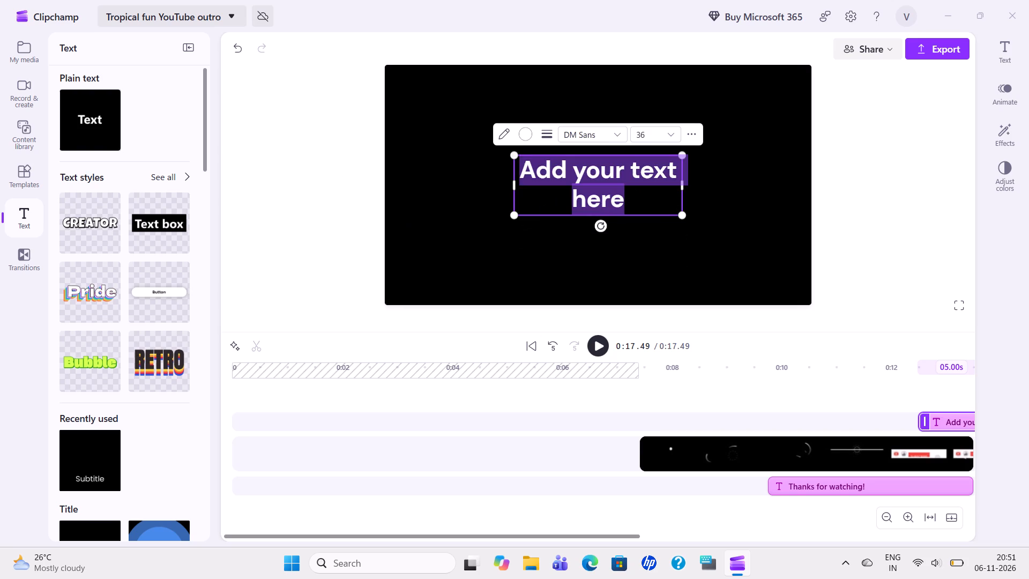
pyautogui.press('BackSpace')
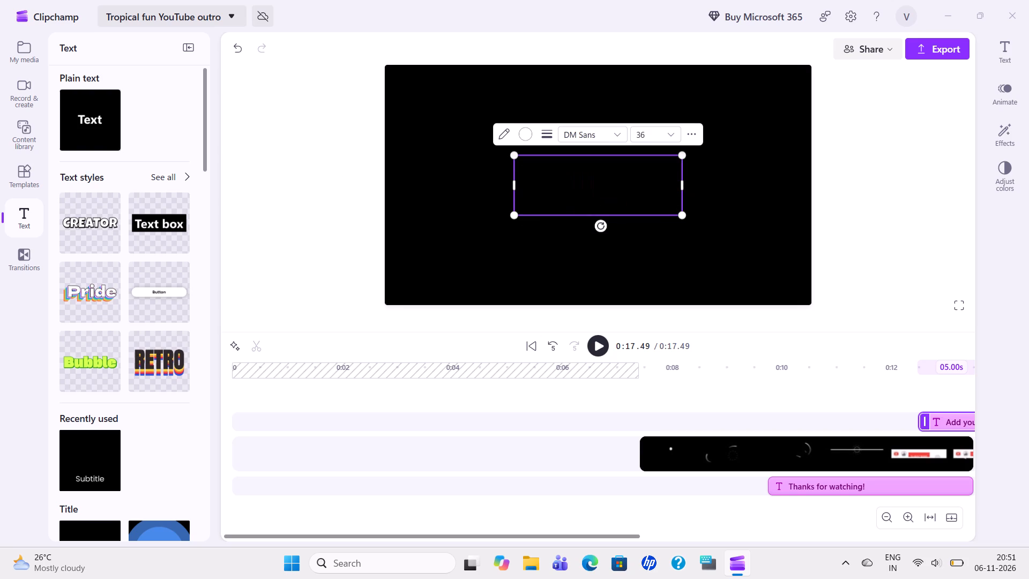
pyautogui.hotkey('shift', '@')
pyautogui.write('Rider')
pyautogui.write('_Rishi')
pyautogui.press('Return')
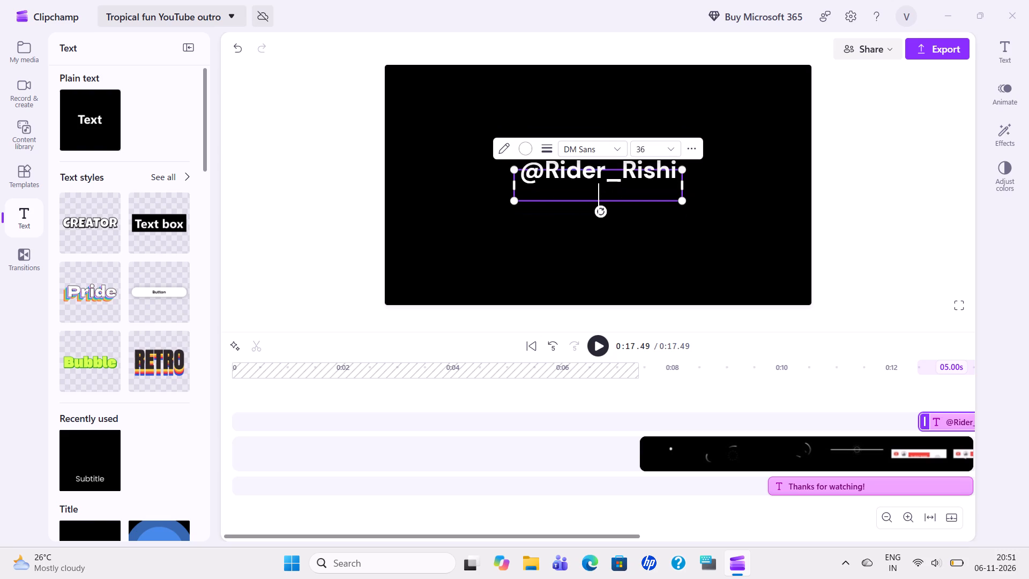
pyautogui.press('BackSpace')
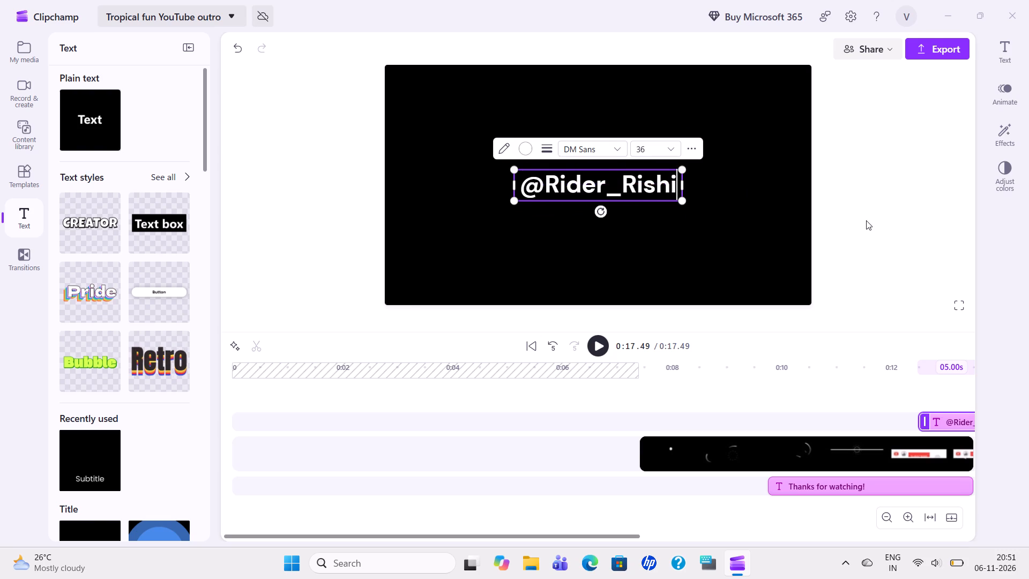
pyautogui.click(866, 220)
# Move the subscribe animation to the start of the timeline and the "Thanks for watching!" title to end with it at about 0:06.1.
pyautogui.scroll(-1, 861, 324)
pyautogui.press('space')
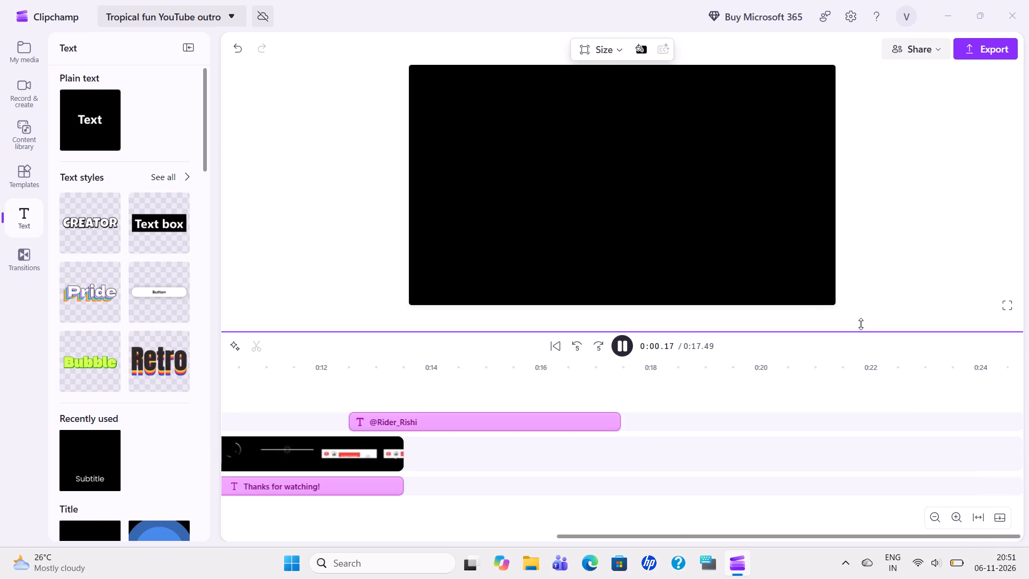
pyautogui.hscroll(1, 874, 500)
pyautogui.hscroll(-1, 873, 502)
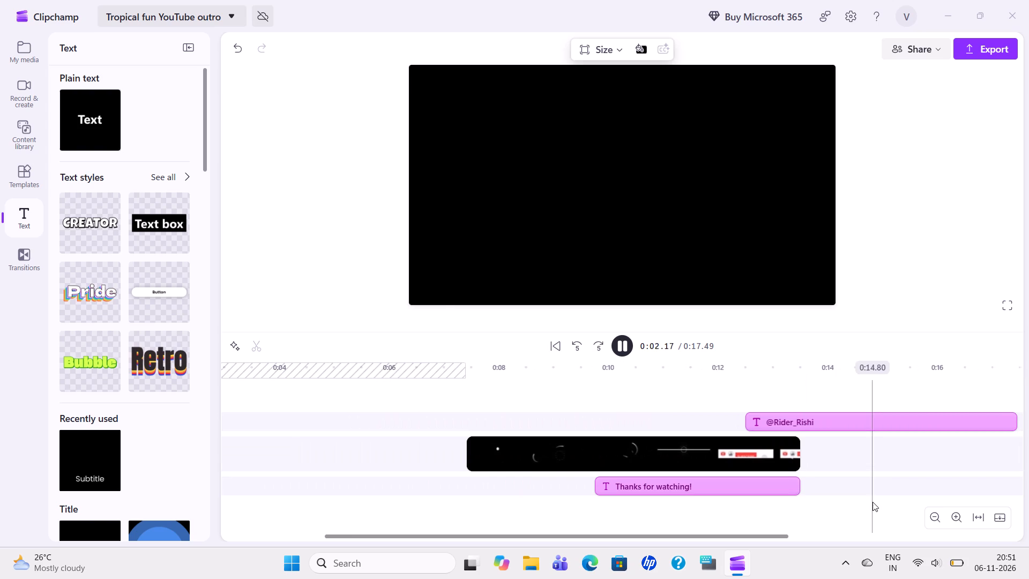
pyautogui.hscroll(-1, 873, 502)
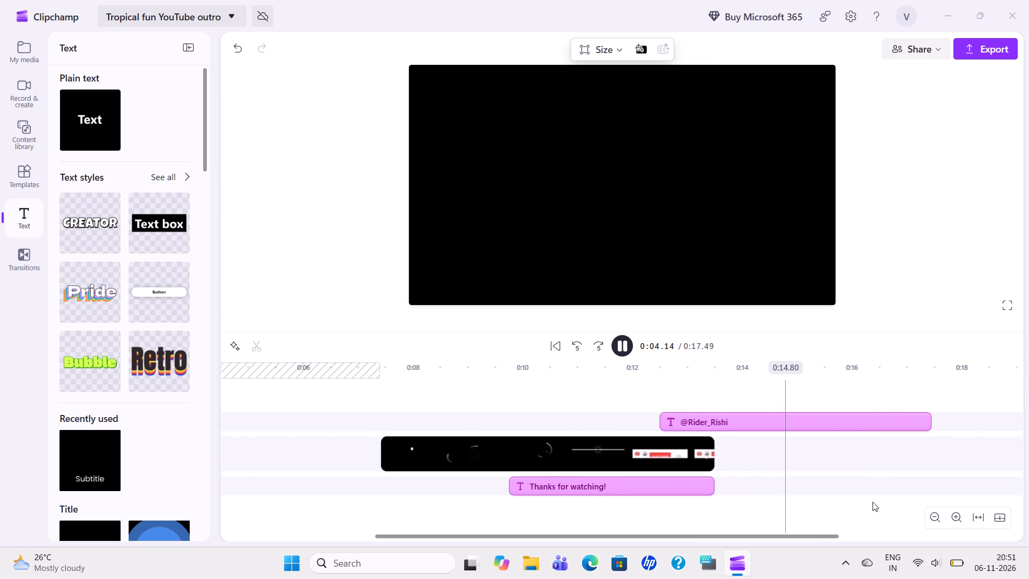
pyautogui.hscroll(2, 873, 502)
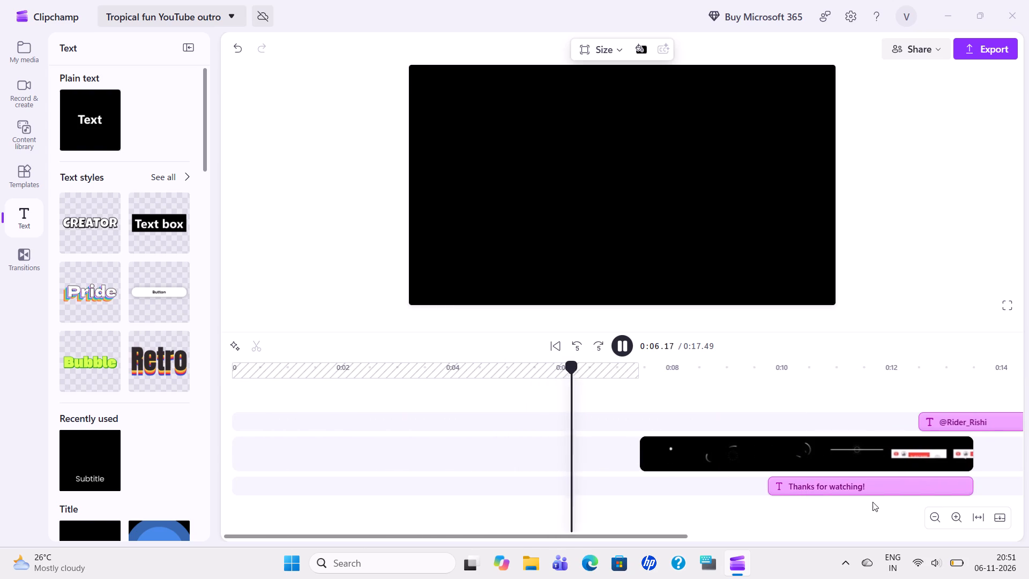
pyautogui.press('space')
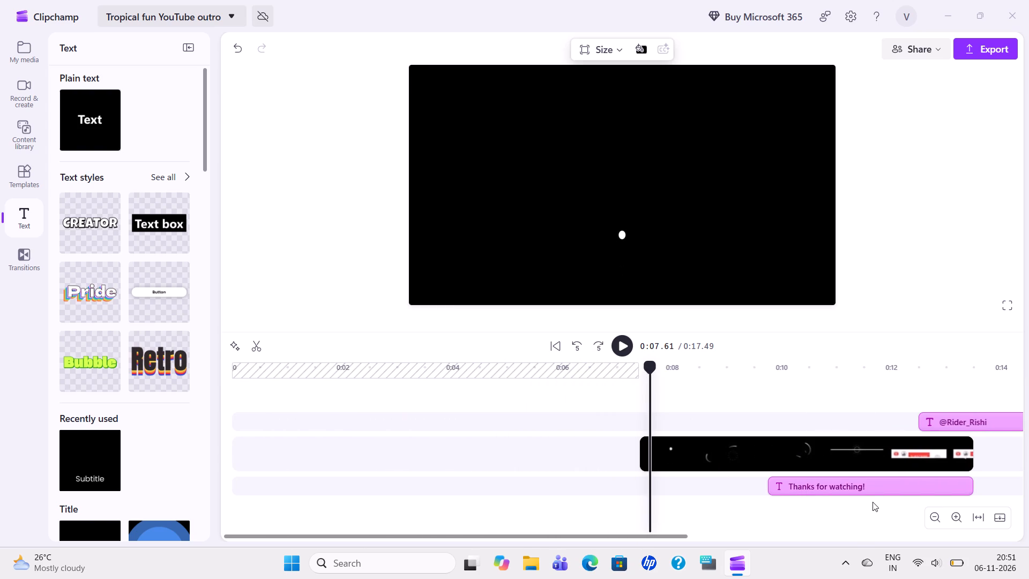
pyautogui.moveTo(815, 456); pyautogui.dragTo(504, 463)
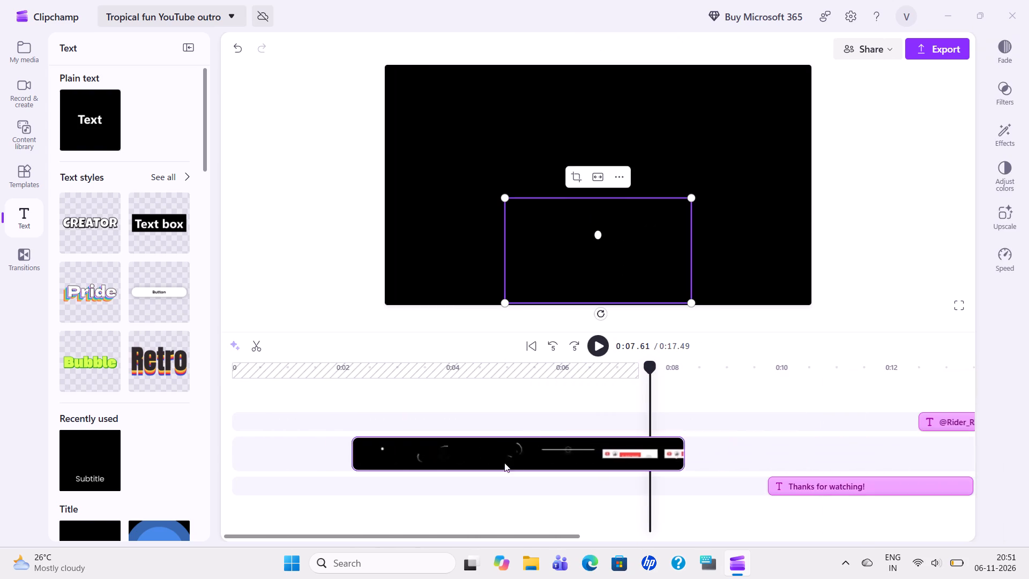
pyautogui.moveTo(504, 463); pyautogui.dragTo(375, 448)
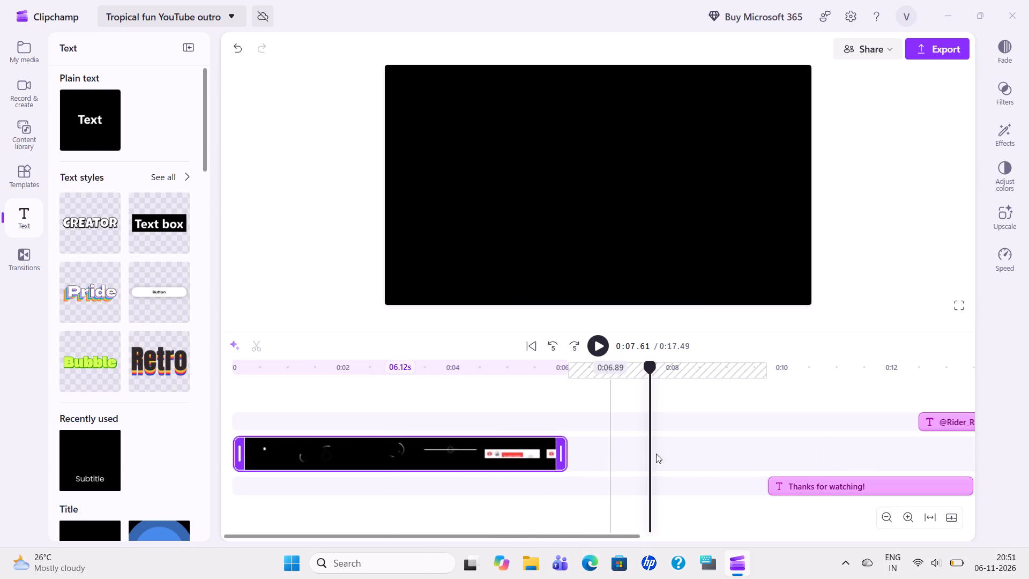
pyautogui.moveTo(822, 483); pyautogui.dragTo(414, 477)
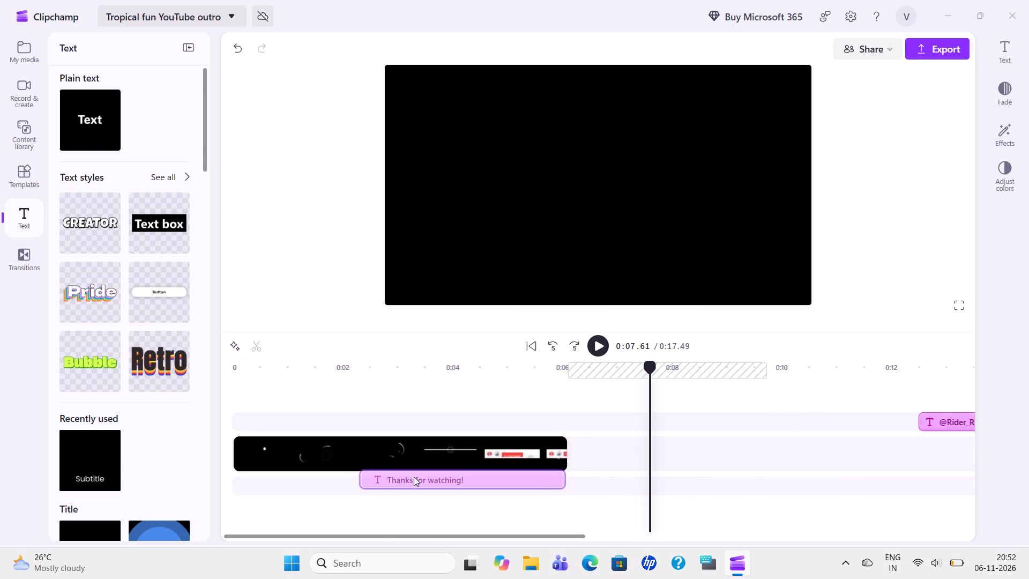
pyautogui.moveTo(414, 477); pyautogui.dragTo(414, 487)
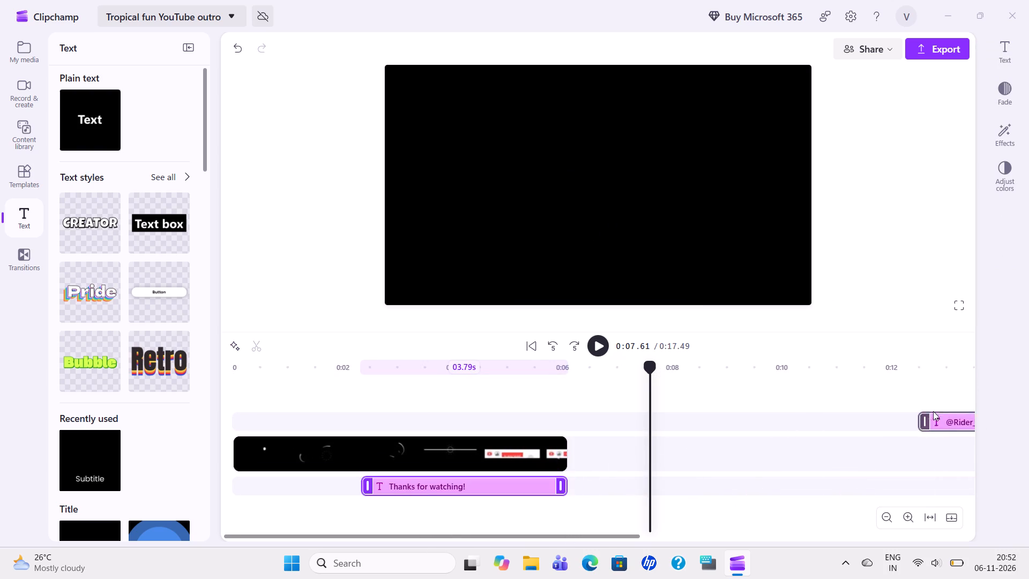
pyautogui.moveTo(946, 417); pyautogui.dragTo(691, 418)
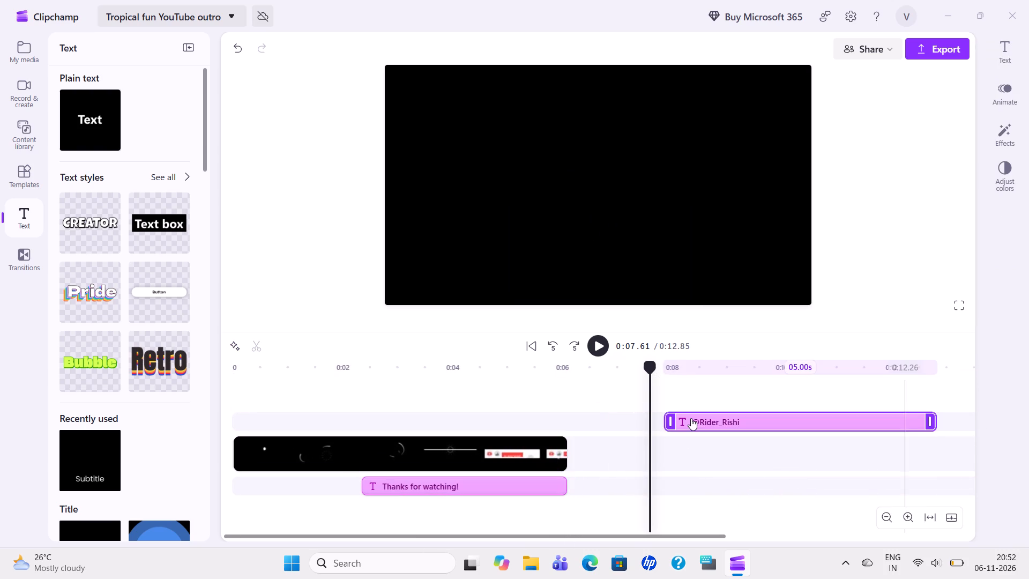
pyautogui.click(234, 389)
pyautogui.press('space')
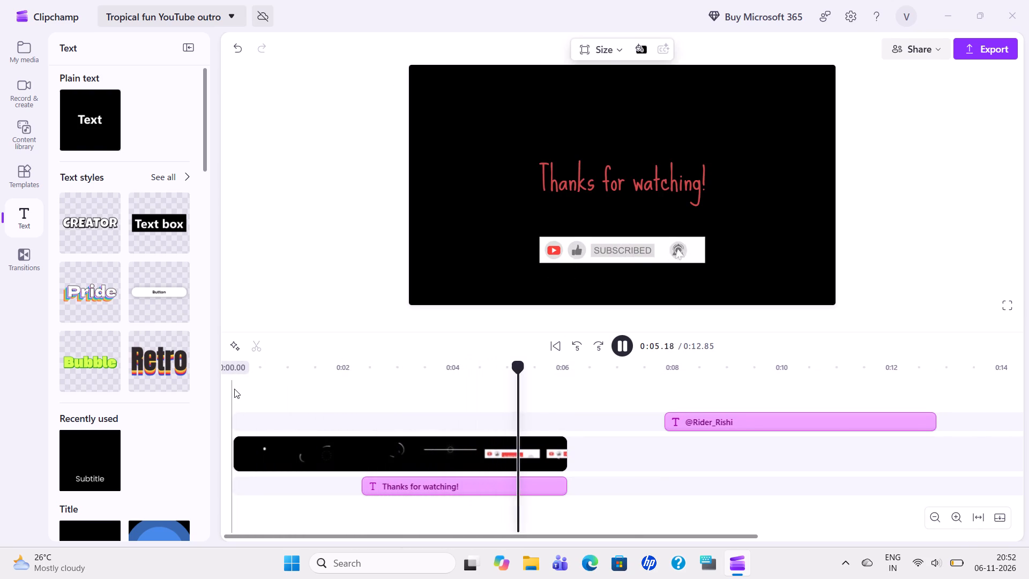
pyautogui.press('space')
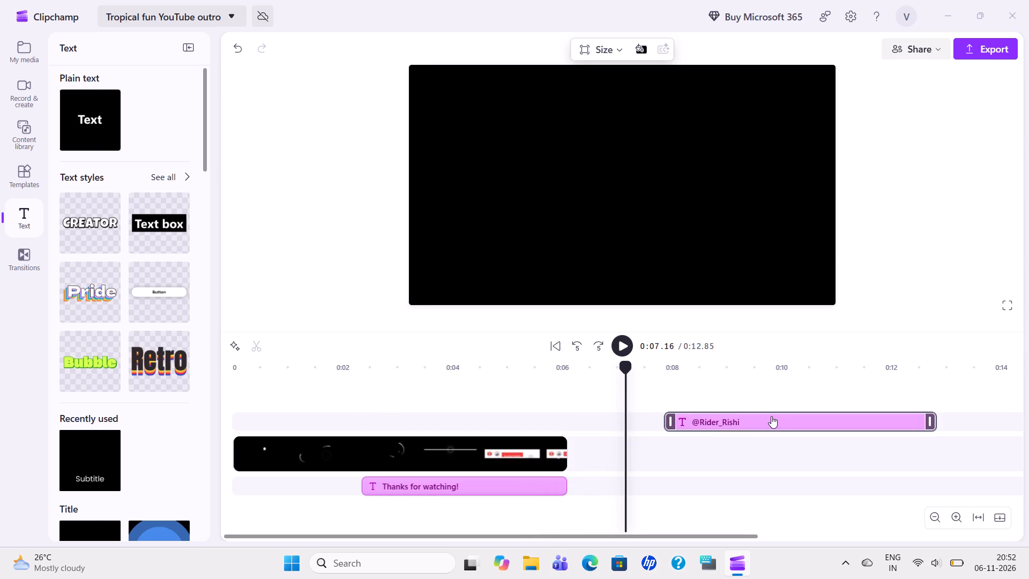
pyautogui.moveTo(771, 416); pyautogui.dragTo(671, 456)
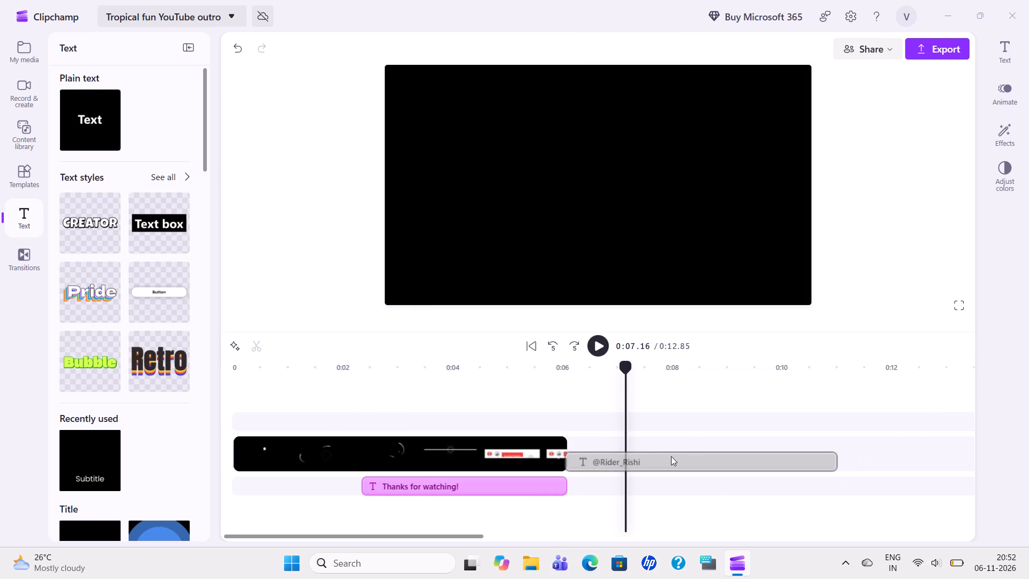
pyautogui.moveTo(671, 456); pyautogui.dragTo(409, 508)
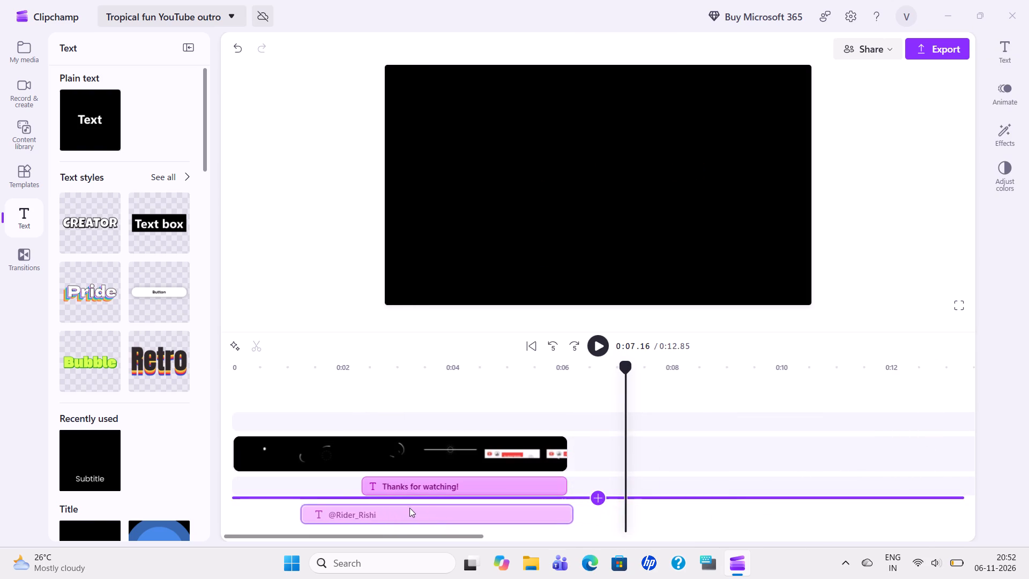
pyautogui.moveTo(409, 508); pyautogui.dragTo(405, 504)
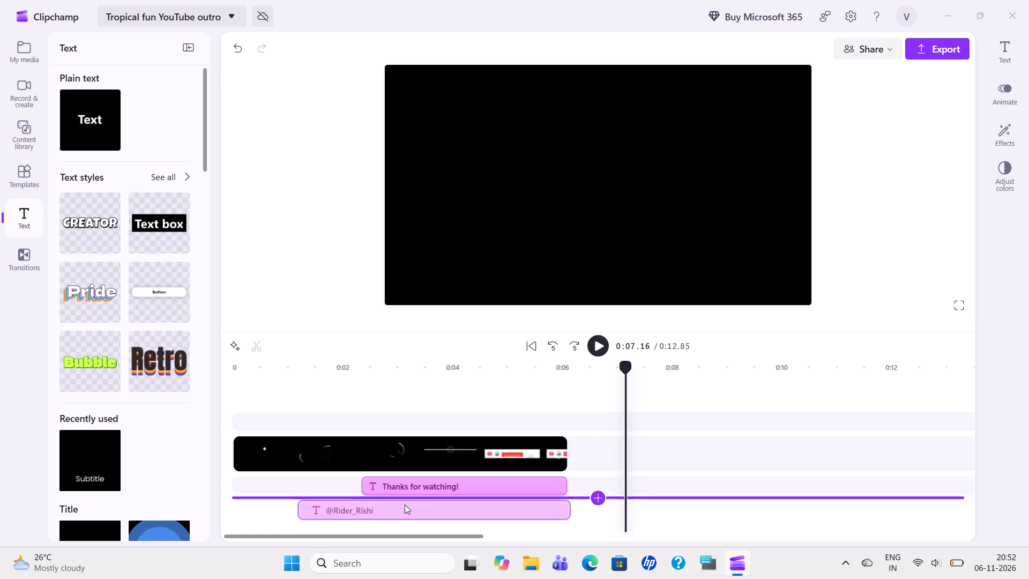
pyautogui.moveTo(405, 504); pyautogui.dragTo(402, 504)
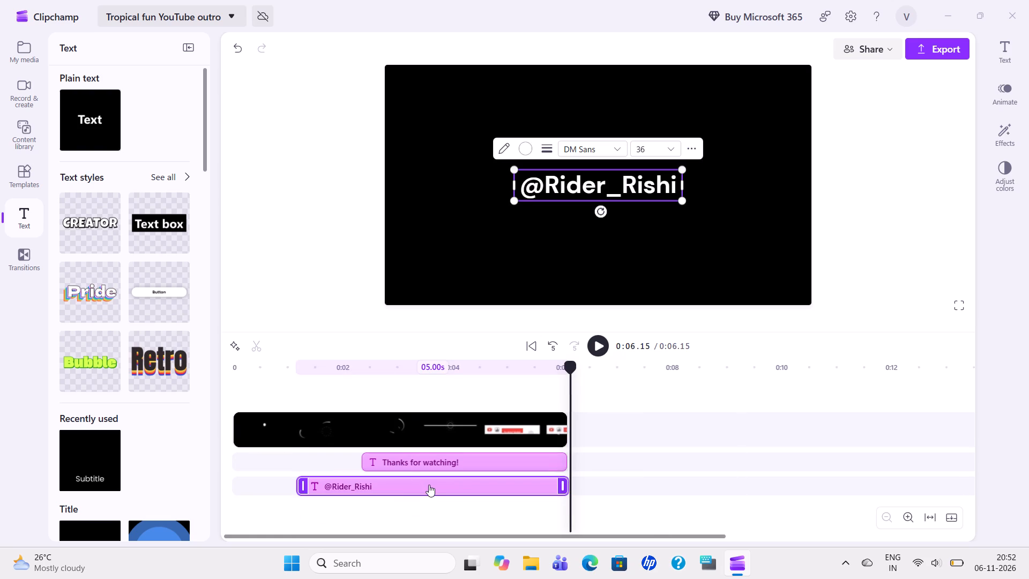
pyautogui.moveTo(433, 482); pyautogui.dragTo(428, 480)
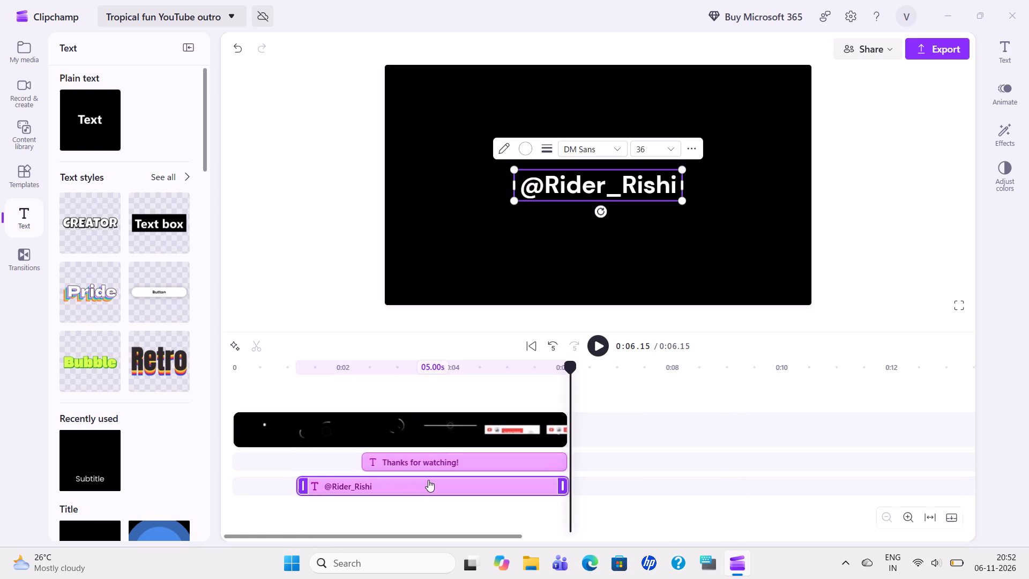
# Play the outro from the beginning and pause at about 0:05.8 to check how the titles overlap.
pyautogui.press('space')
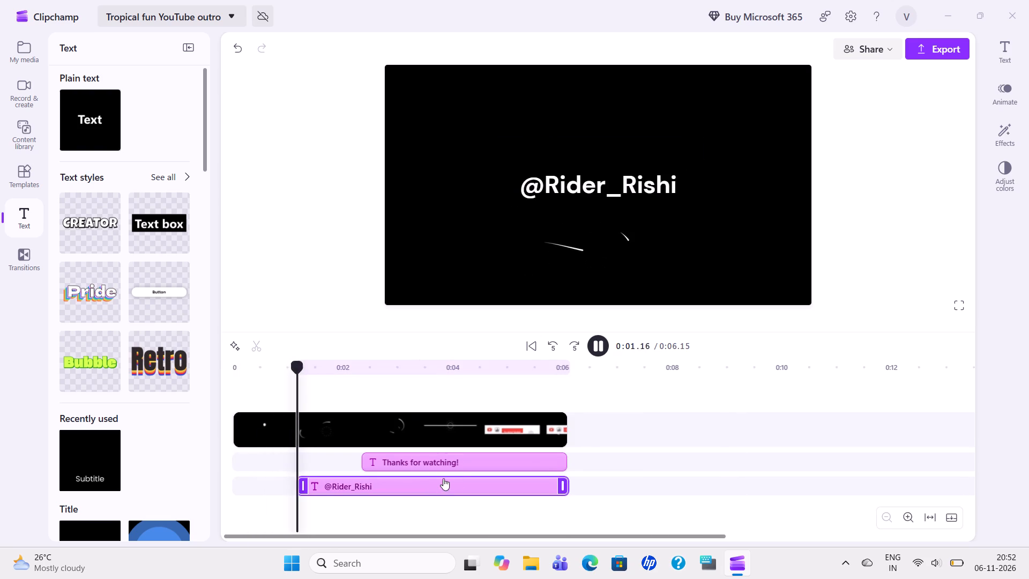
pyautogui.click(897, 177)
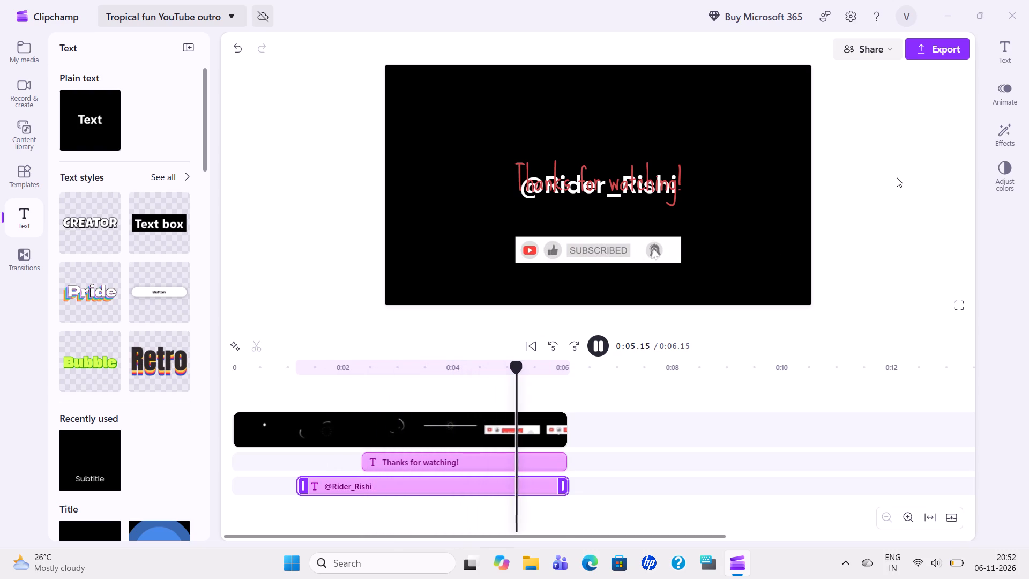
pyautogui.press('space')
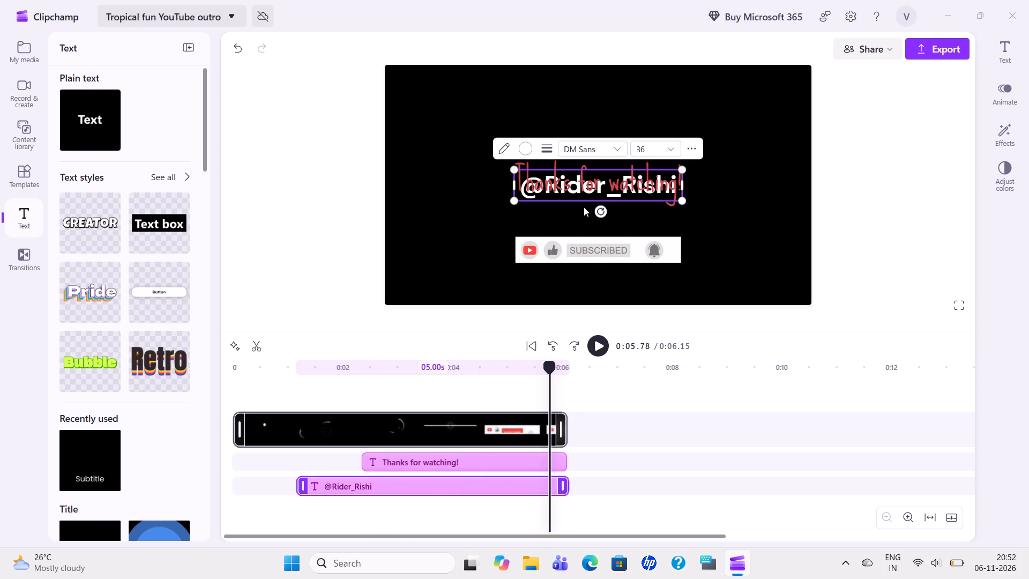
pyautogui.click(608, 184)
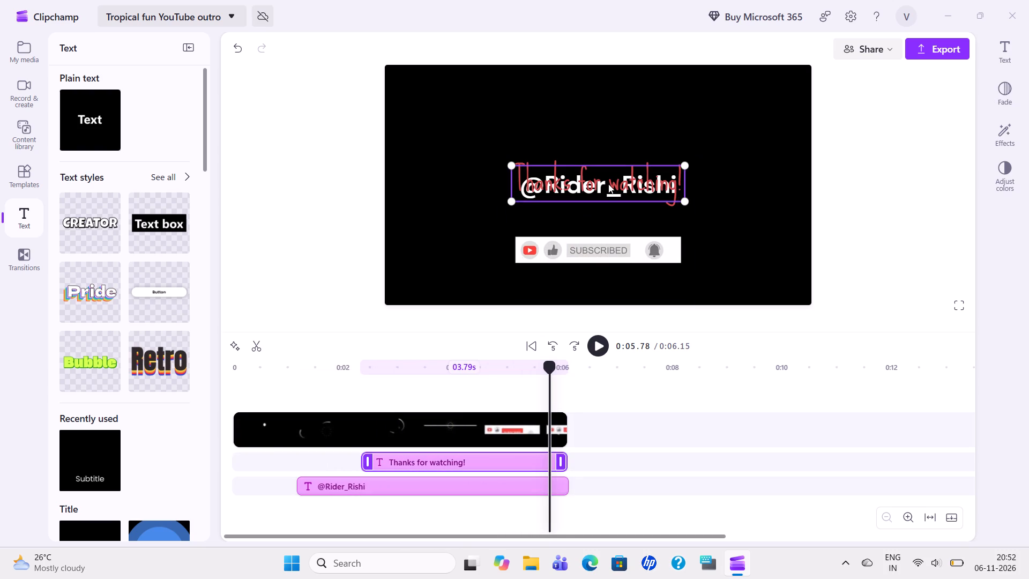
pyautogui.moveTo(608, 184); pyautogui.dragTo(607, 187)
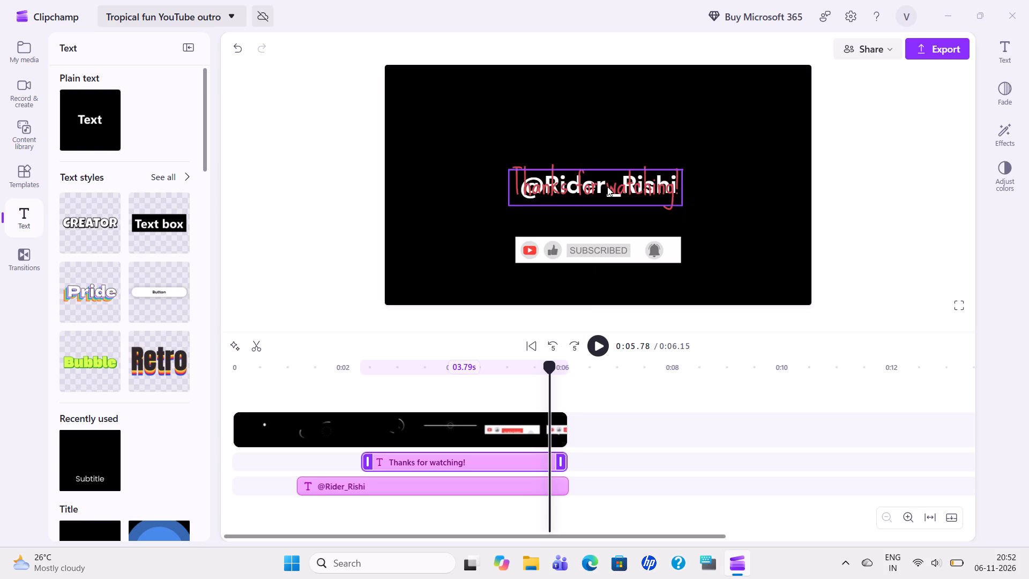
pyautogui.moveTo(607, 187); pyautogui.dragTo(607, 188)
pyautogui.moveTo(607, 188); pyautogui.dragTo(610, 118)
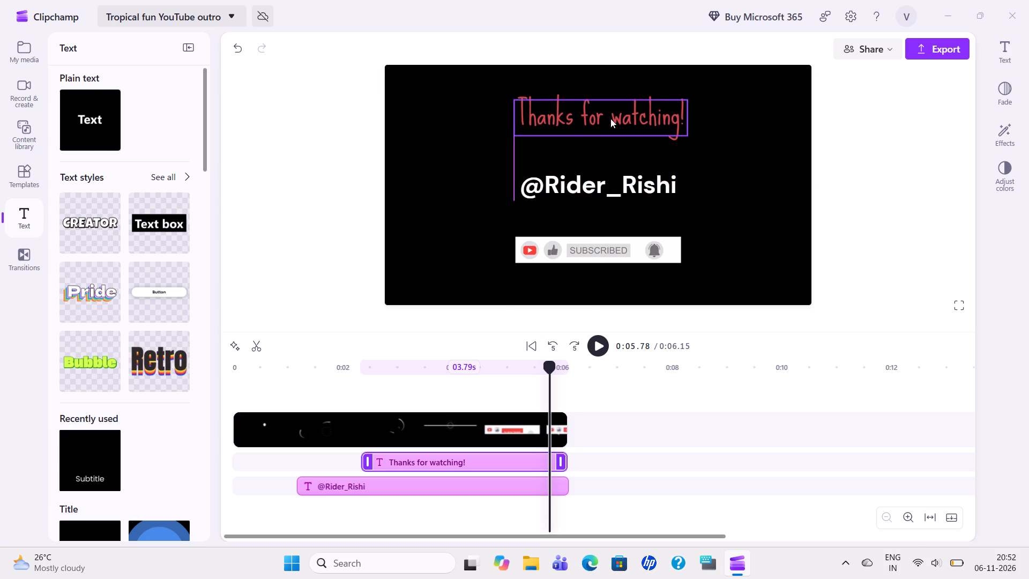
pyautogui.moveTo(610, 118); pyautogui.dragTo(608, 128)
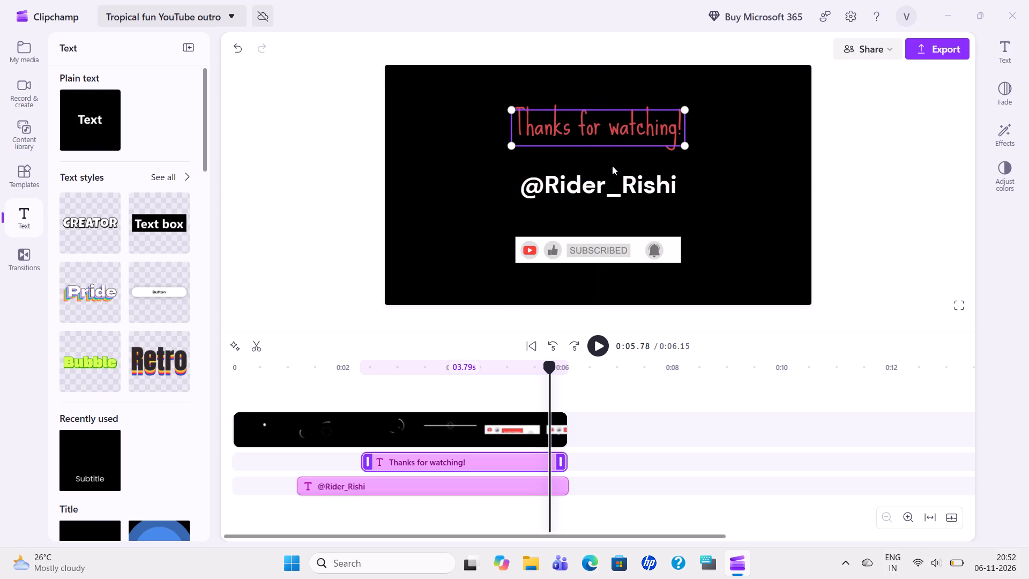
pyautogui.click(613, 176)
pyautogui.moveTo(613, 176); pyautogui.dragTo(613, 190)
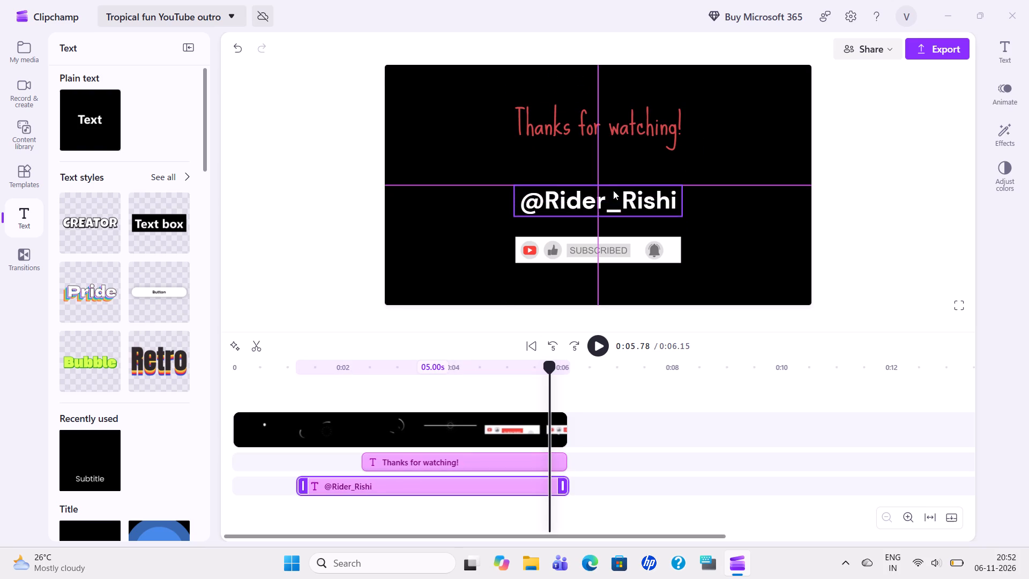
pyautogui.moveTo(613, 190); pyautogui.dragTo(613, 183)
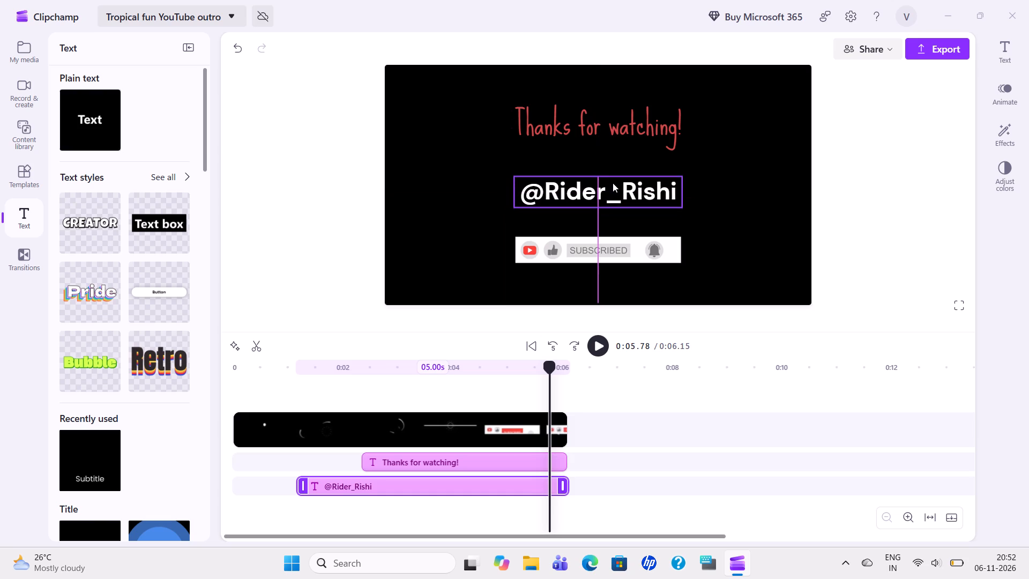
pyautogui.moveTo(613, 183); pyautogui.dragTo(615, 191)
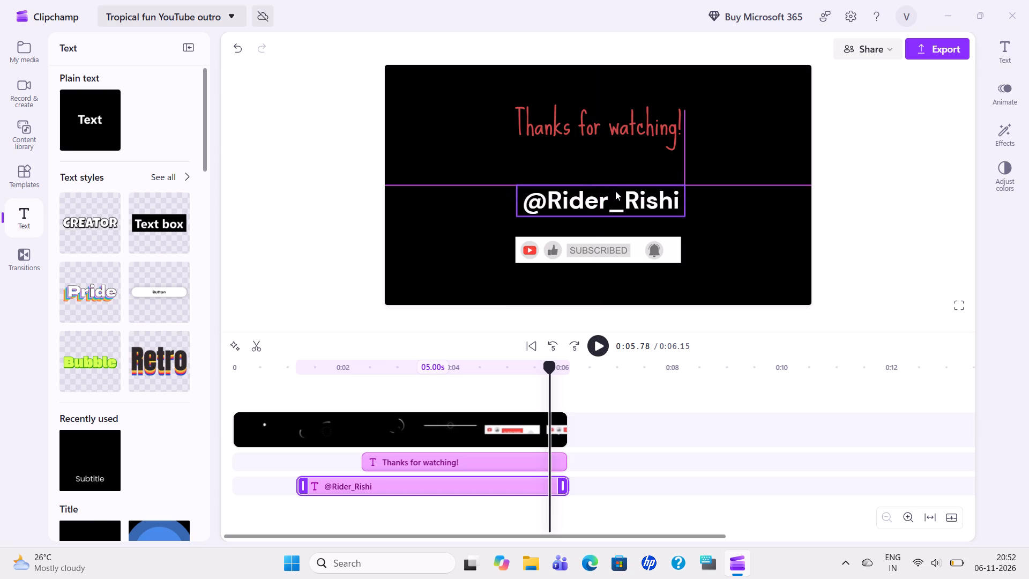
pyautogui.moveTo(615, 191); pyautogui.dragTo(618, 199)
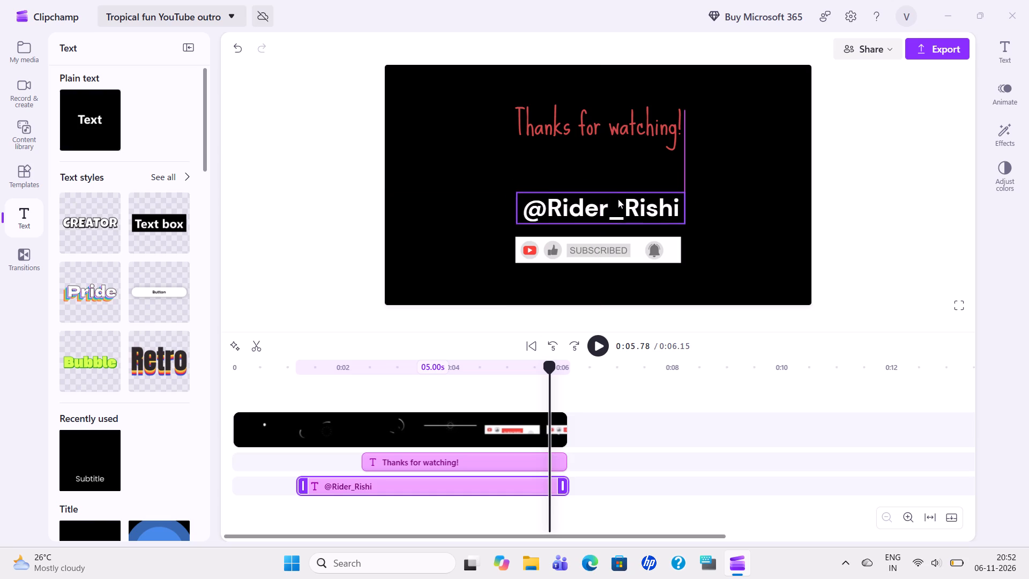
pyautogui.moveTo(618, 199); pyautogui.dragTo(618, 202)
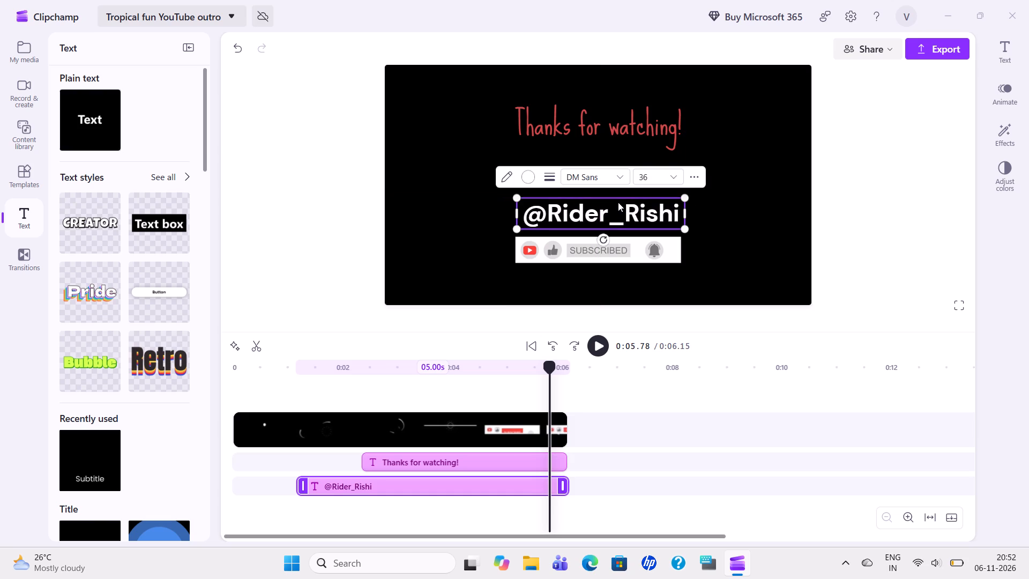
pyautogui.click(698, 181)
pyautogui.click(677, 174)
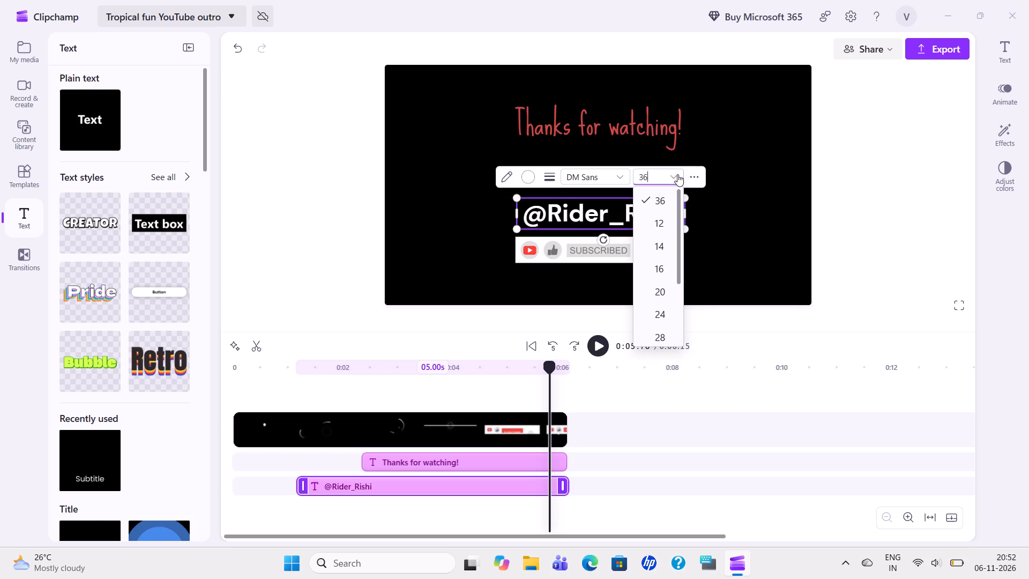
pyautogui.click(666, 224)
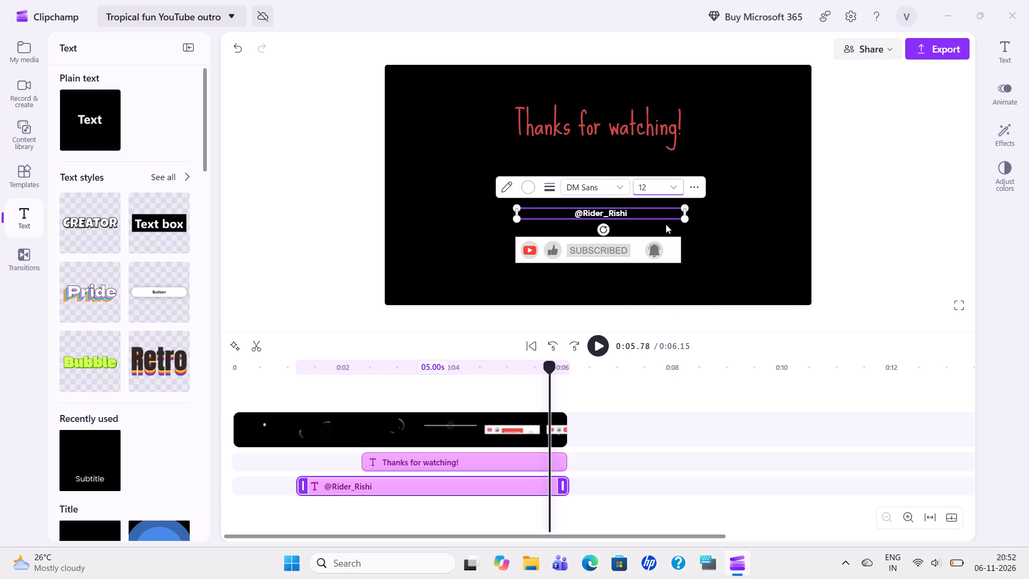
pyautogui.press('BackSpace')
pyautogui.press('BackSpace')
pyautogui.write('20')
pyautogui.press('Return')
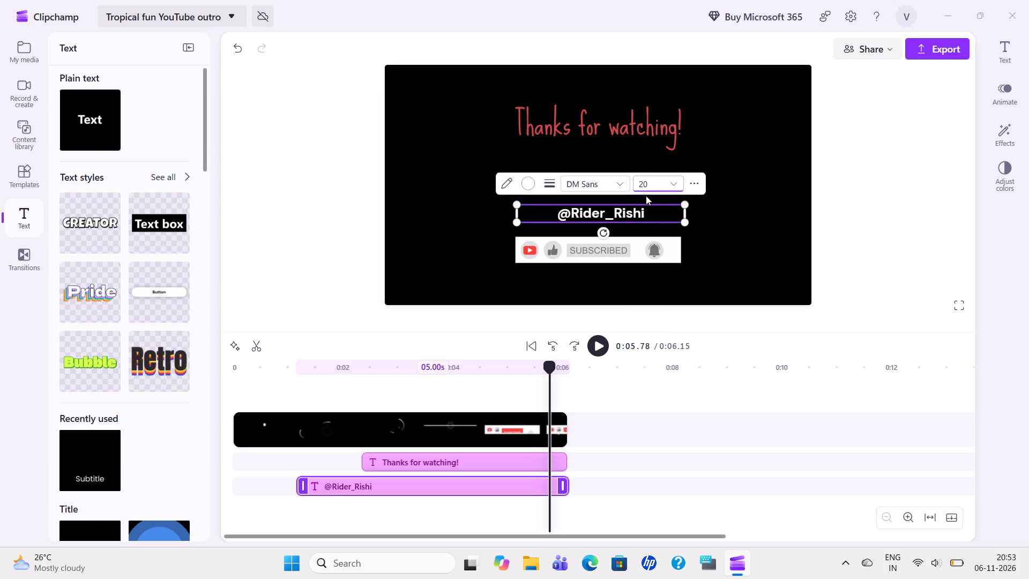
pyautogui.press('BackSpace')
pyautogui.press('5')
pyautogui.press('Return')
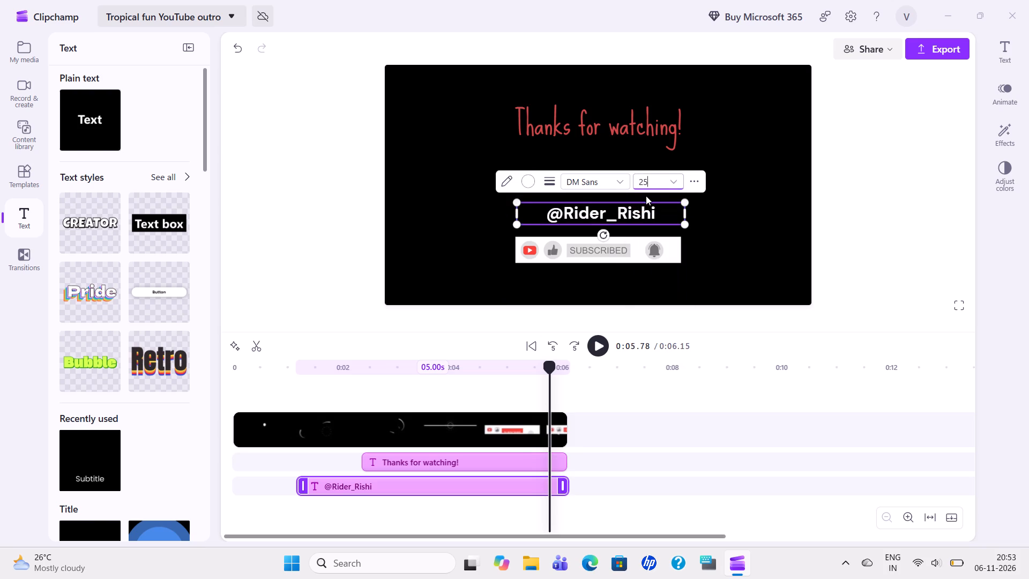
pyautogui.press('BackSpace')
pyautogui.press('0')
pyautogui.press('Return')
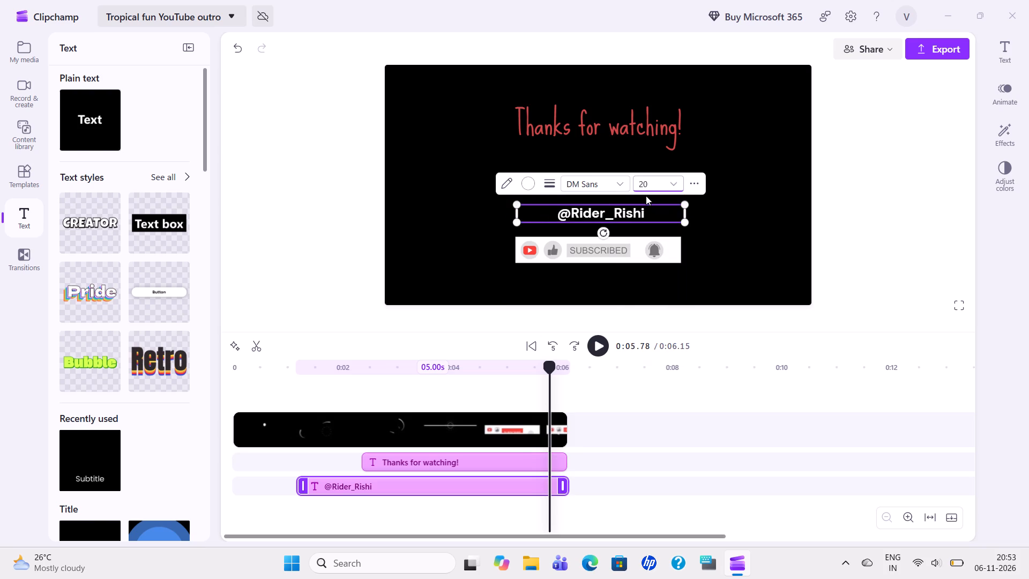
pyautogui.click(618, 183)
pyautogui.click(774, 212)
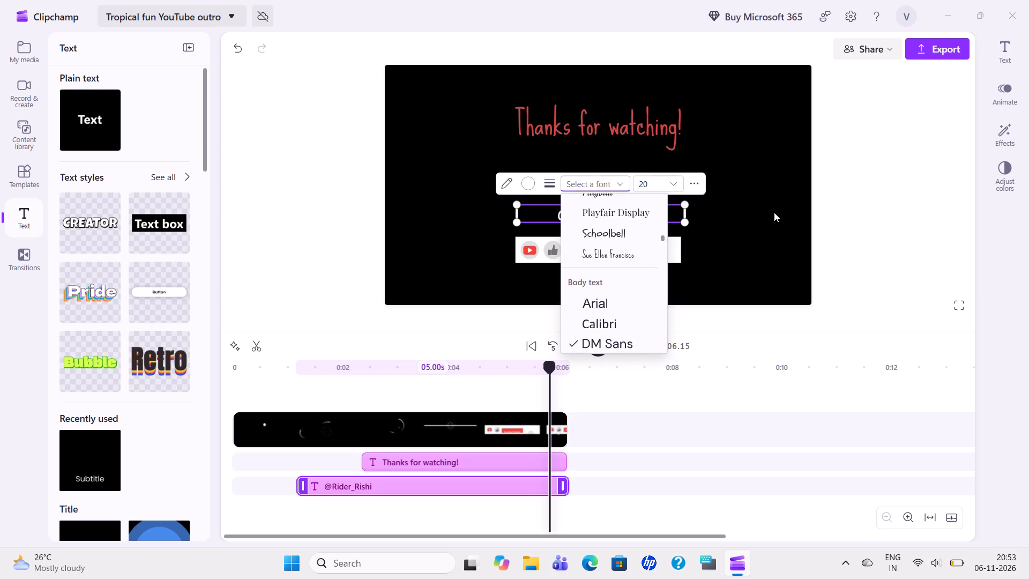
pyautogui.moveTo(678, 127); pyautogui.dragTo(680, 157)
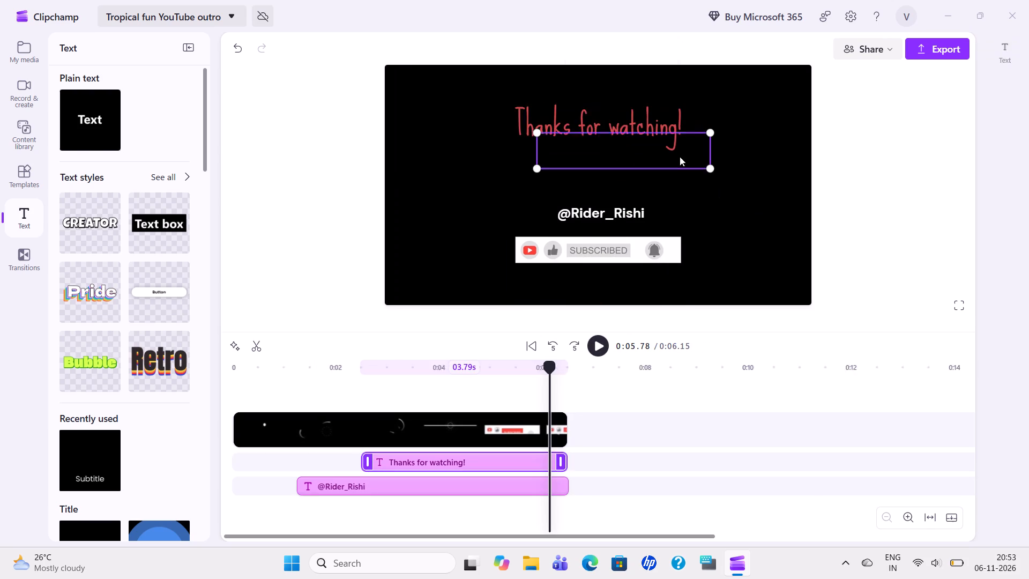
pyautogui.moveTo(680, 157); pyautogui.dragTo(663, 181)
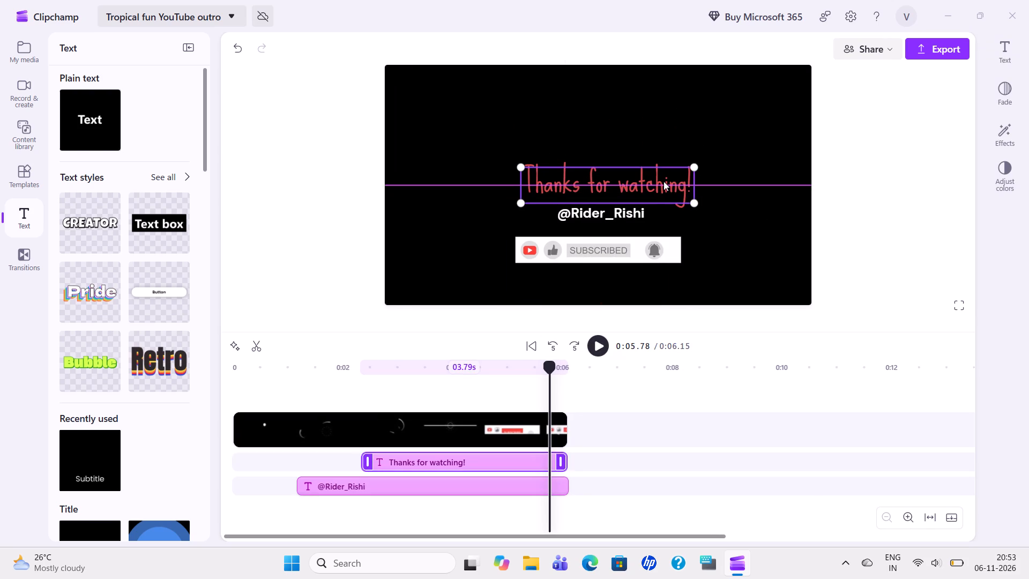
pyautogui.moveTo(663, 181); pyautogui.dragTo(661, 181)
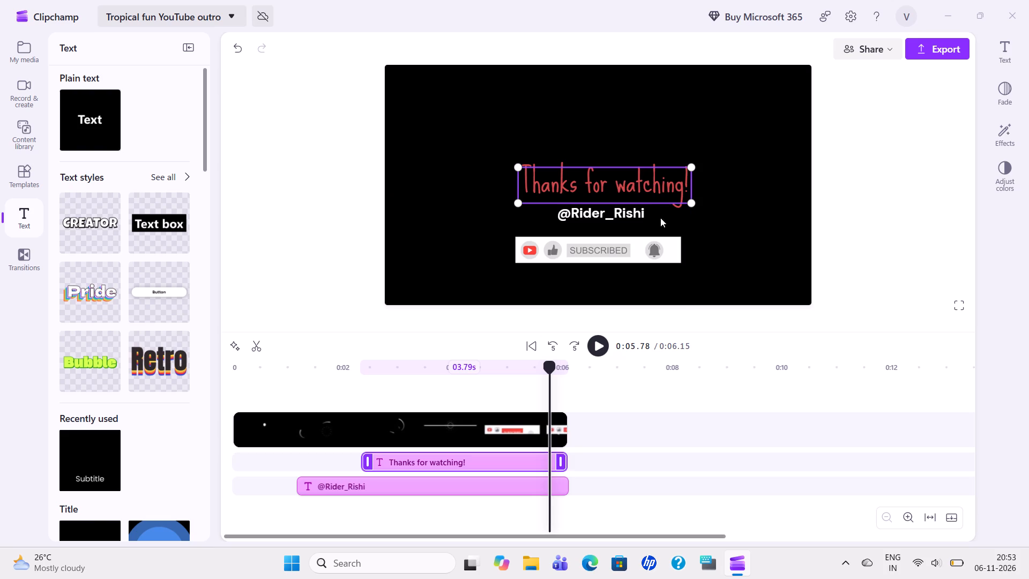
# Shift the subscribe animation slightly right in the frame to line up under the two titles.
pyautogui.click(643, 246)
pyautogui.moveTo(642, 246); pyautogui.dragTo(651, 246)
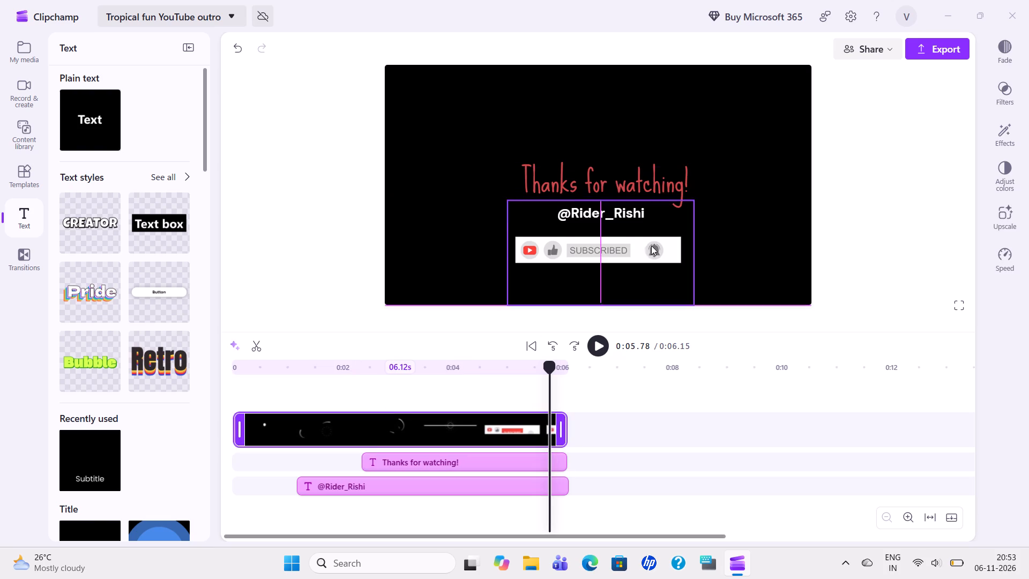
pyautogui.moveTo(651, 246); pyautogui.dragTo(647, 246)
# Deselect the subscribe animation, replay the outro to check the new layout, and pause at about 0:04.8.
pyautogui.click(718, 244)
pyautogui.press('space')
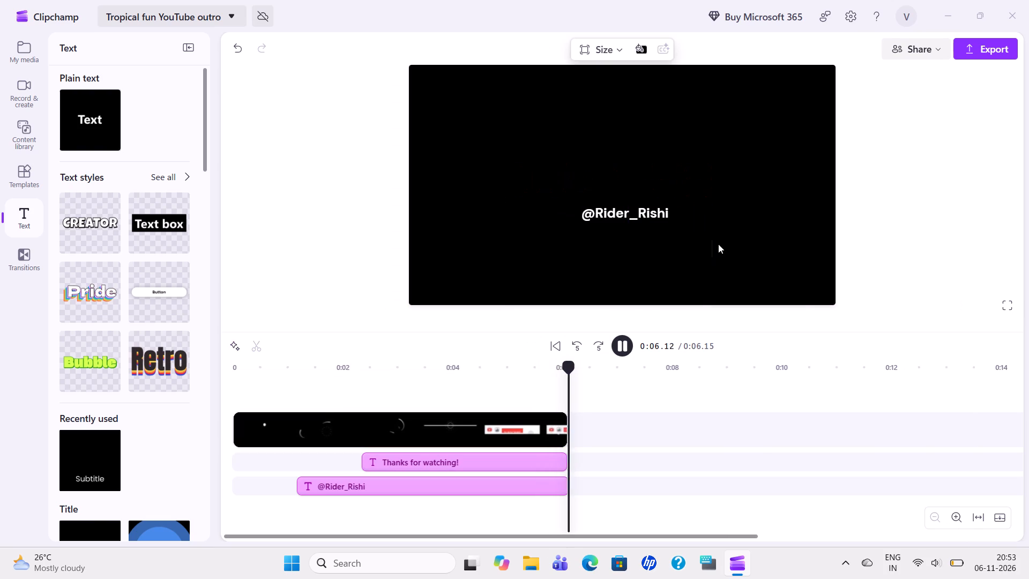
pyautogui.press('space')
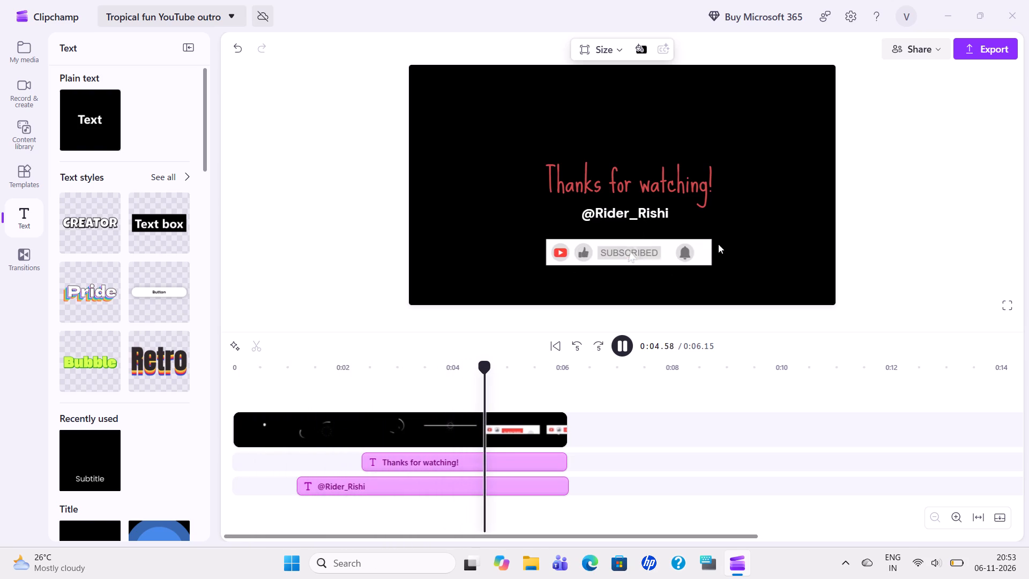
pyautogui.press('space')
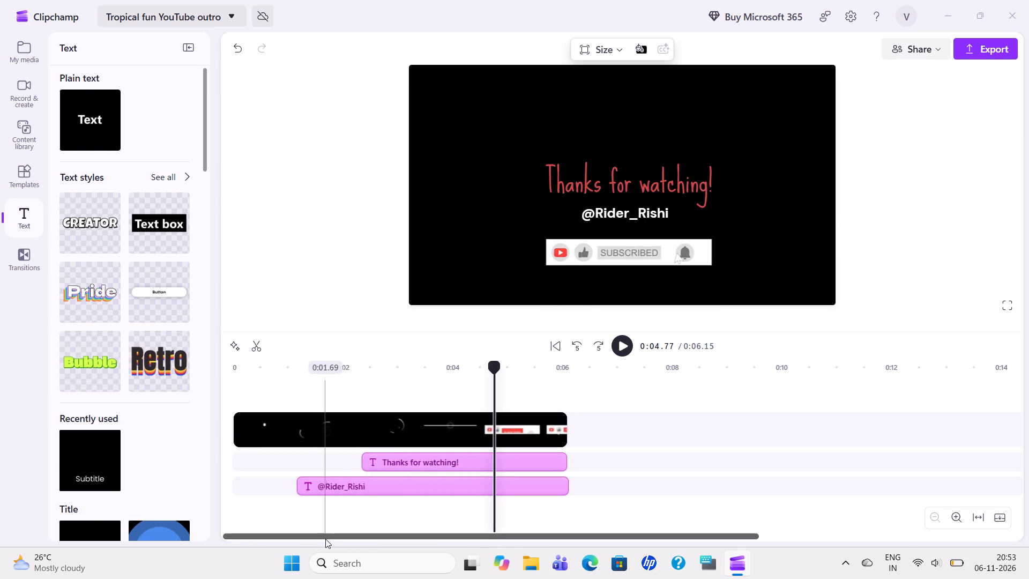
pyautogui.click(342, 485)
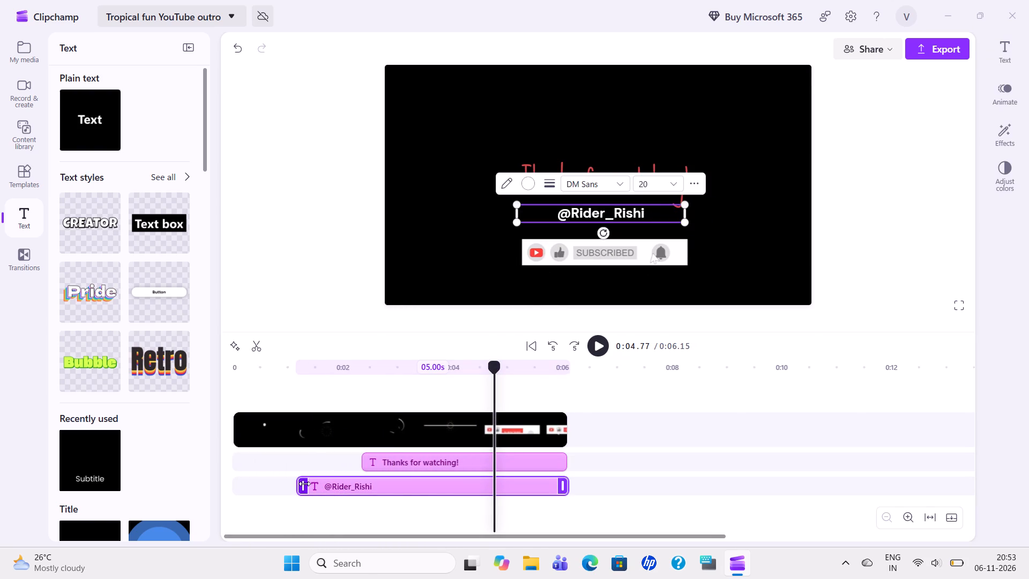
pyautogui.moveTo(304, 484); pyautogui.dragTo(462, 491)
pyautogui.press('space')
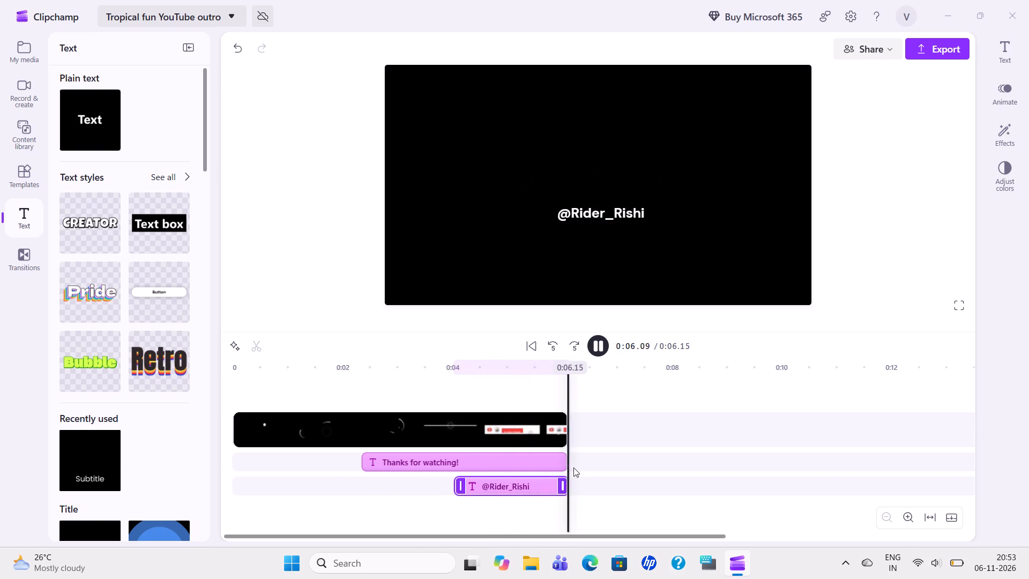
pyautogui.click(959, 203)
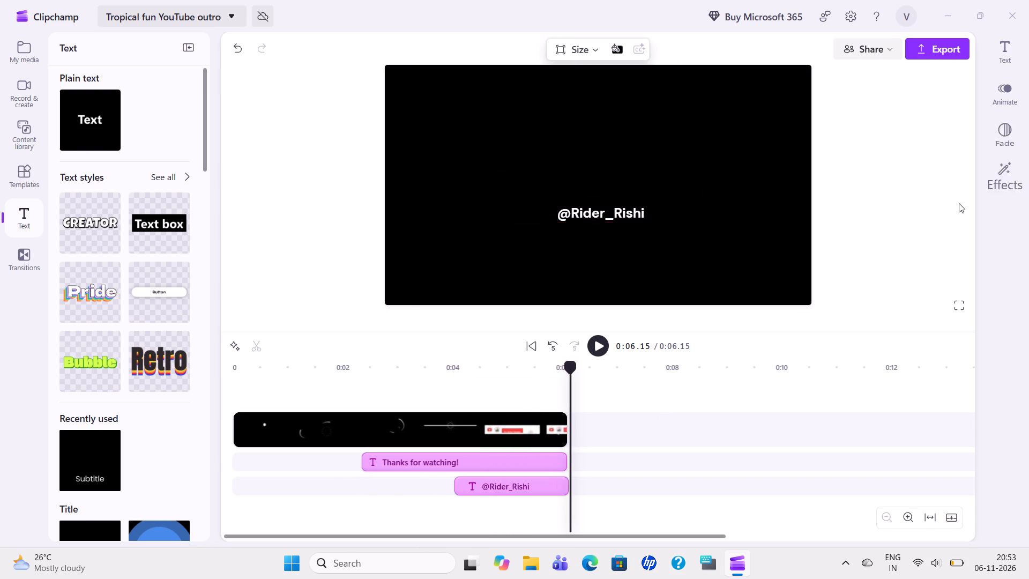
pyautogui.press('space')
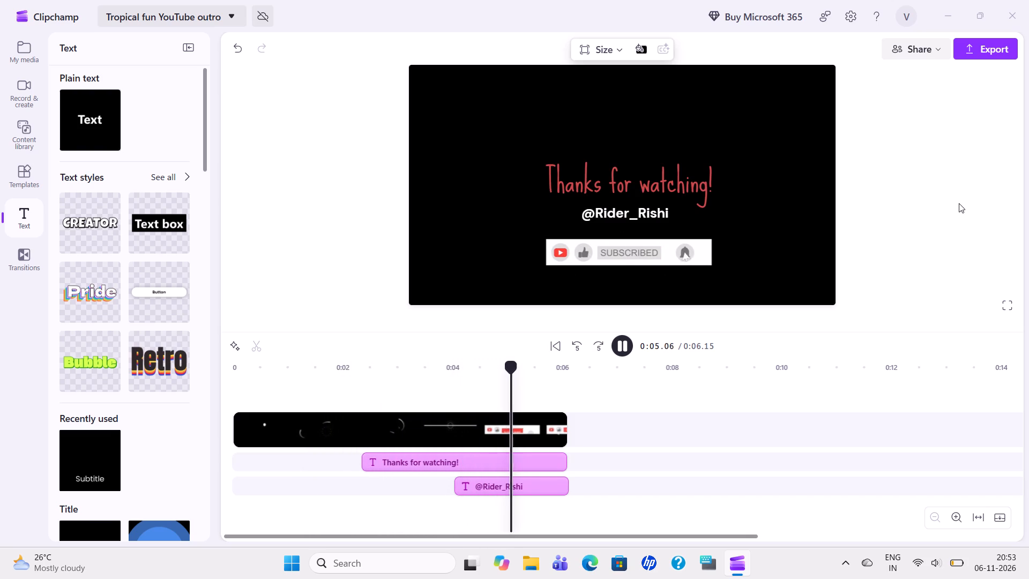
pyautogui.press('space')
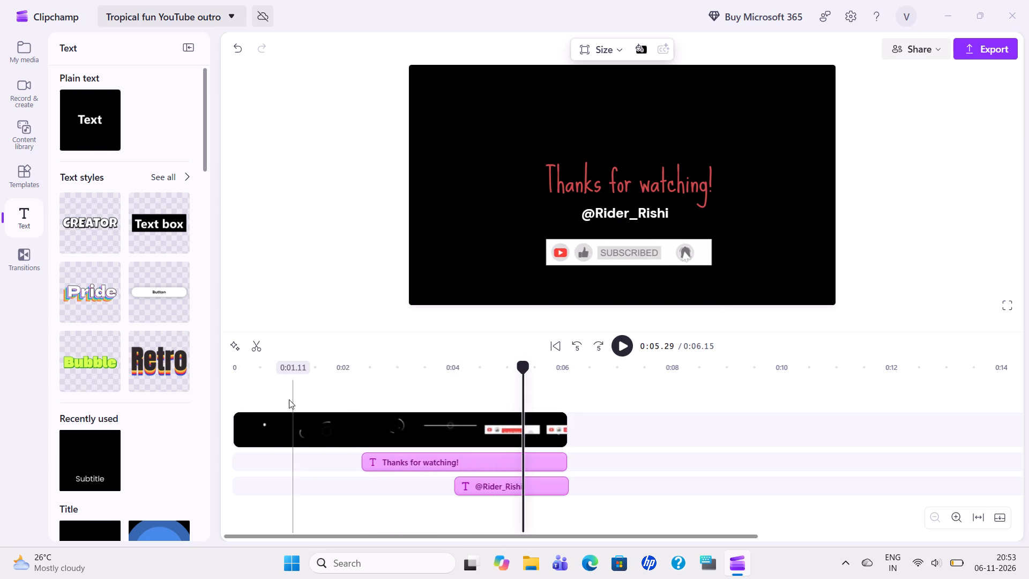
pyautogui.click(481, 484)
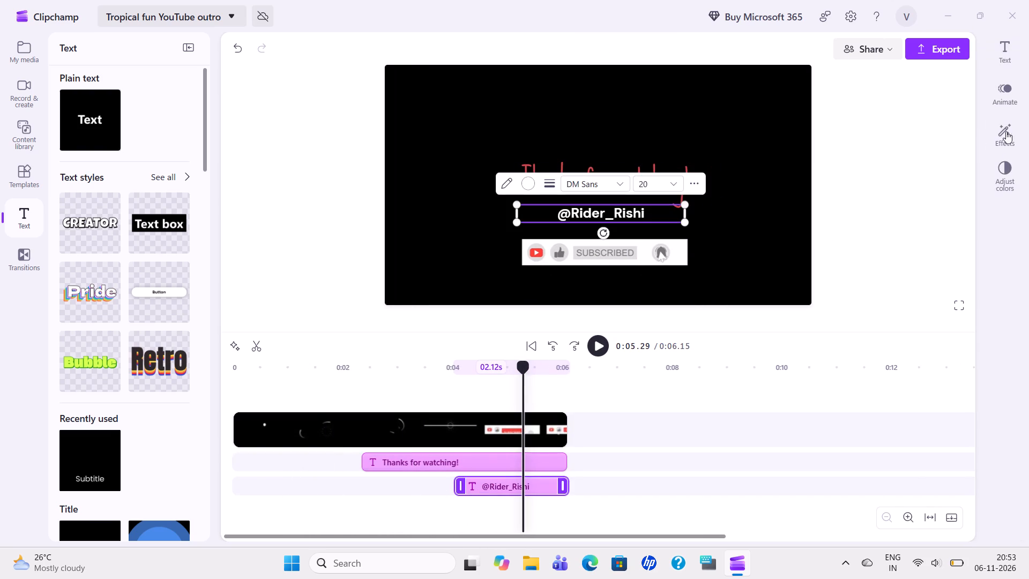
pyautogui.click(1013, 138)
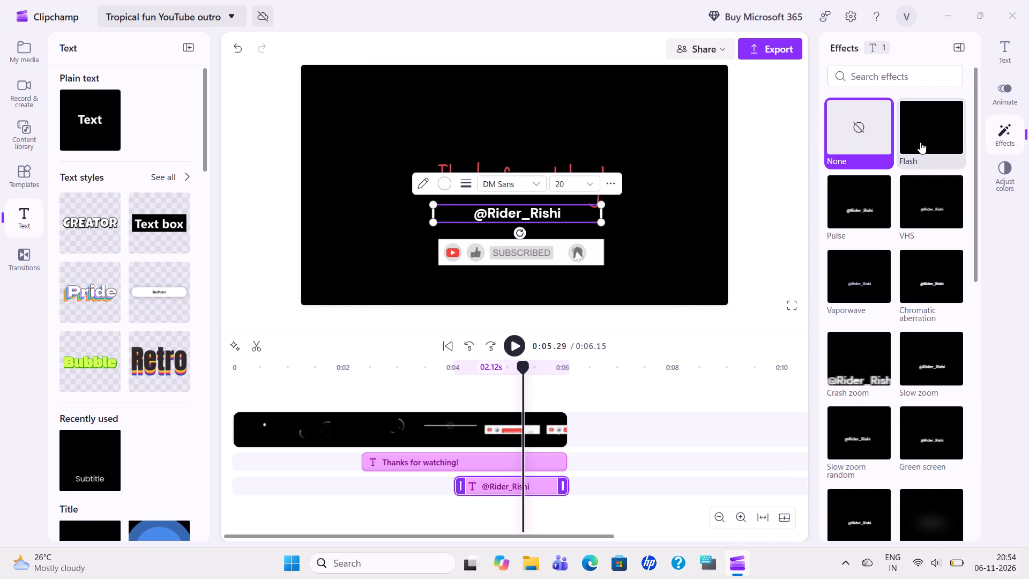
pyautogui.press('space')
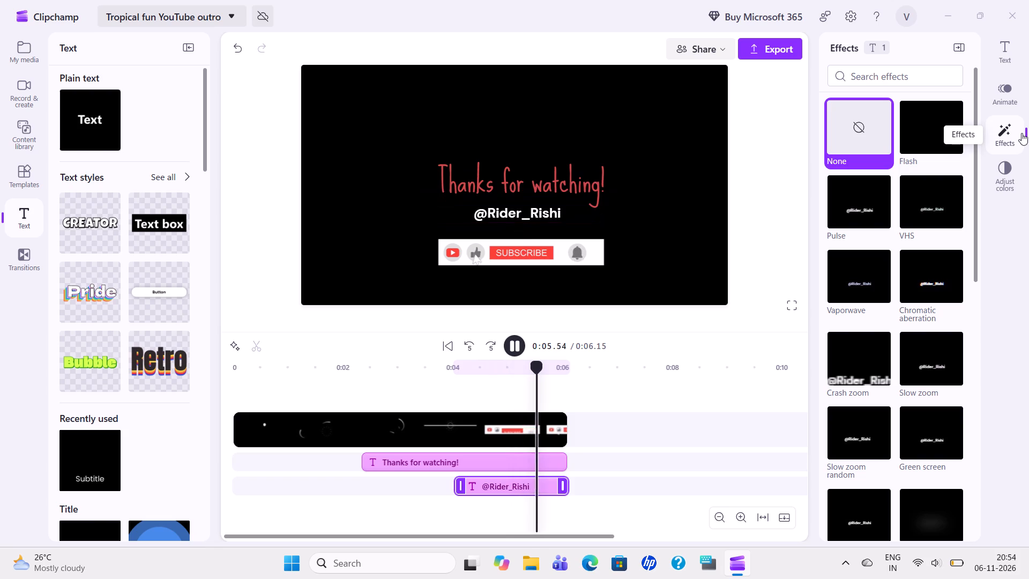
pyautogui.press('space')
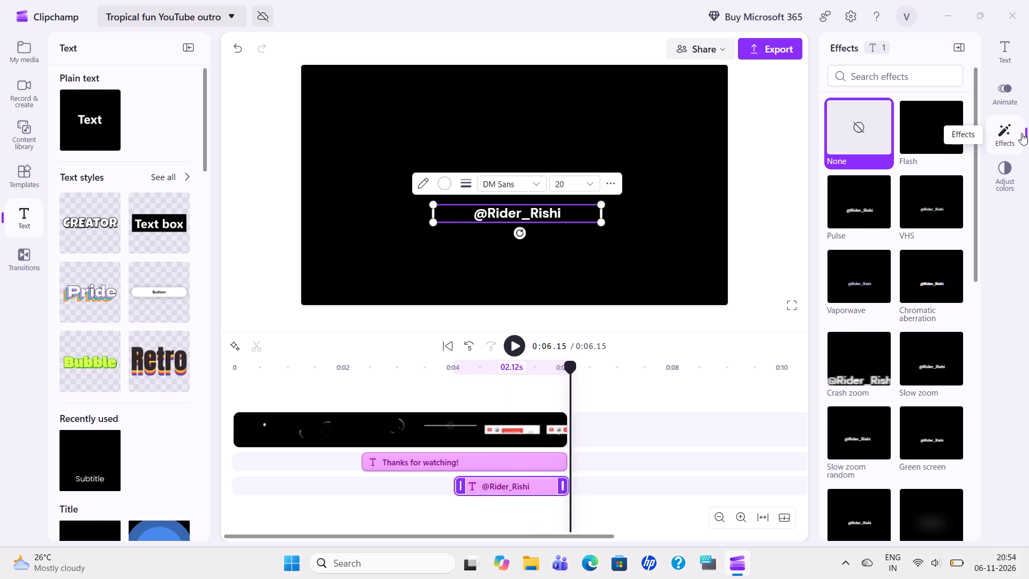
pyautogui.press('space')
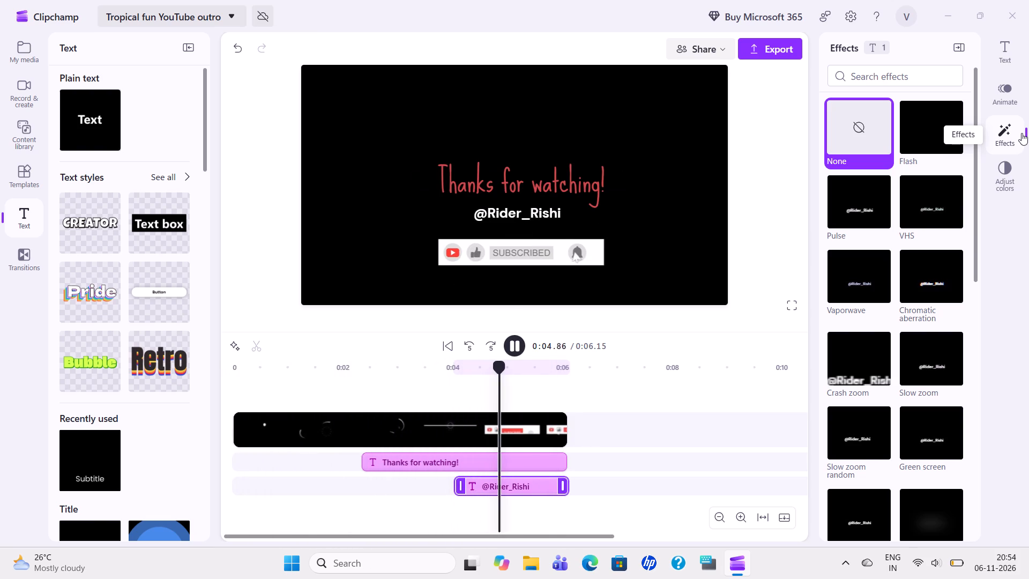
pyautogui.click(507, 482)
pyautogui.press('Delete')
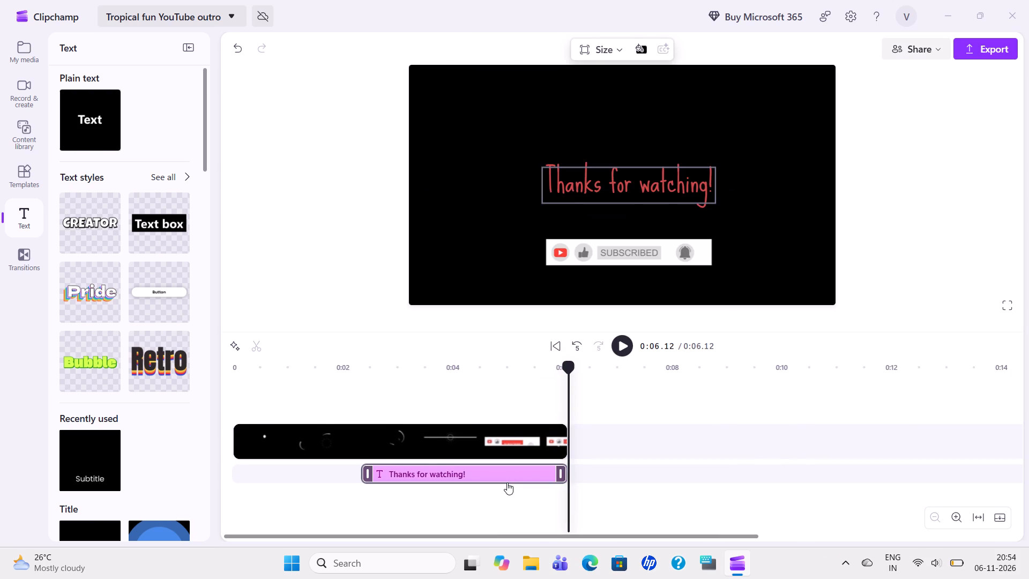
pyautogui.press('space')
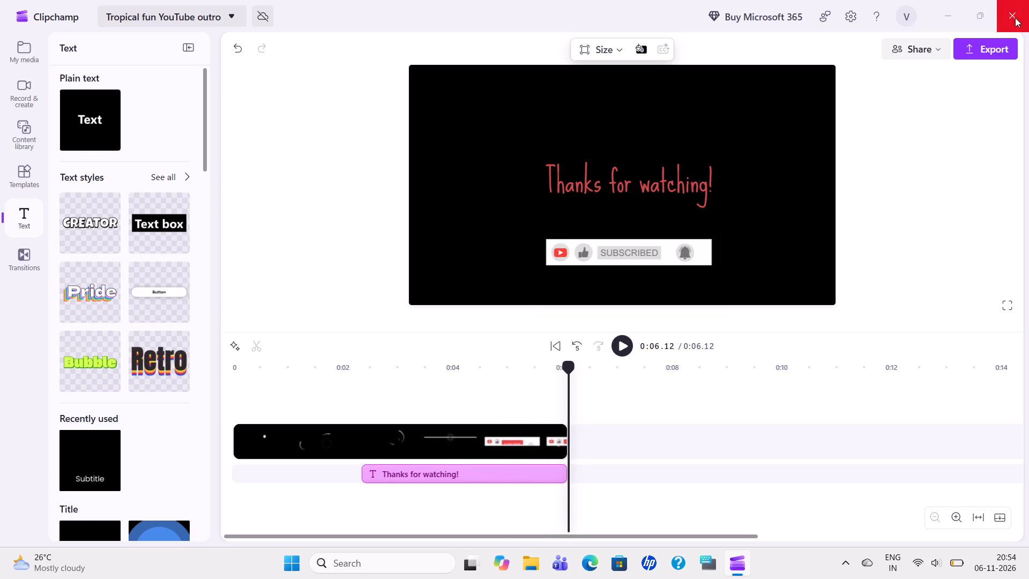
pyautogui.press('space')
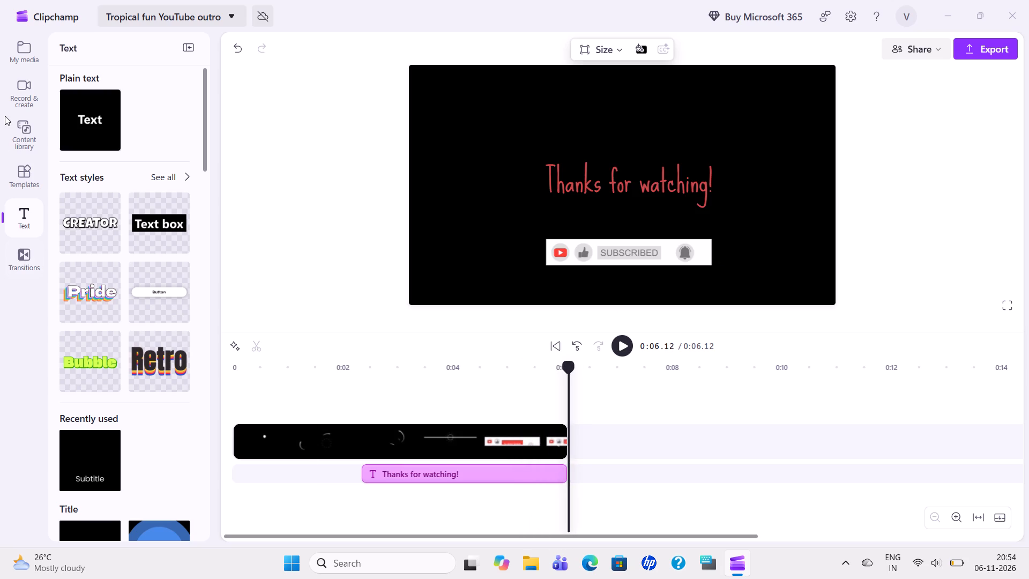
# Browse the Instagram and YouTube template categories for a design or element suitable for the outro.
pyautogui.click(27, 150)
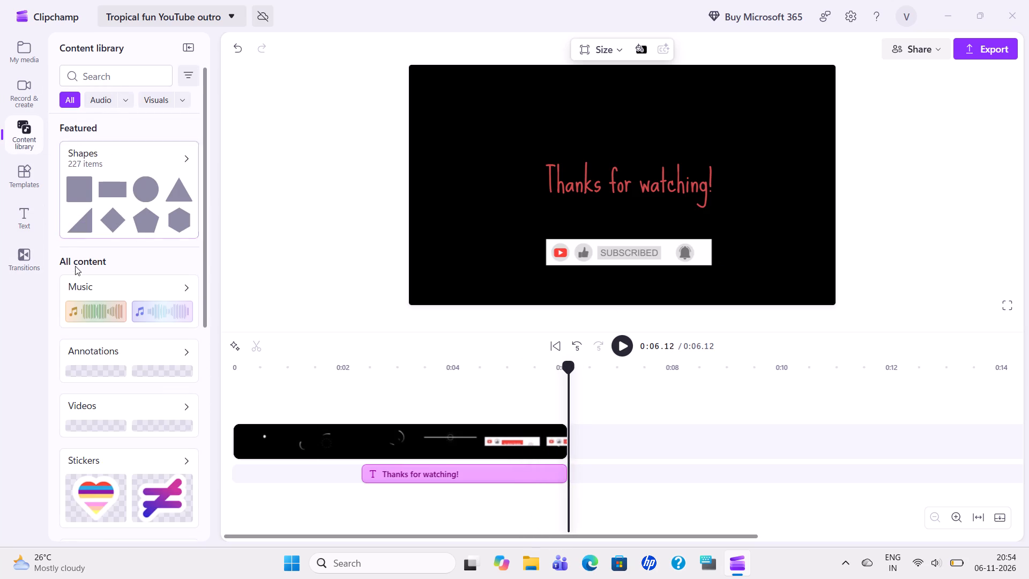
pyautogui.click(19, 176)
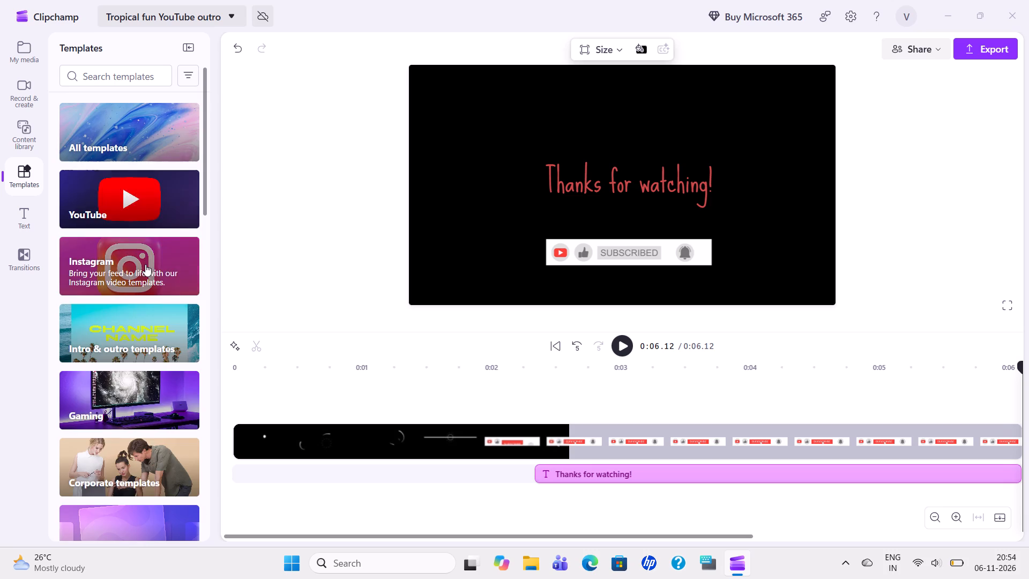
pyautogui.click(145, 264)
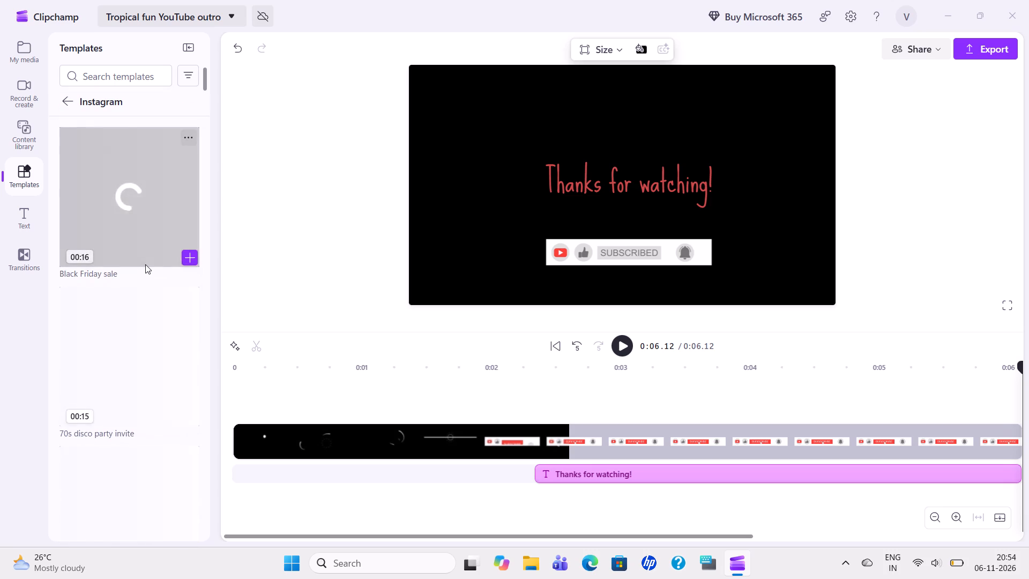
pyautogui.scroll(-1, 150, 355)
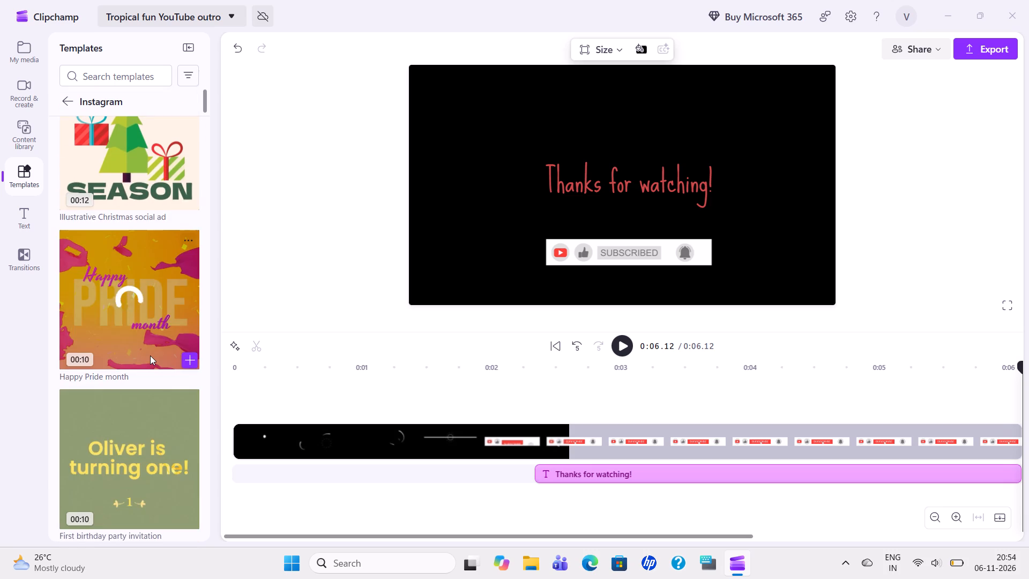
pyautogui.scroll(-1, 150, 355)
pyautogui.scroll(6, 150, 355)
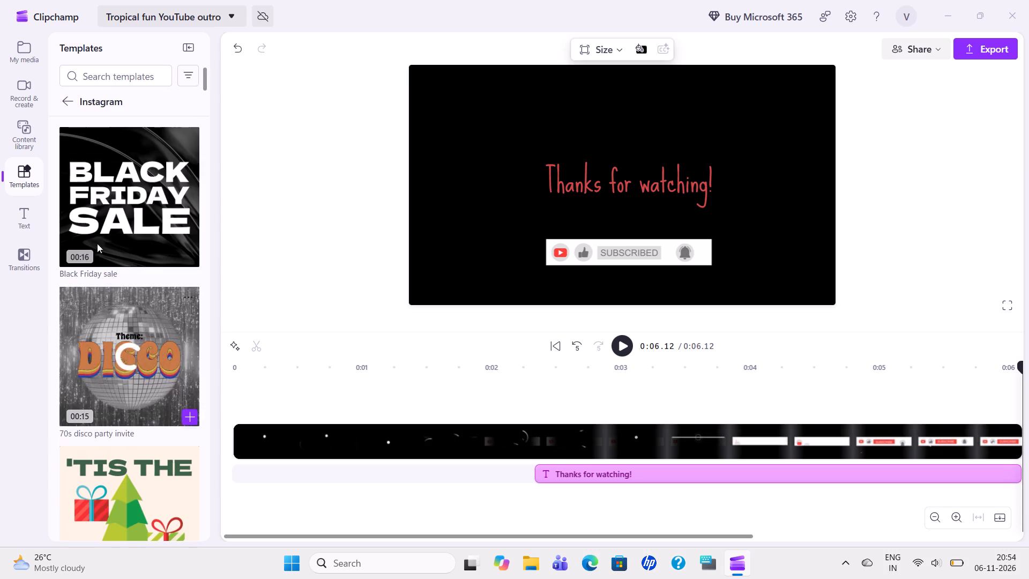
pyautogui.click(65, 104)
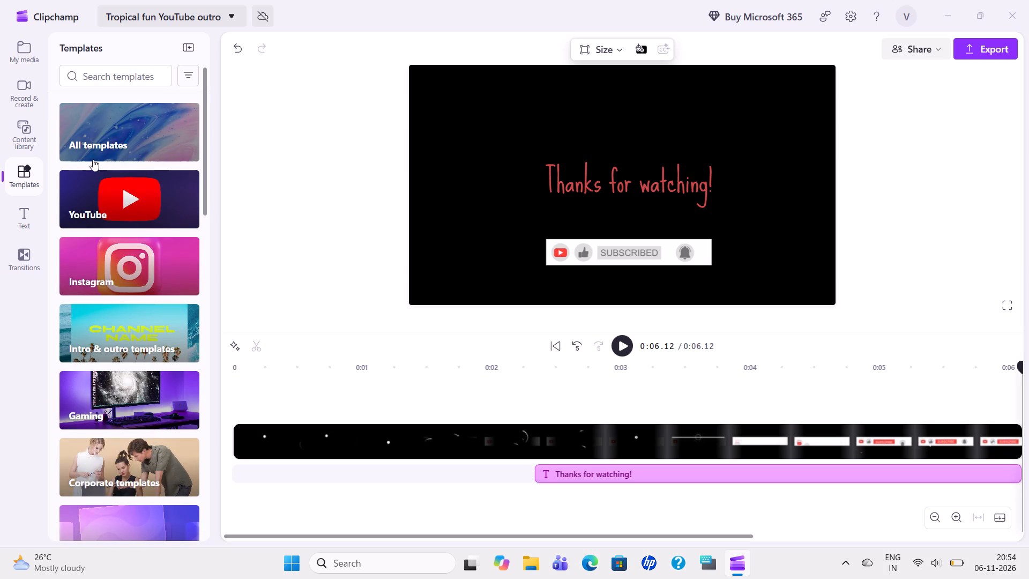
pyautogui.click(120, 189)
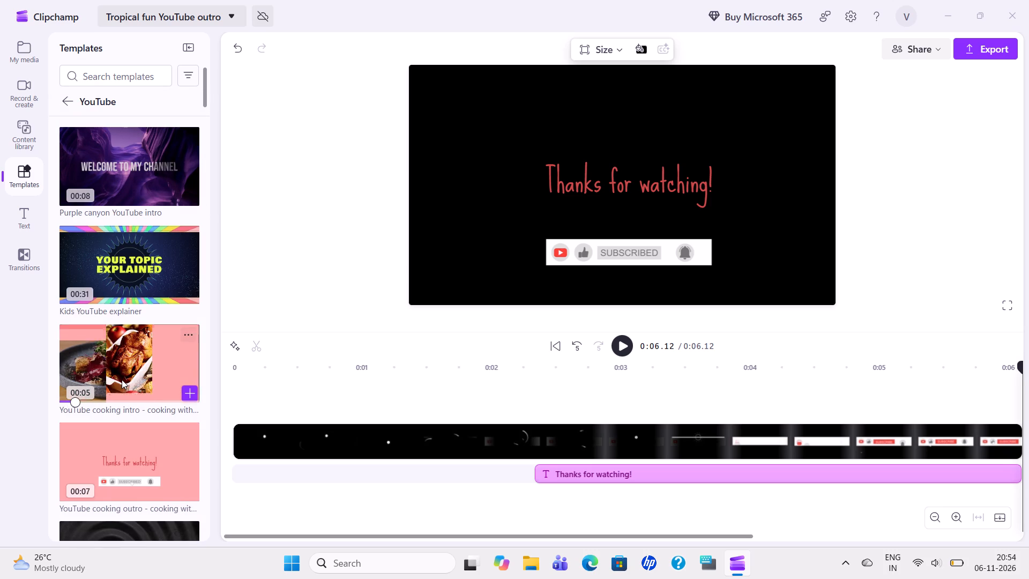
pyautogui.scroll(-1, 125, 370)
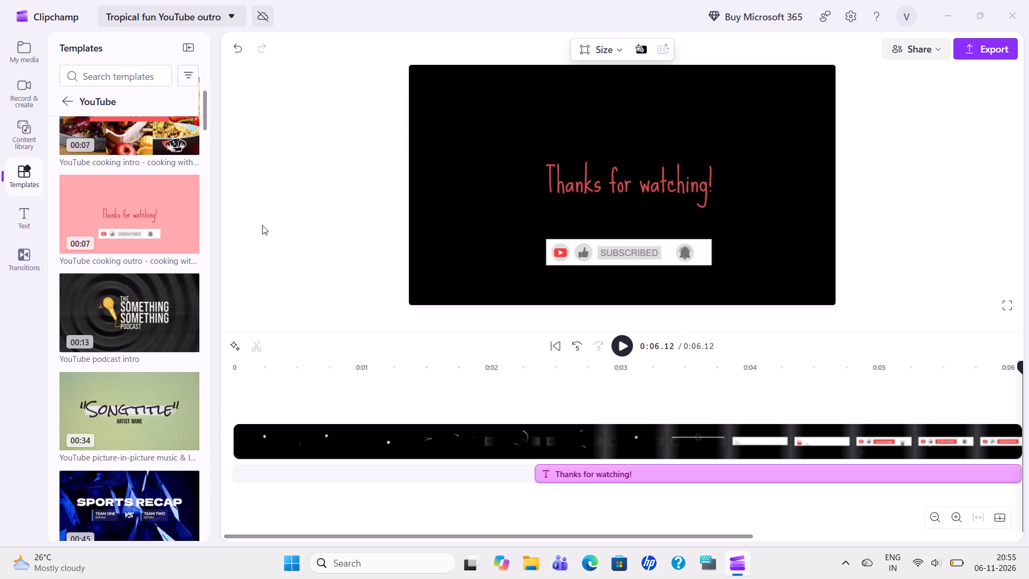
pyautogui.scroll(3, 178, 319)
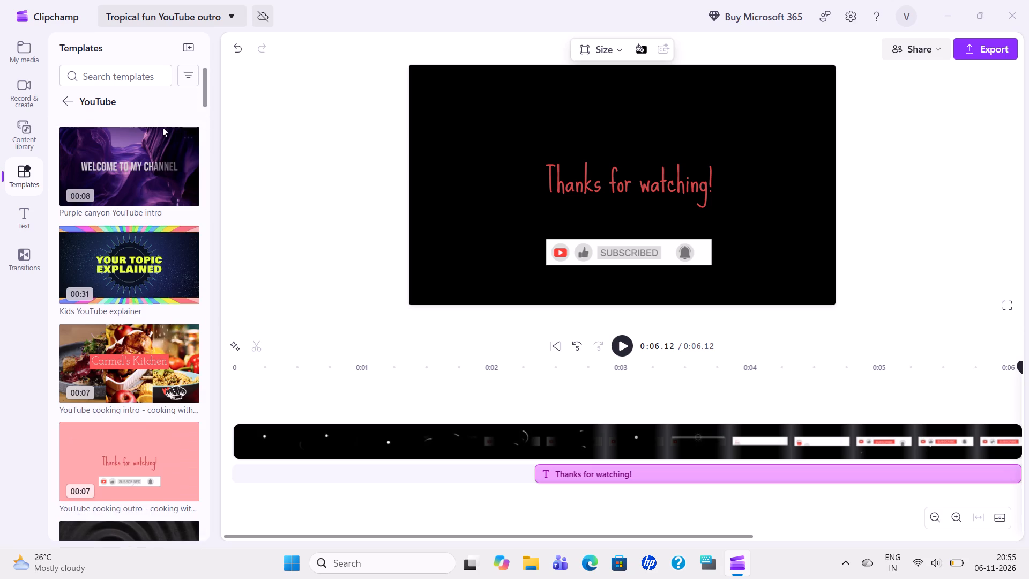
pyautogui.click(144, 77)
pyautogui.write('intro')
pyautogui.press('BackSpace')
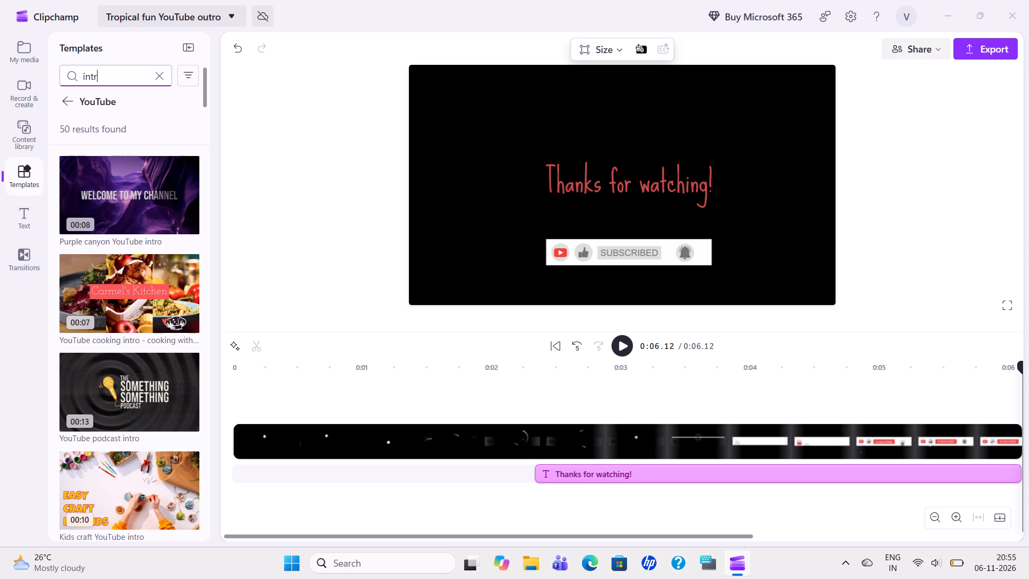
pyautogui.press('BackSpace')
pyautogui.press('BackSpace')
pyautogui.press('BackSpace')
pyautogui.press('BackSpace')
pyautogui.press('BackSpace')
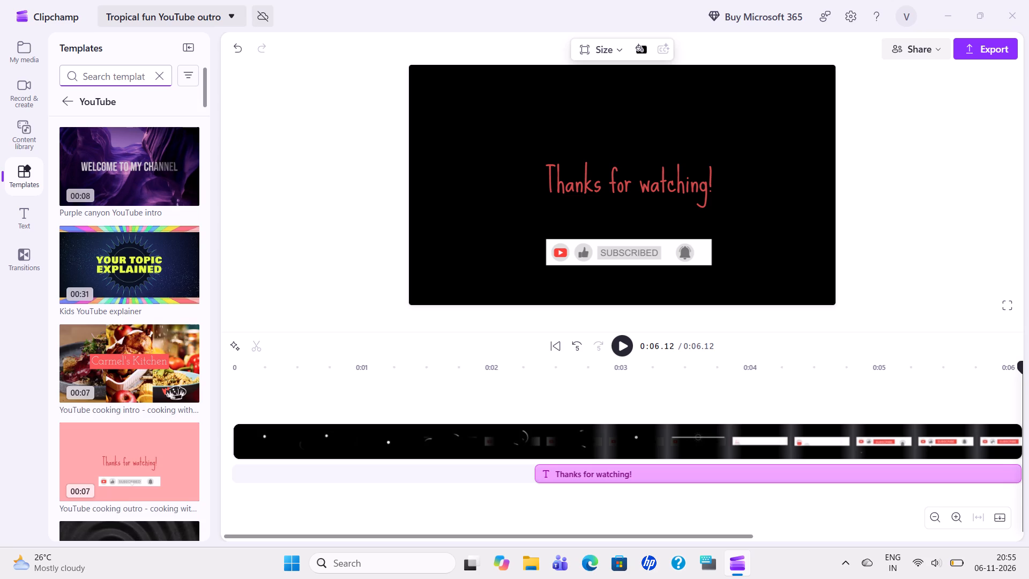
# Search the YouTube templates for "outro" and browse the first designs.
pyautogui.write('outro')
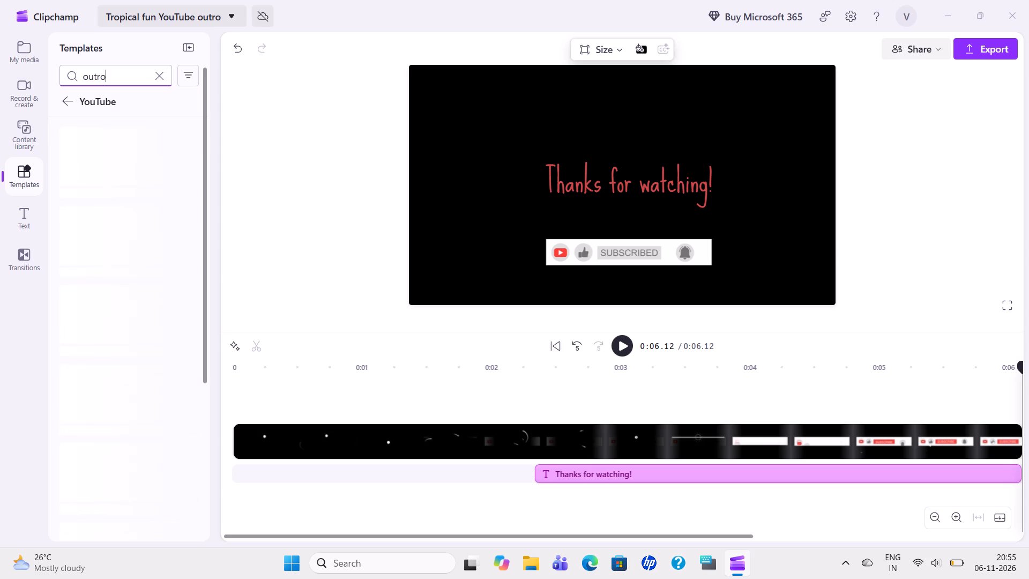
pyautogui.press('Return')
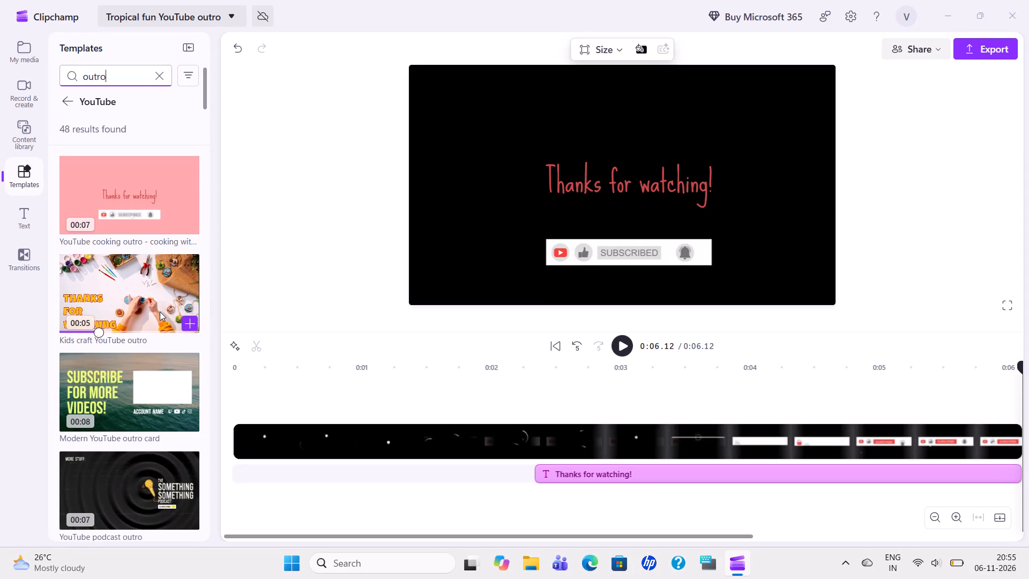
pyautogui.scroll(-1, 160, 311)
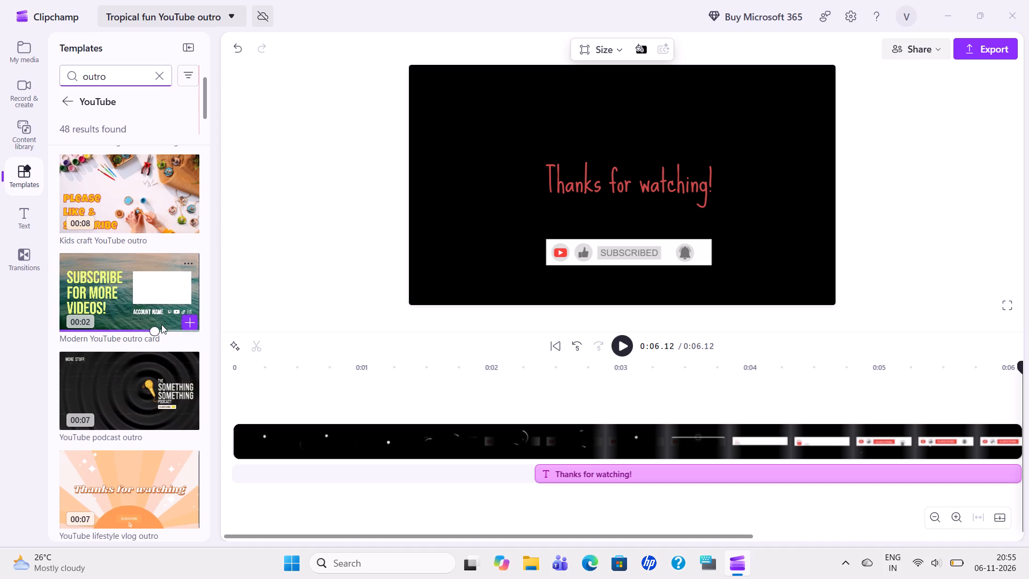
pyautogui.scroll(-1, 161, 396)
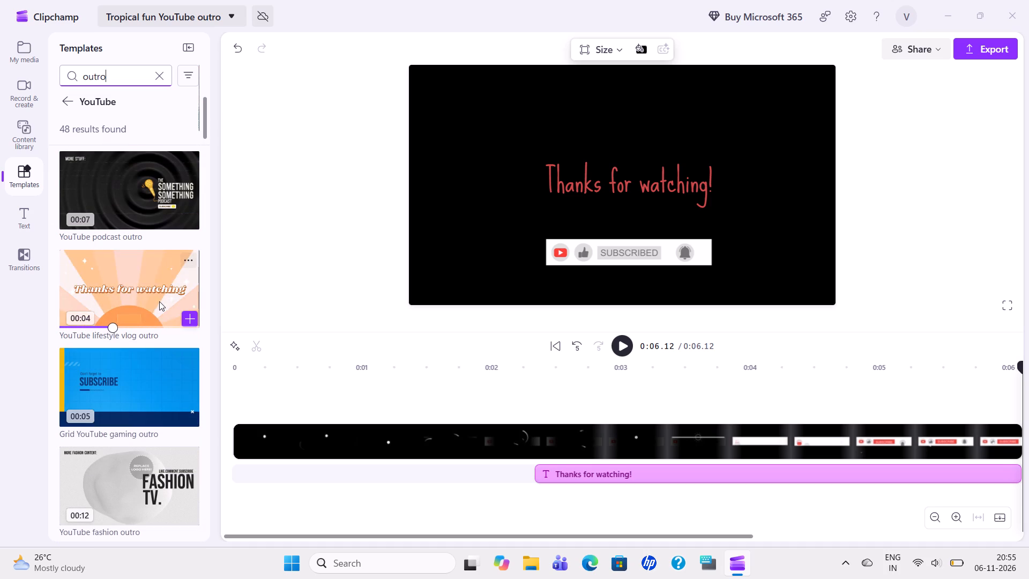
pyautogui.scroll(-1, 159, 301)
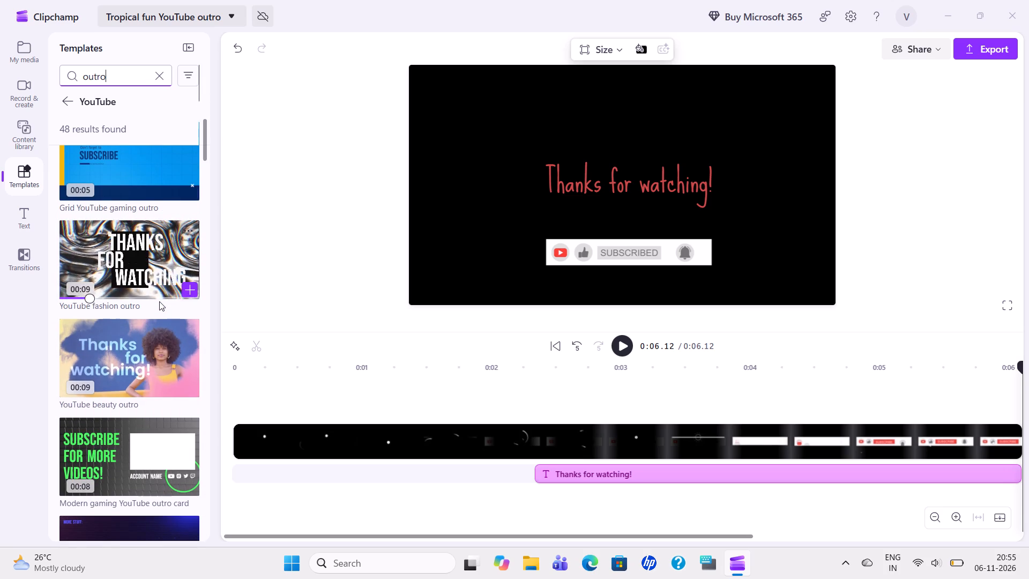
pyautogui.scroll(-1, 159, 301)
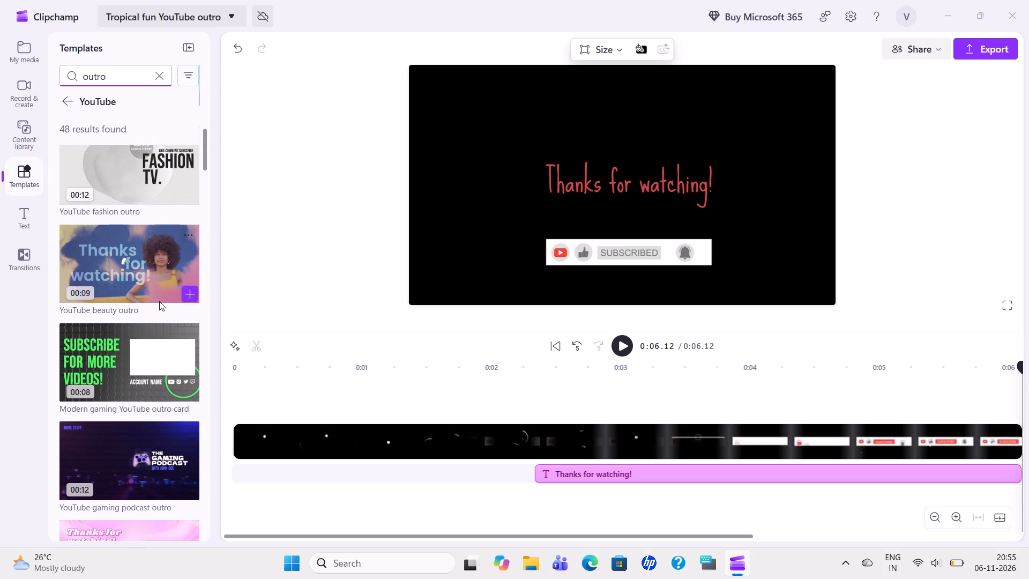
# Replay the current outro, select the subscribe animation in the frame, and play the outro once more.
pyautogui.press('space')
pyautogui.press('space')
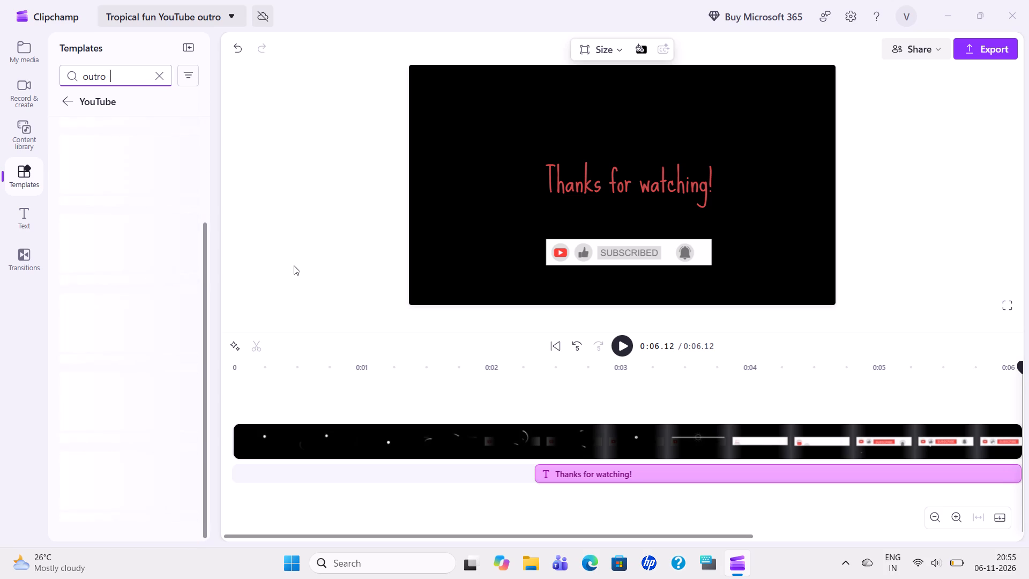
pyautogui.click(629, 345)
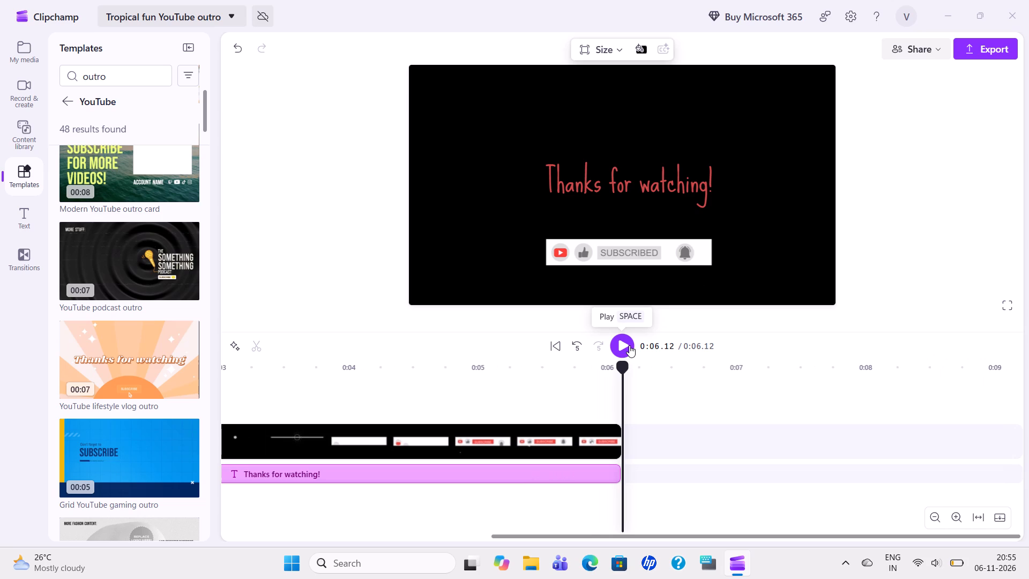
pyautogui.click(652, 261)
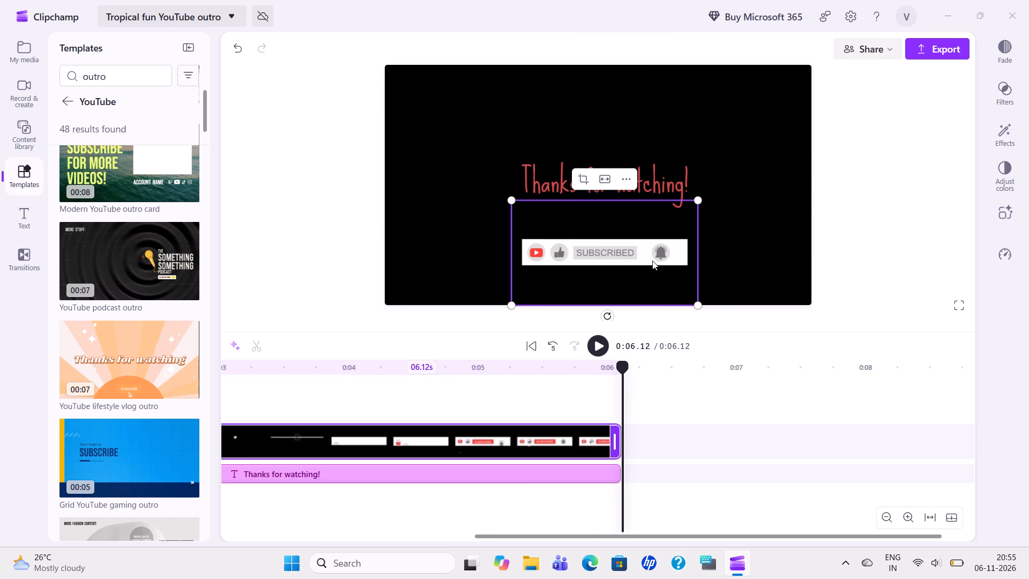
pyautogui.press('space')
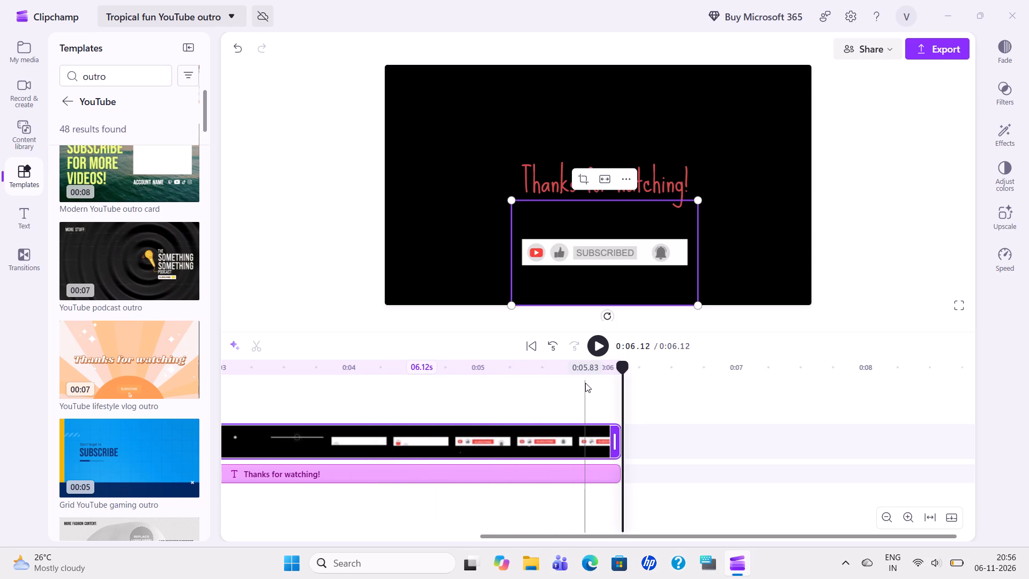
# Browse the YouTube outro templates and preview candidate designs, including the Dreamy, Tropical fun and Futuristic outros.
pyautogui.scroll(-1, 107, 380)
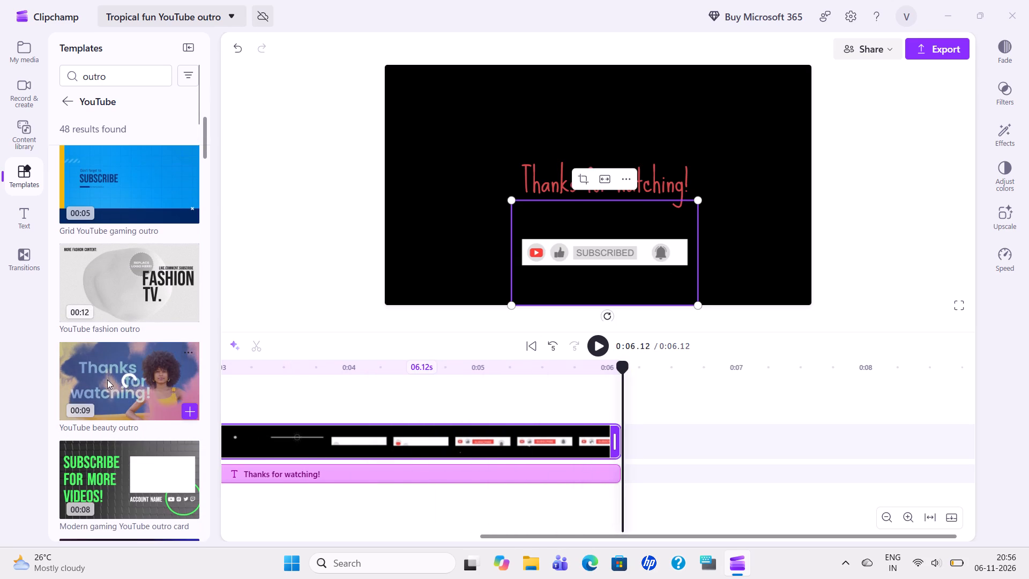
pyautogui.scroll(-2, 128, 303)
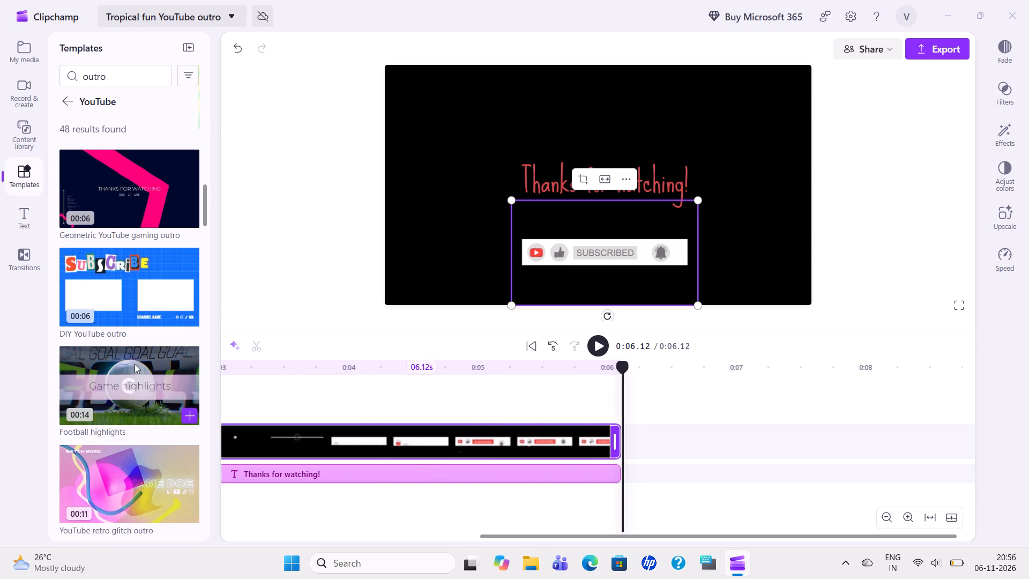
pyautogui.scroll(-5, 135, 364)
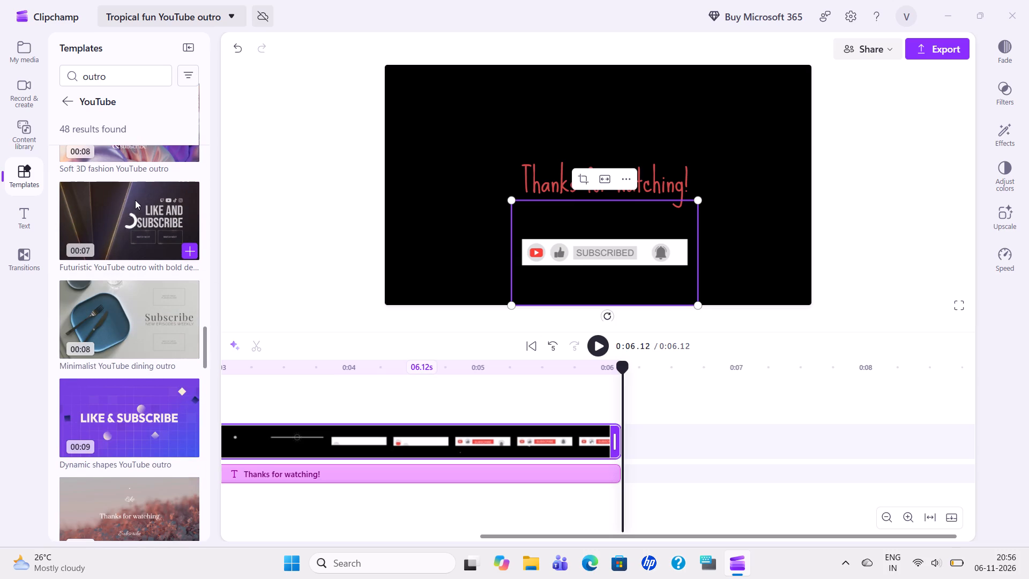
pyautogui.scroll(1, 137, 206)
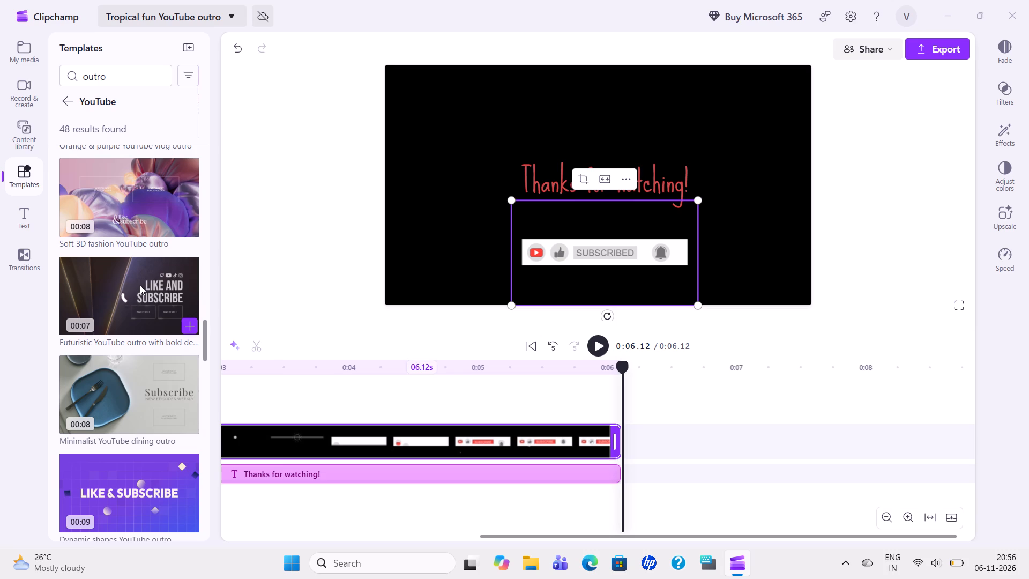
pyautogui.scroll(-10, 140, 285)
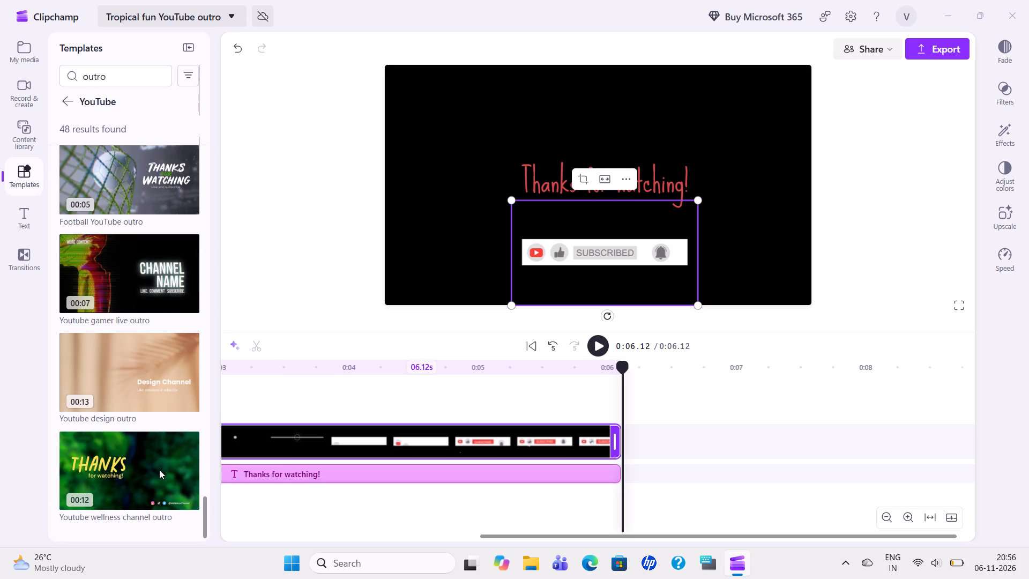
pyautogui.scroll(-4, 159, 470)
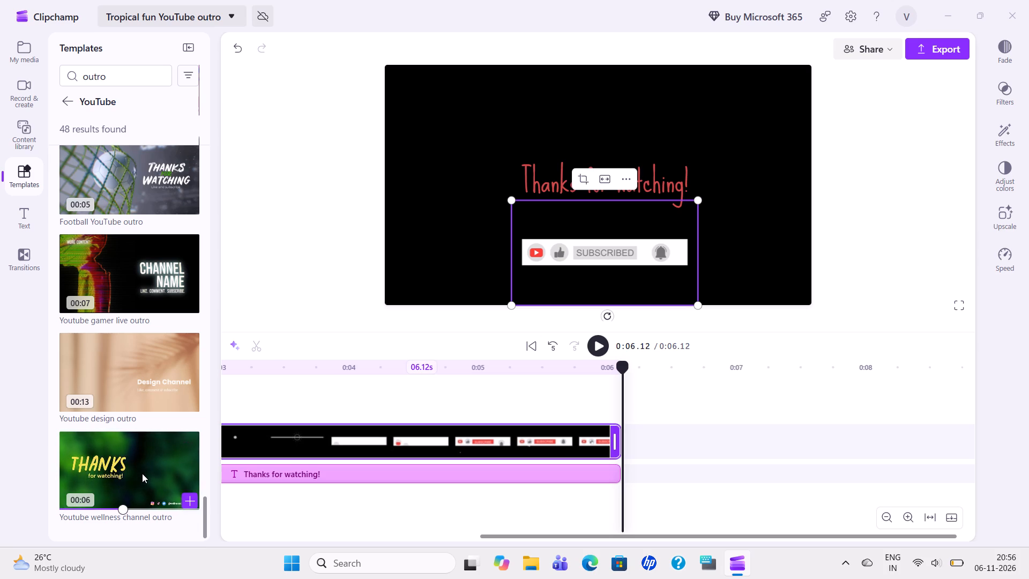
pyautogui.scroll(2, 142, 473)
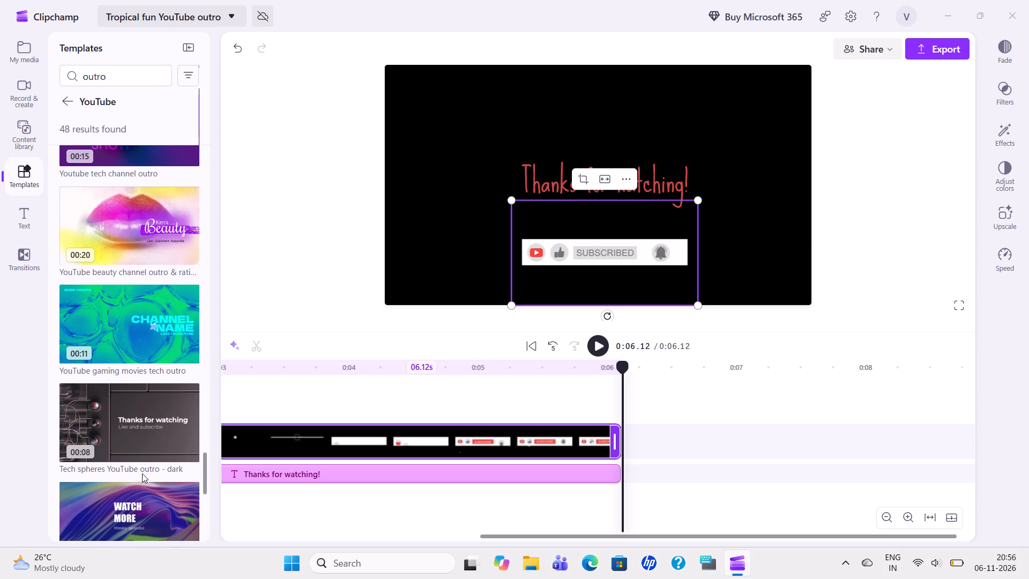
pyautogui.scroll(1, 146, 483)
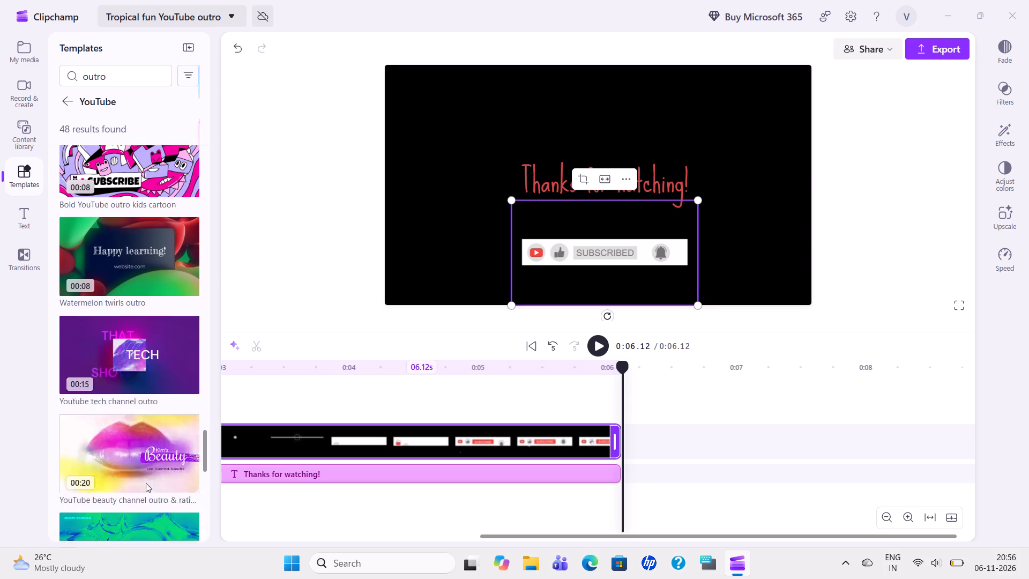
pyautogui.scroll(1, 146, 442)
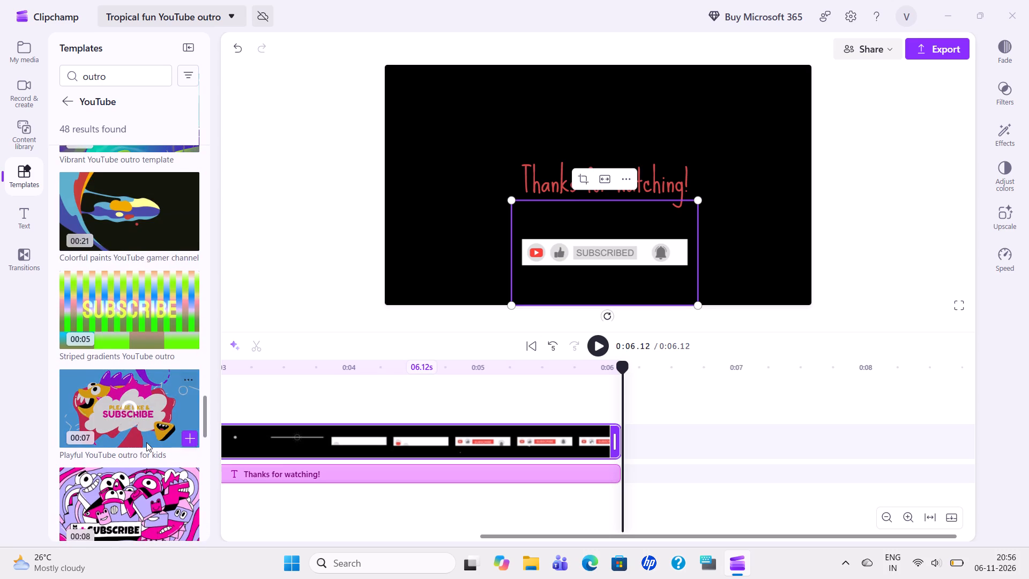
pyautogui.scroll(2, 146, 442)
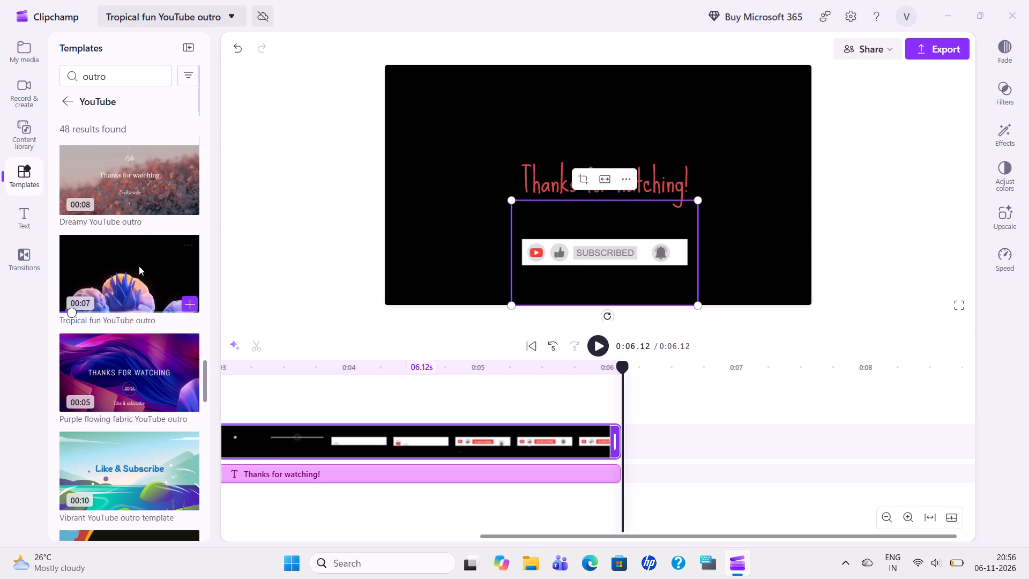
pyautogui.scroll(1, 146, 266)
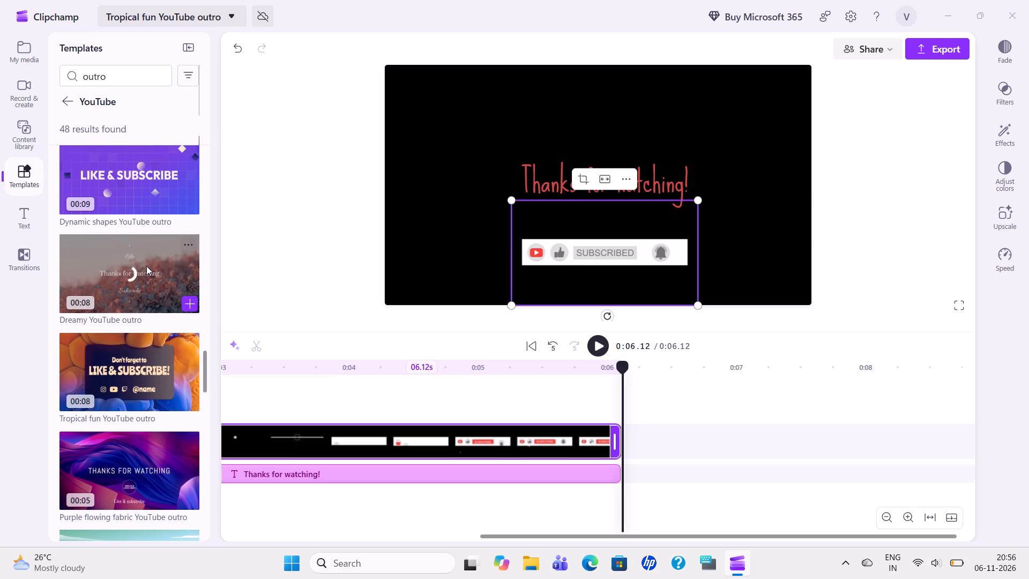
pyautogui.scroll(1, 146, 266)
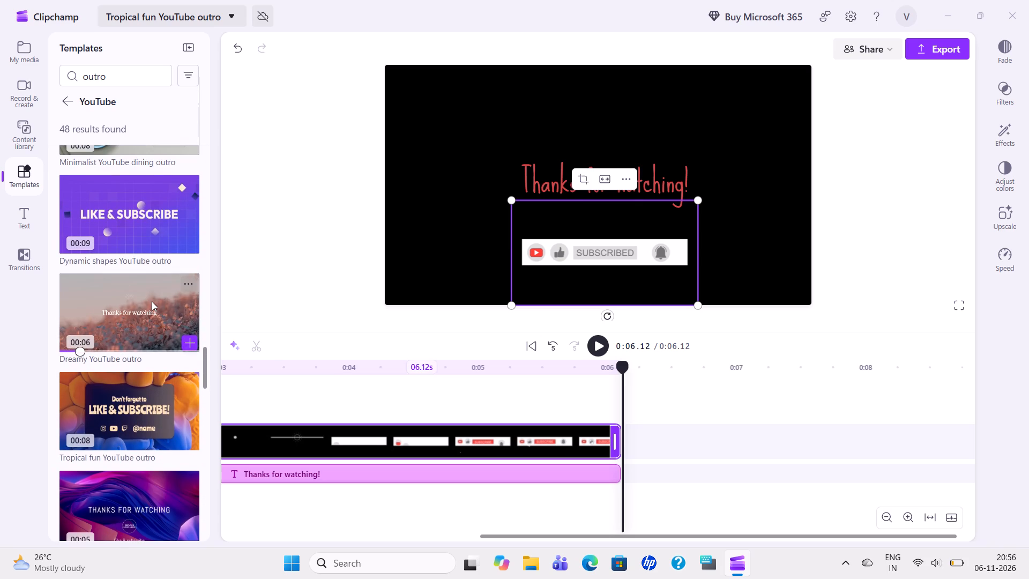
pyautogui.scroll(1, 152, 301)
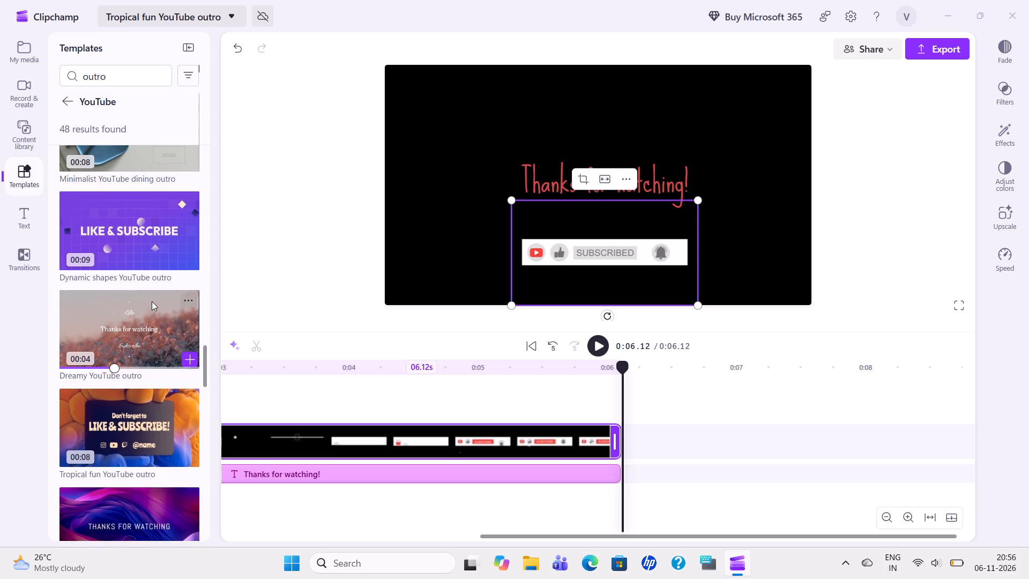
pyautogui.scroll(1, 152, 301)
pyautogui.scroll(1, 147, 248)
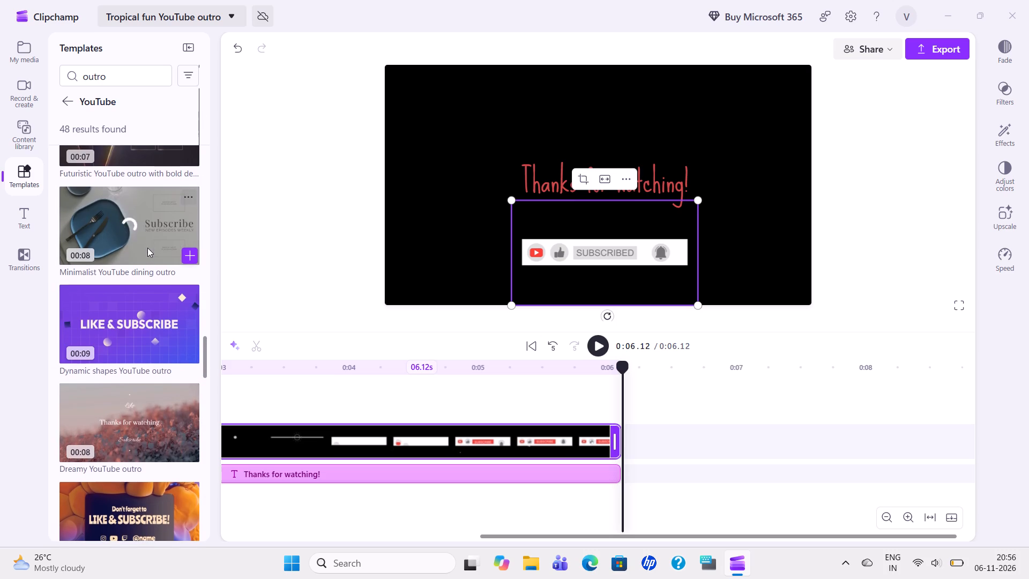
pyautogui.scroll(2, 147, 248)
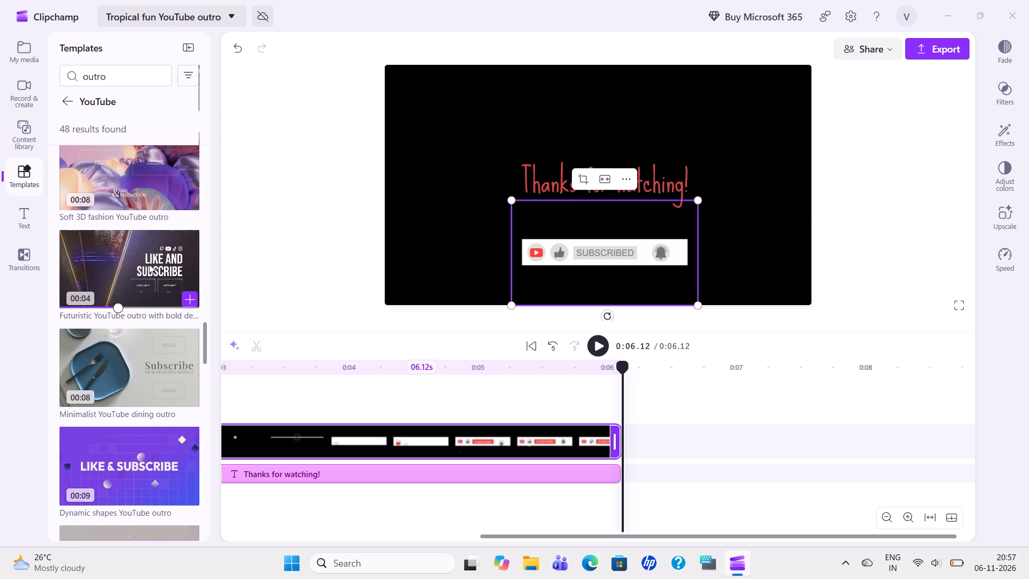
# Add the Futuristic YouTube outro template after the existing subscribe outro and play the combined video.
pyautogui.click(191, 295)
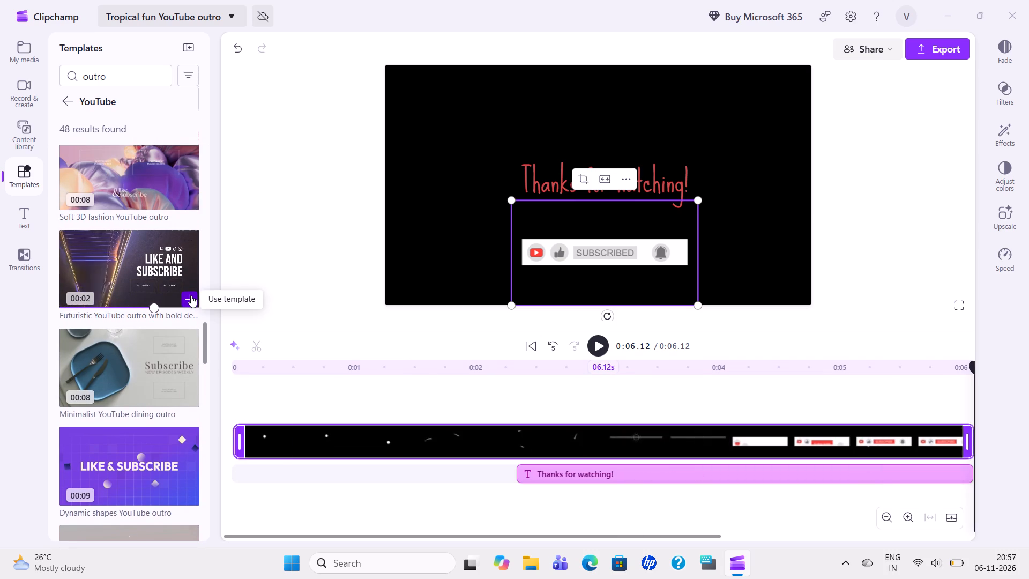
pyautogui.hscroll(-1, 411, 415)
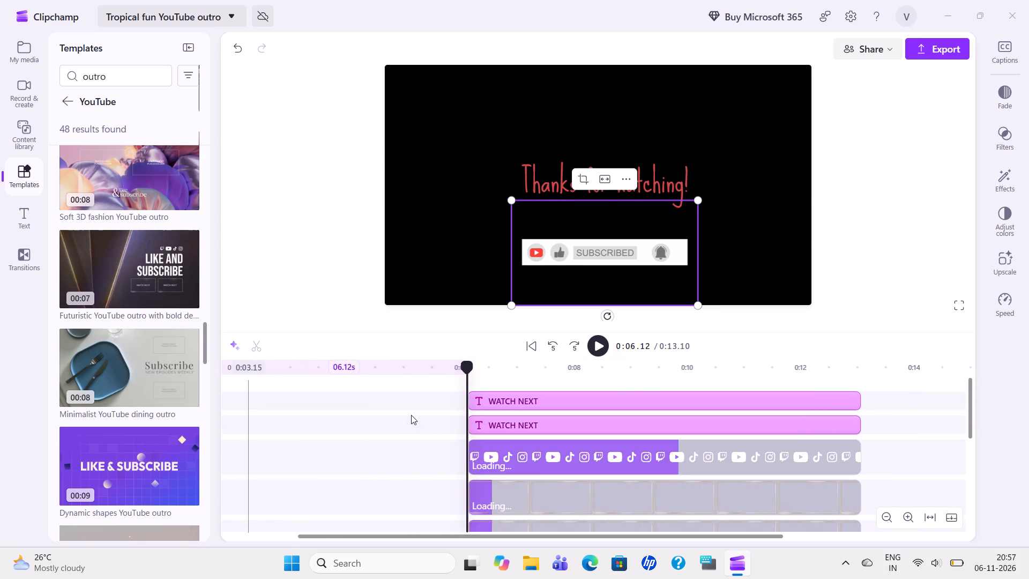
pyautogui.scroll(-1, 511, 458)
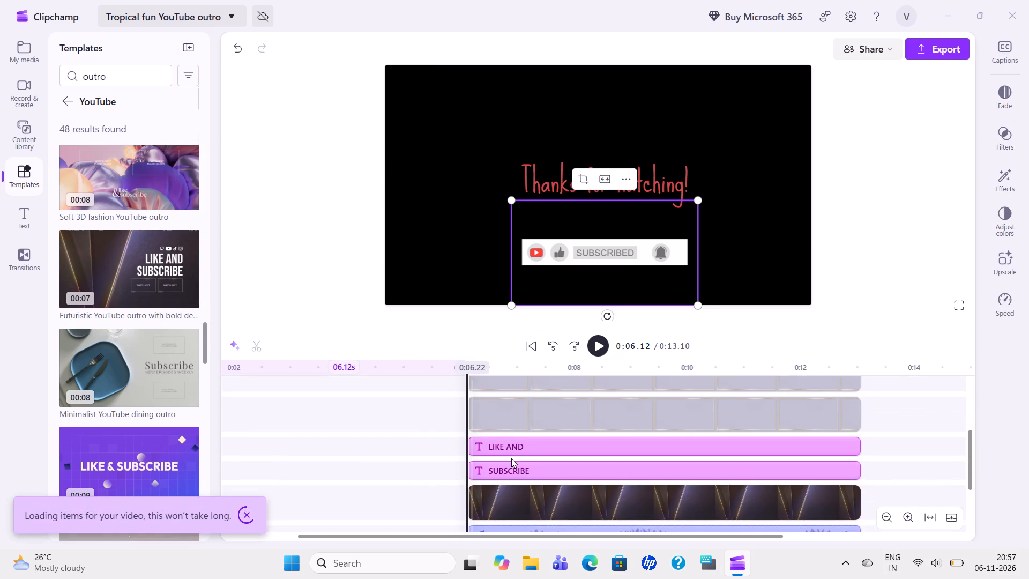
pyautogui.press('space')
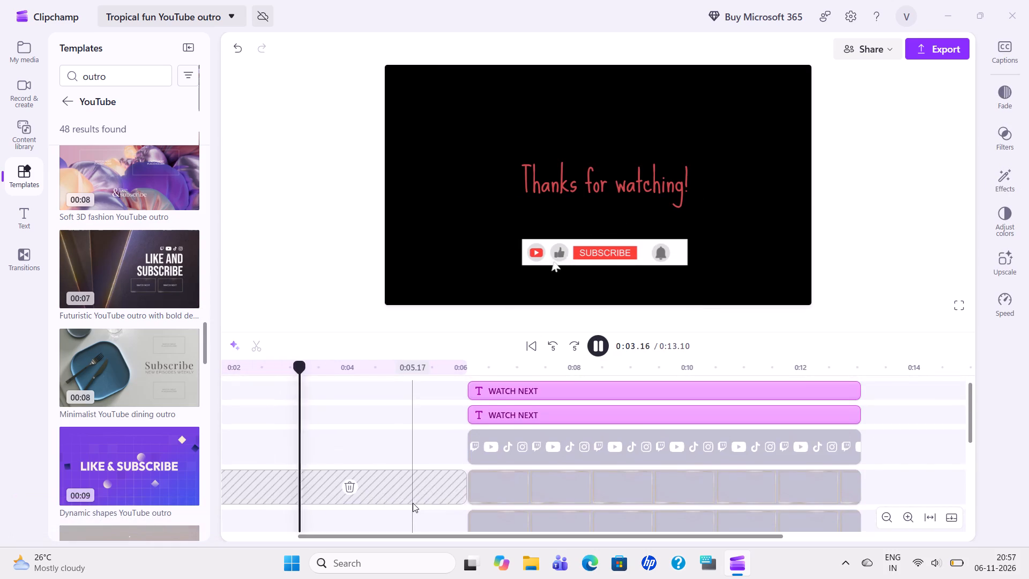
pyautogui.scroll(-1, 413, 503)
pyautogui.scroll(1, 413, 503)
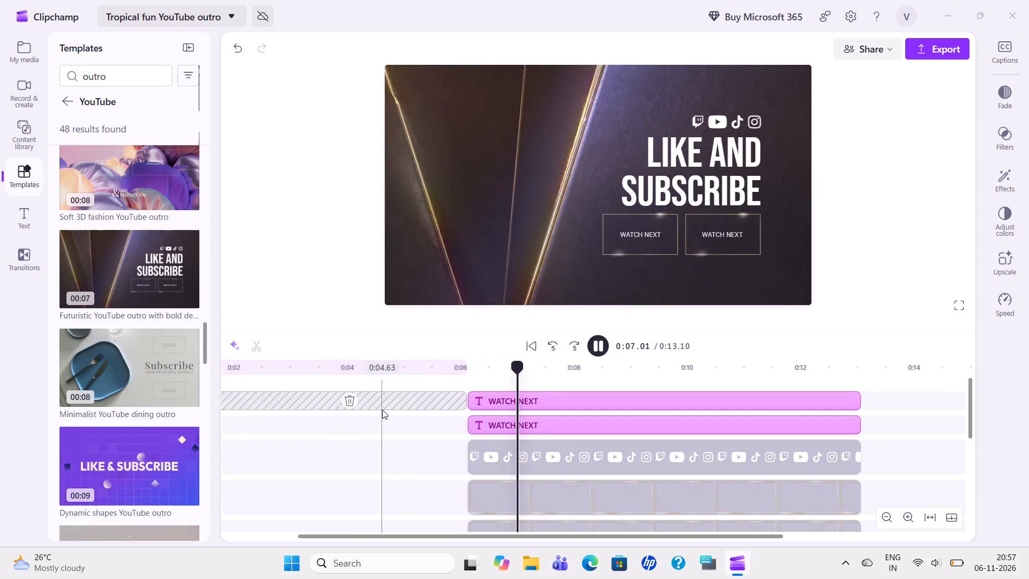
# Delete the Futuristic template's audio track and background video, then replay the transition into "LIKE AND SUBSCRIBE" from about 5.5 seconds.
pyautogui.scroll(-1, 528, 459)
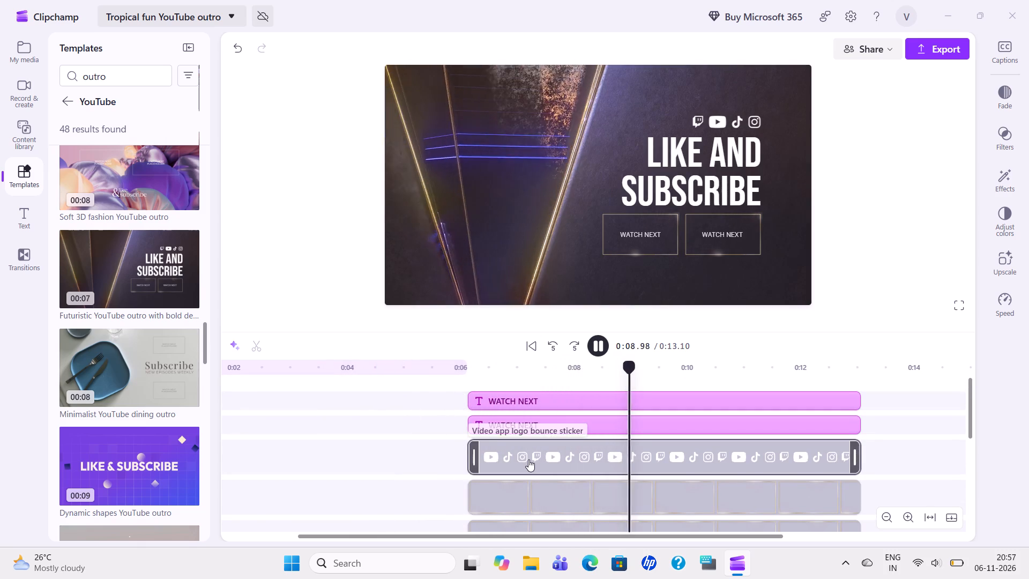
pyautogui.scroll(-1, 528, 459)
pyautogui.click(542, 441)
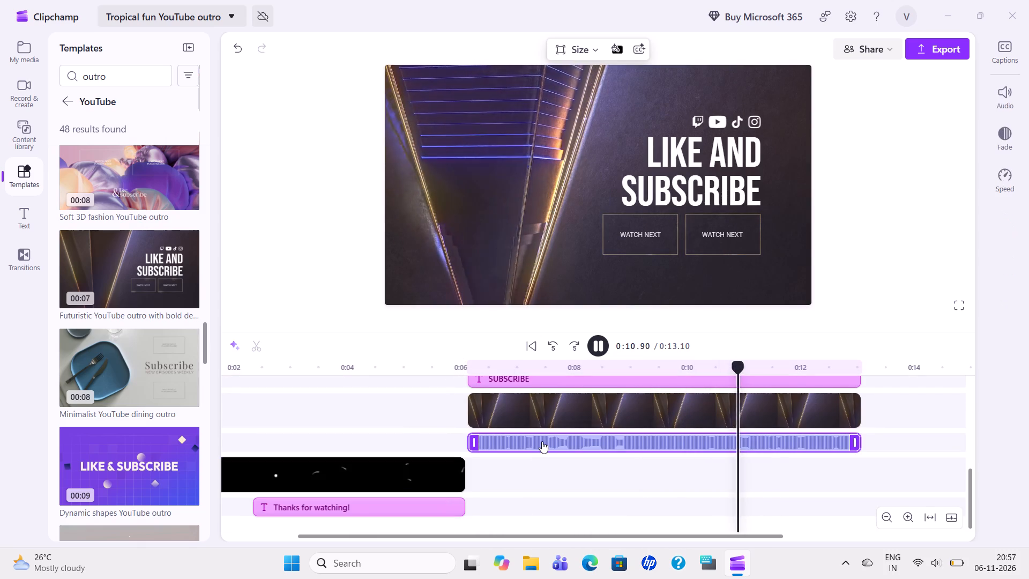
pyautogui.press('Delete')
pyautogui.click(542, 441)
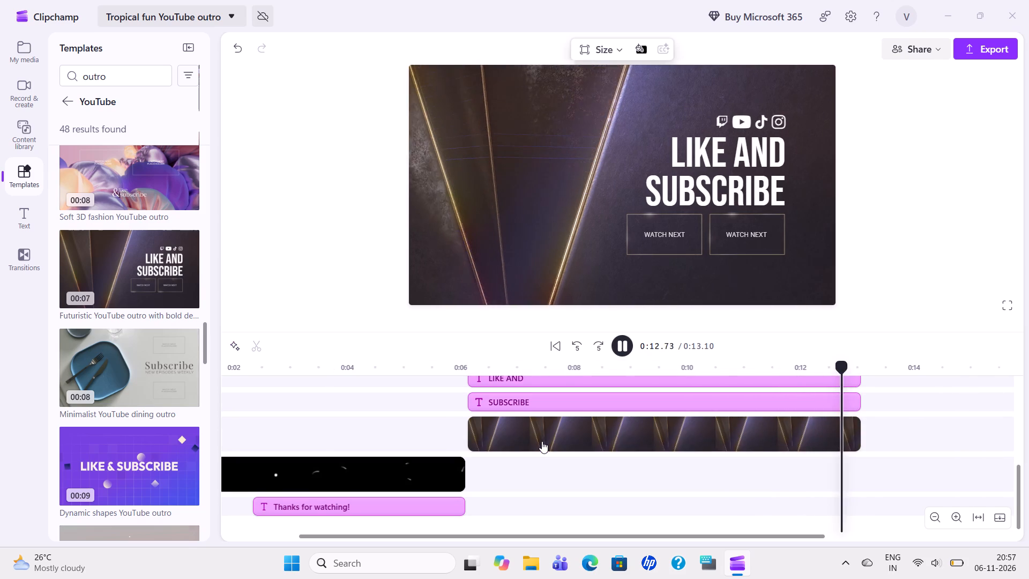
pyautogui.press('Delete')
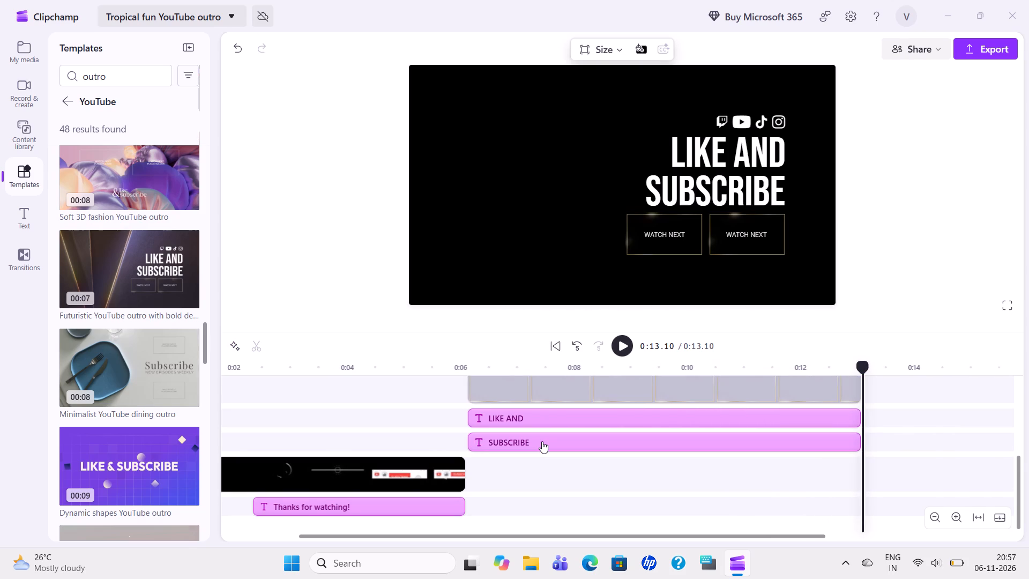
pyautogui.press('space')
pyautogui.click(430, 410)
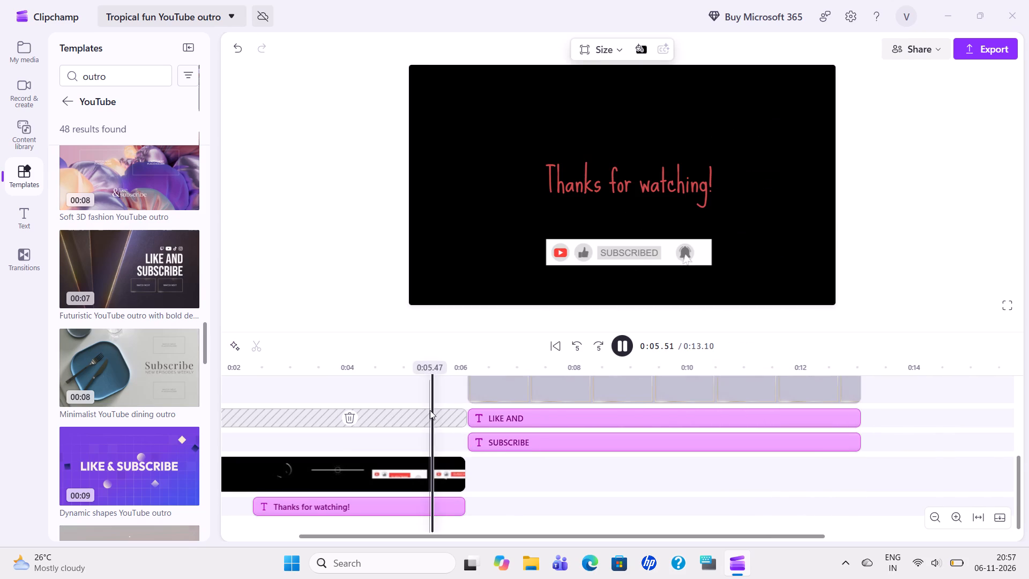
pyautogui.press('space')
pyautogui.press('space')
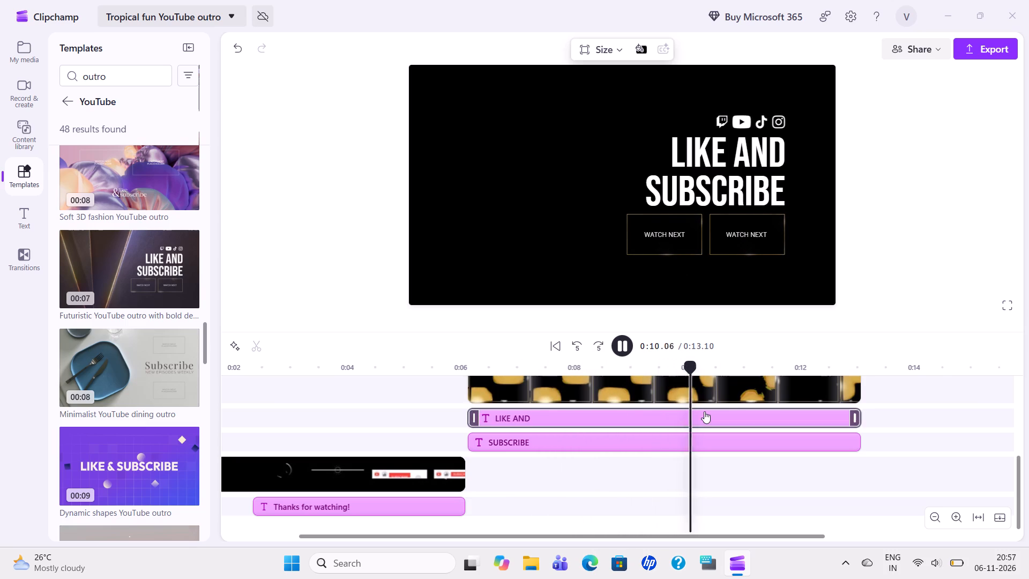
# Delete both Thin gold shimmer frame clips around the "WATCH NEXT" labels.
pyautogui.scroll(1, 704, 411)
pyautogui.click(678, 515)
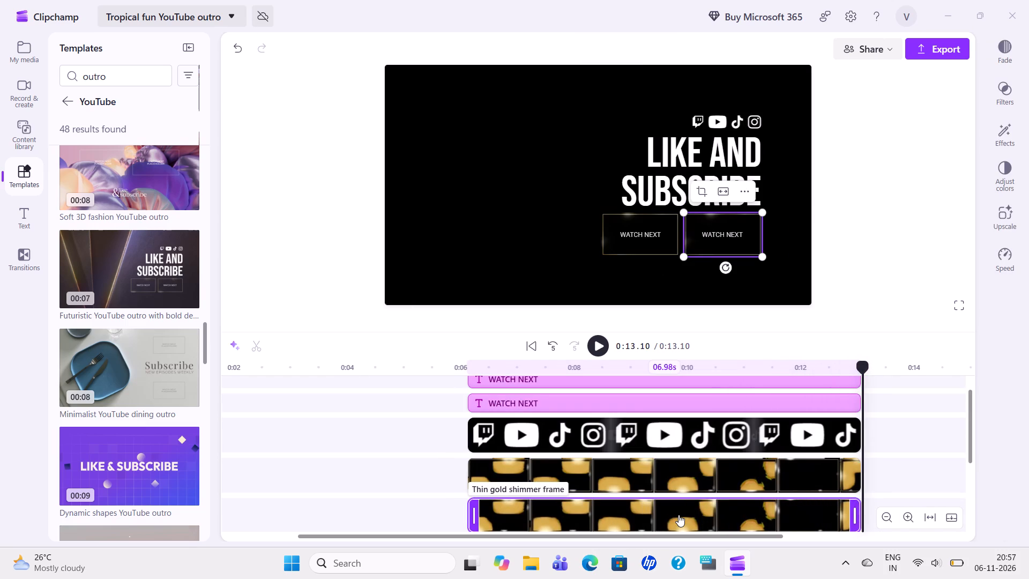
pyautogui.click(683, 489)
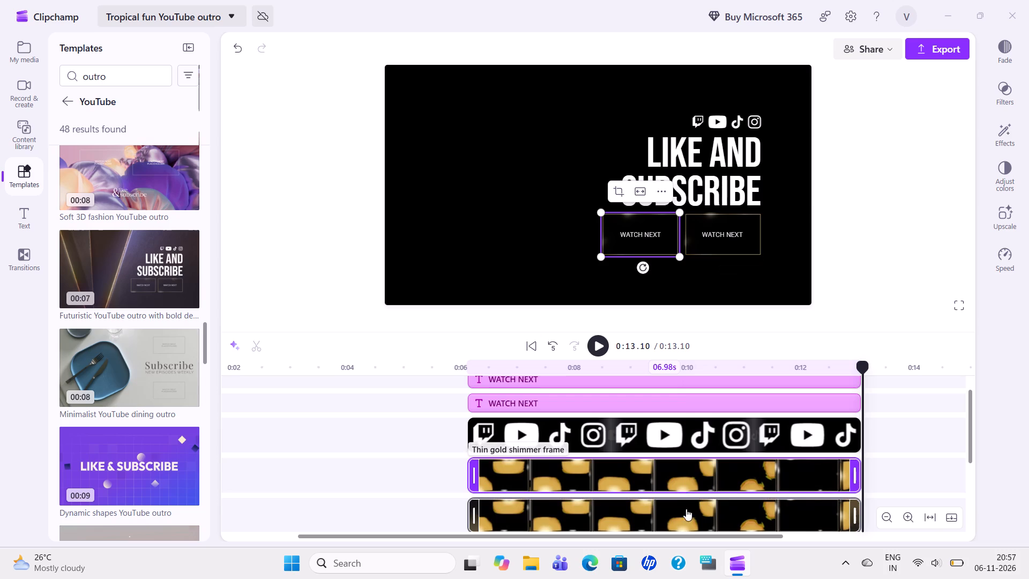
pyautogui.click(688, 525)
pyautogui.press('Delete')
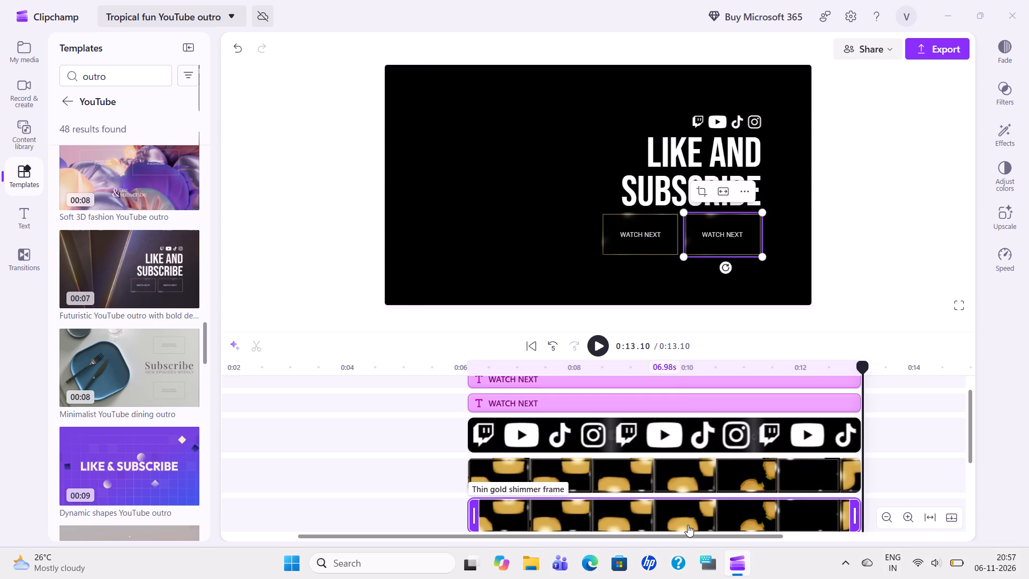
pyautogui.click(691, 487)
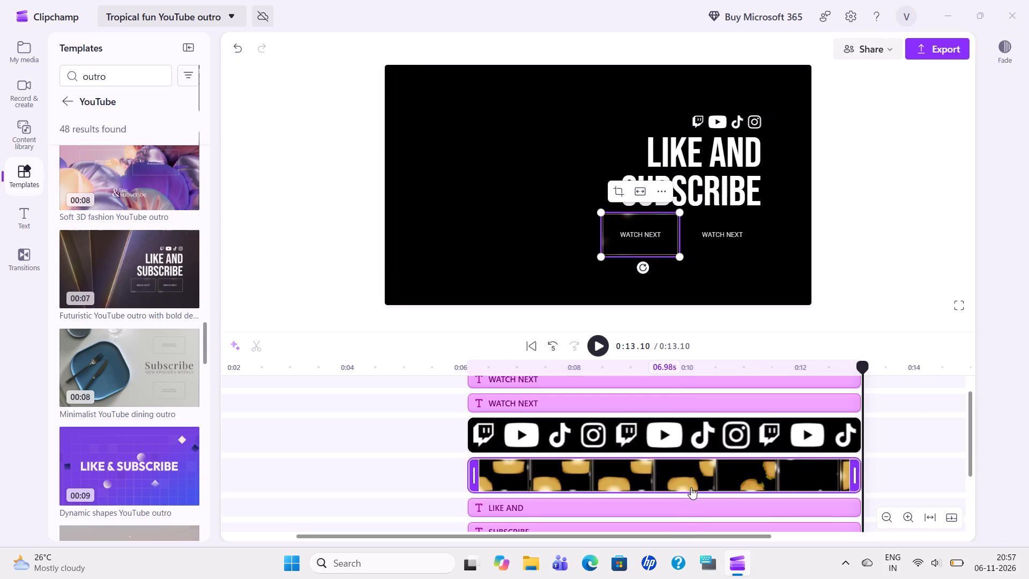
pyautogui.press('Delete')
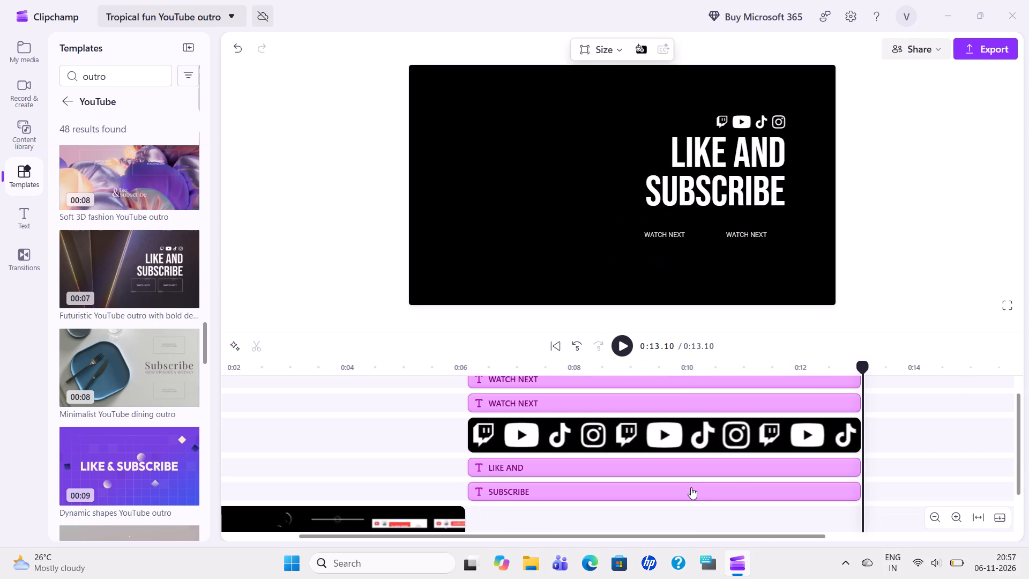
# Delete both "WATCH NEXT" text clips, keeping the social logos and the "LIKE AND" and "SUBSCRIBE" titles.
pyautogui.scroll(1, 694, 483)
pyautogui.click(687, 427)
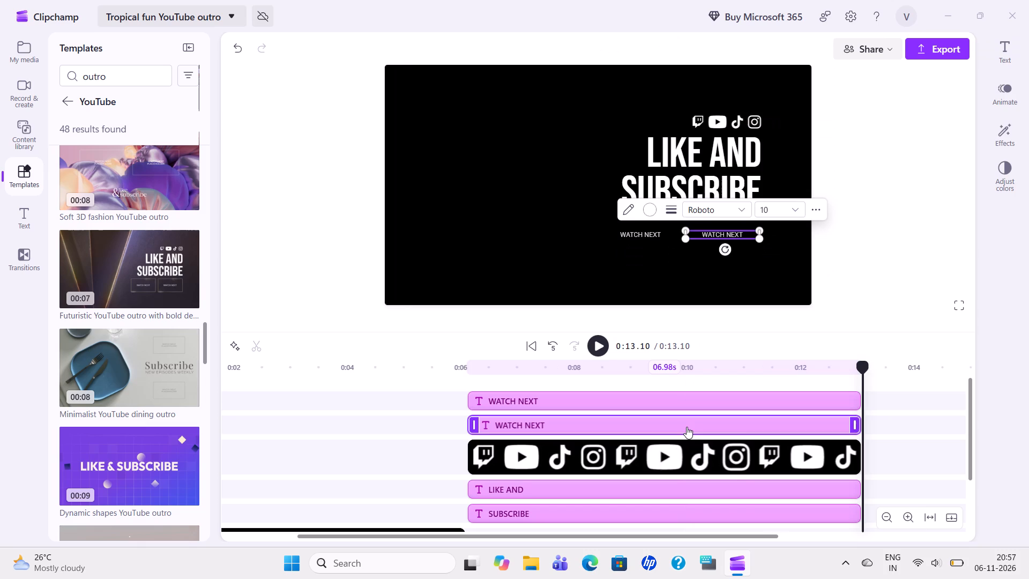
pyautogui.press('Delete')
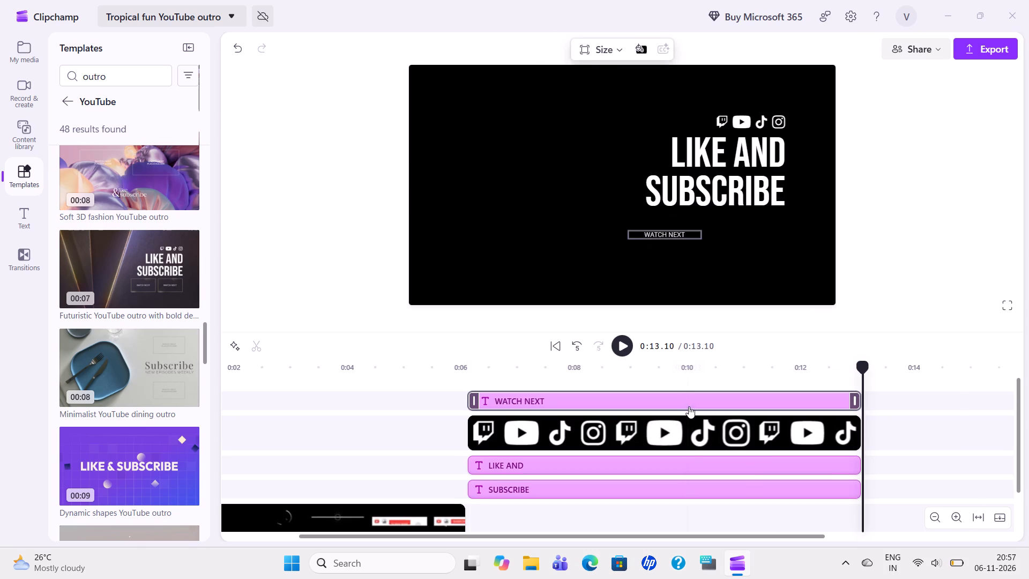
pyautogui.click(689, 406)
pyautogui.press('Delete')
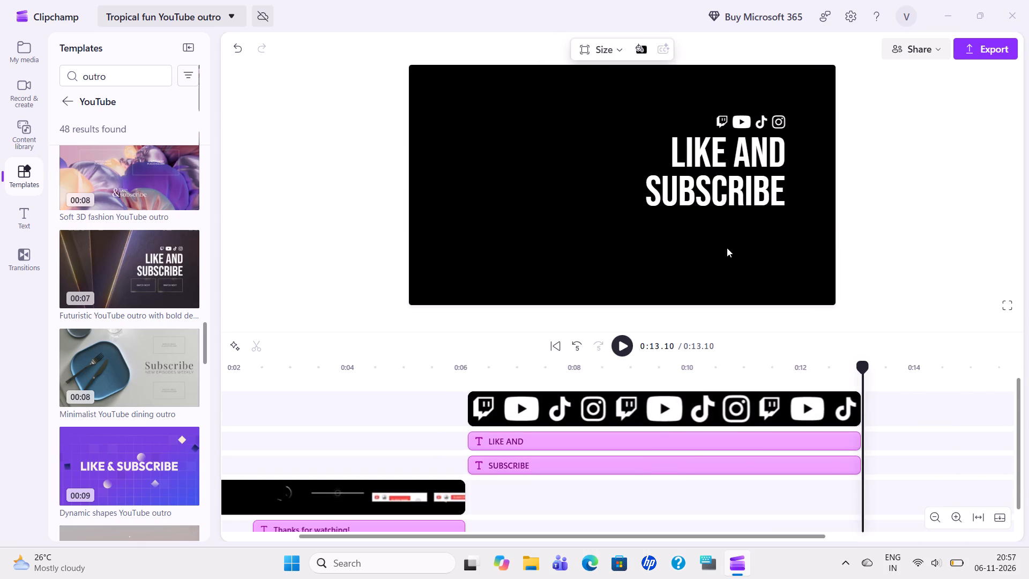
# Play the combined outro from the start, replaying from about 5 seconds through the change into "LIKE AND SUBSCRIBE".
pyautogui.click(724, 183)
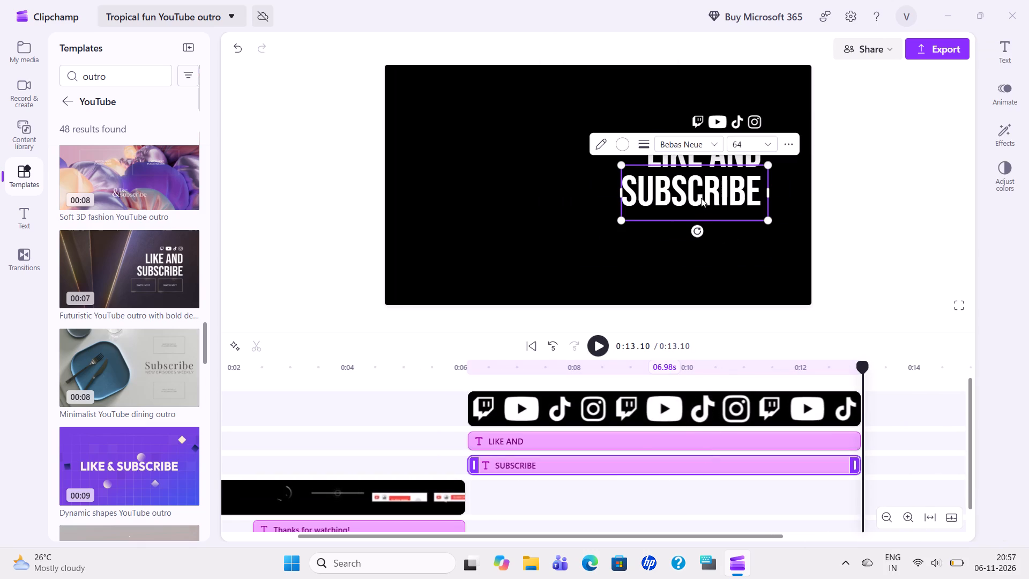
pyautogui.press('space')
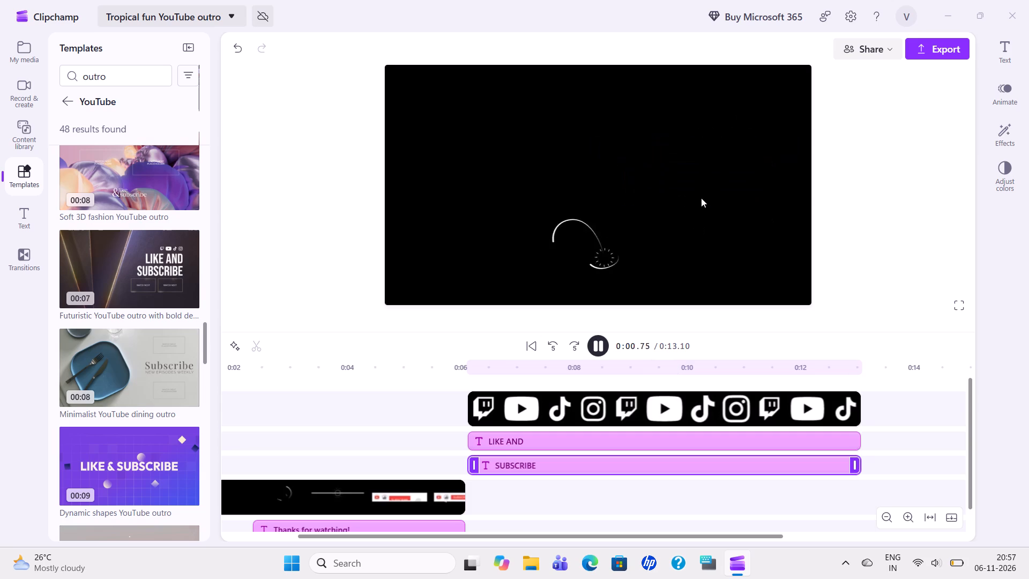
pyautogui.click(404, 408)
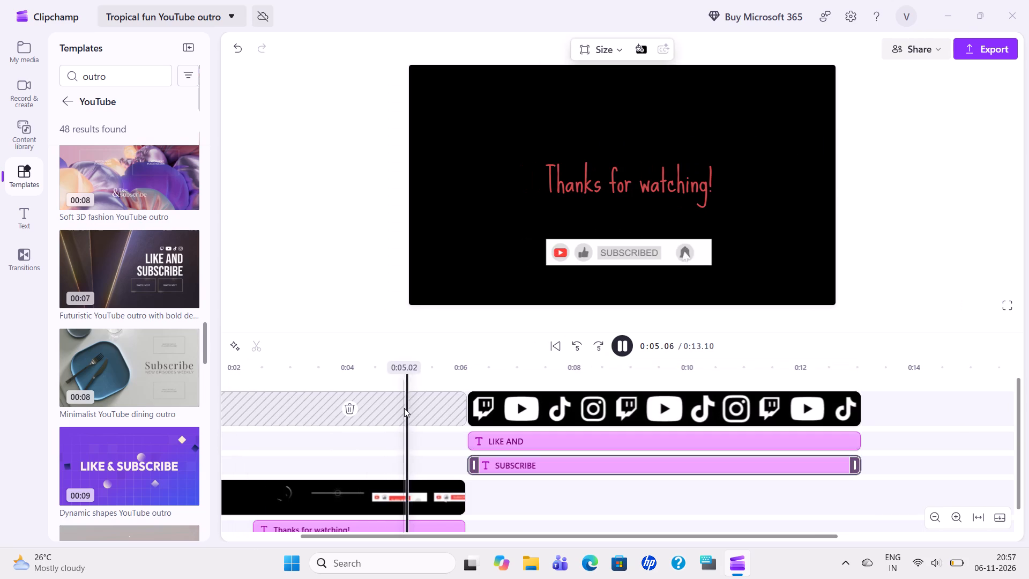
pyautogui.press('space')
pyautogui.press('space')
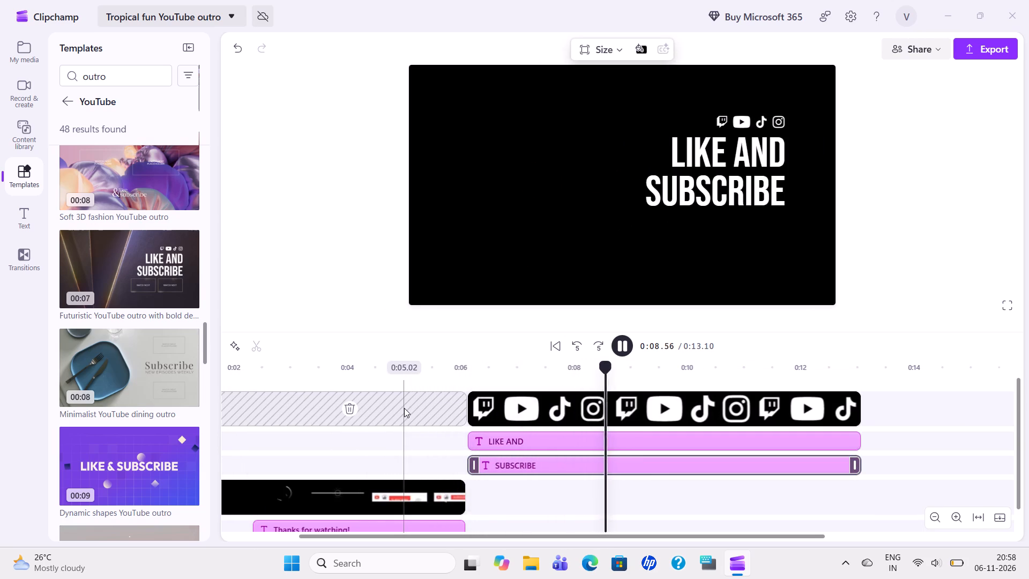
pyautogui.press('space')
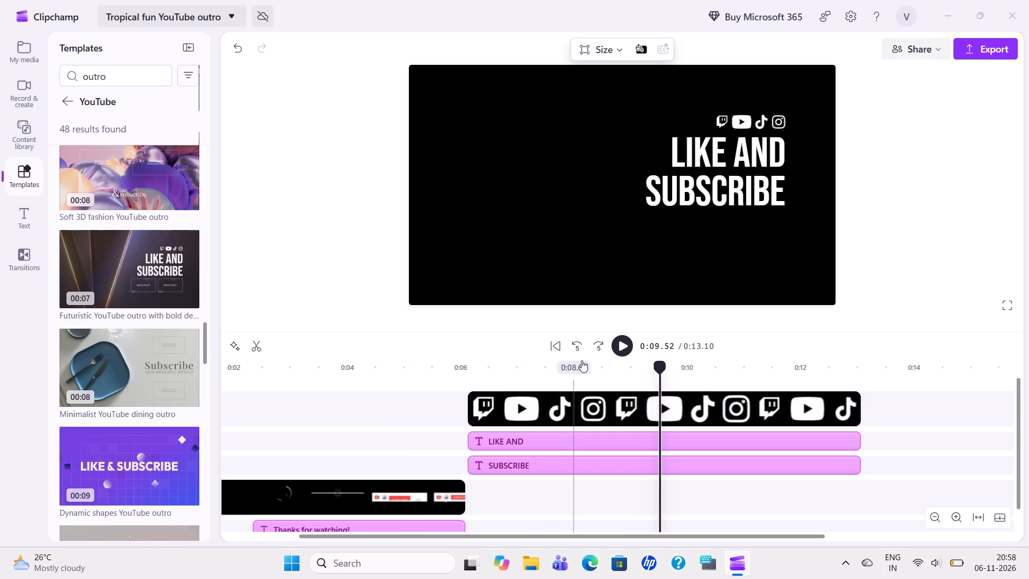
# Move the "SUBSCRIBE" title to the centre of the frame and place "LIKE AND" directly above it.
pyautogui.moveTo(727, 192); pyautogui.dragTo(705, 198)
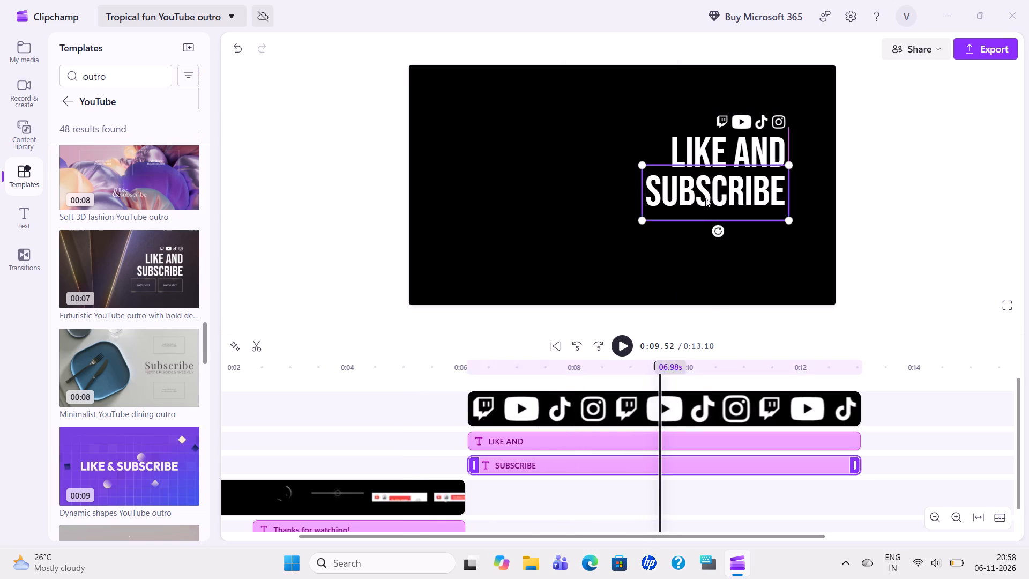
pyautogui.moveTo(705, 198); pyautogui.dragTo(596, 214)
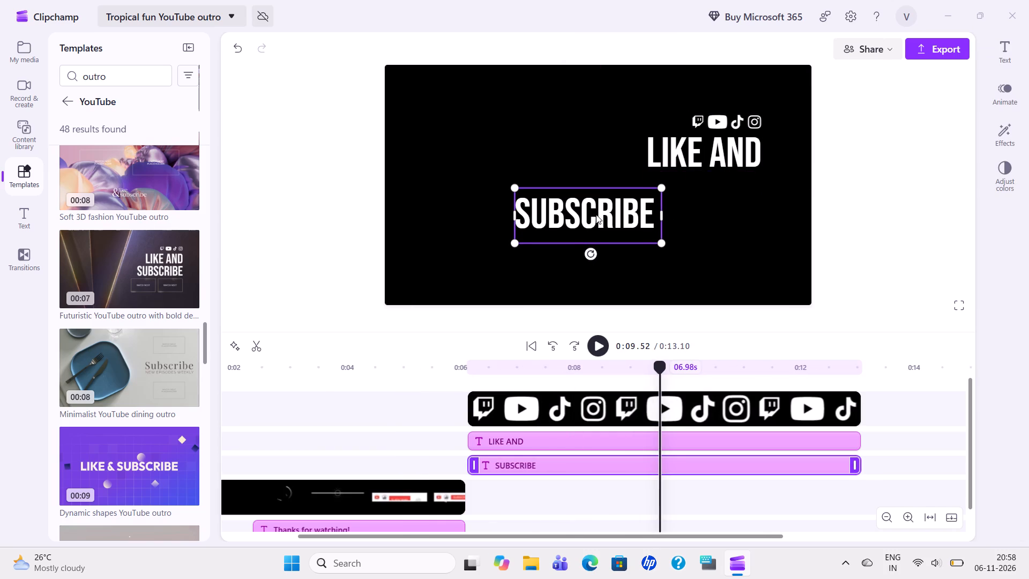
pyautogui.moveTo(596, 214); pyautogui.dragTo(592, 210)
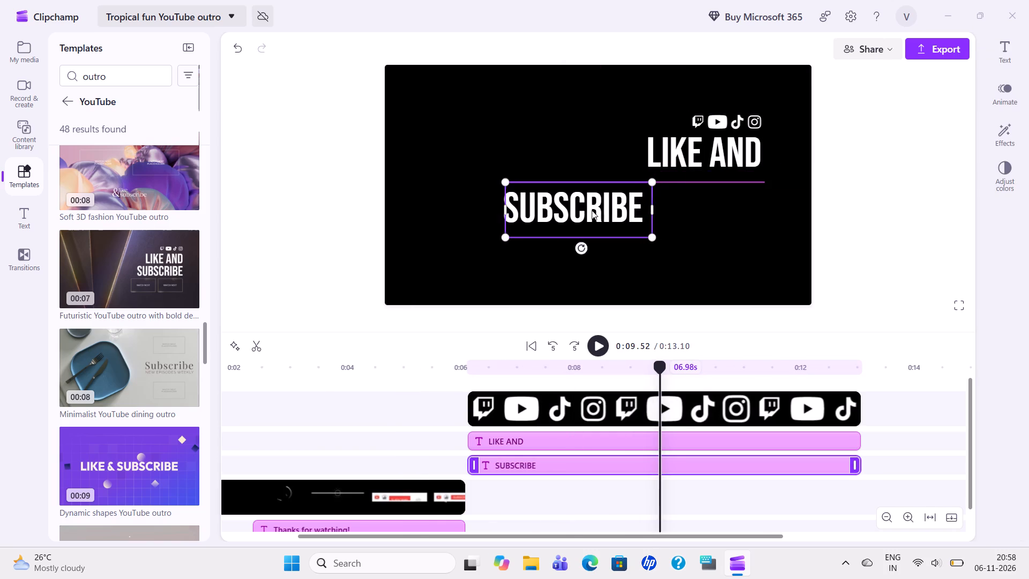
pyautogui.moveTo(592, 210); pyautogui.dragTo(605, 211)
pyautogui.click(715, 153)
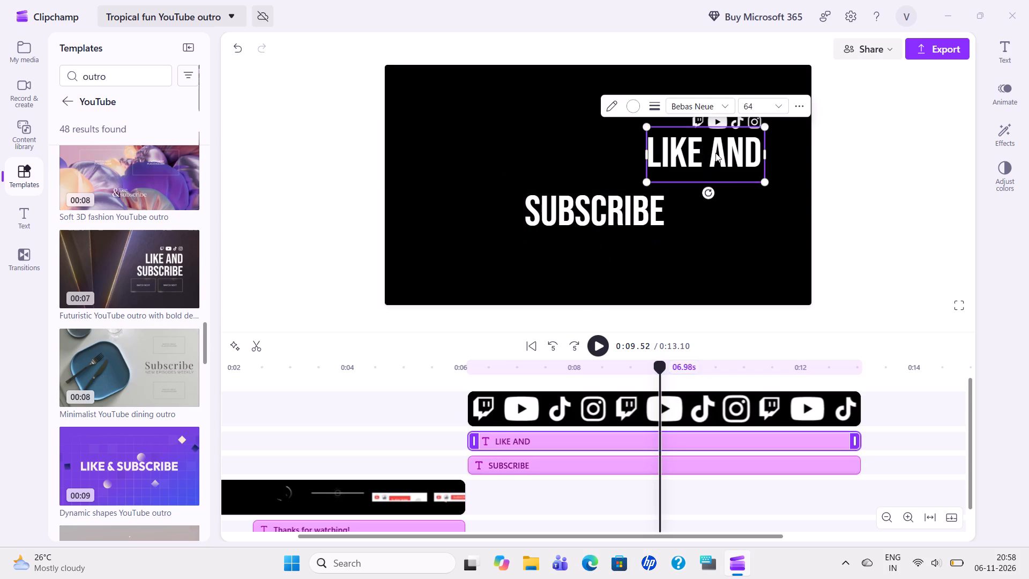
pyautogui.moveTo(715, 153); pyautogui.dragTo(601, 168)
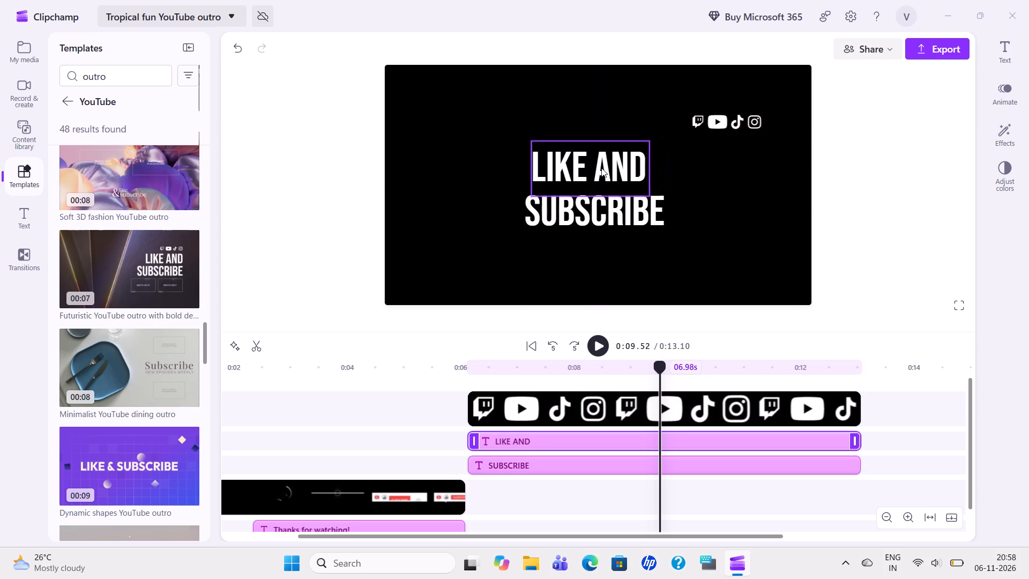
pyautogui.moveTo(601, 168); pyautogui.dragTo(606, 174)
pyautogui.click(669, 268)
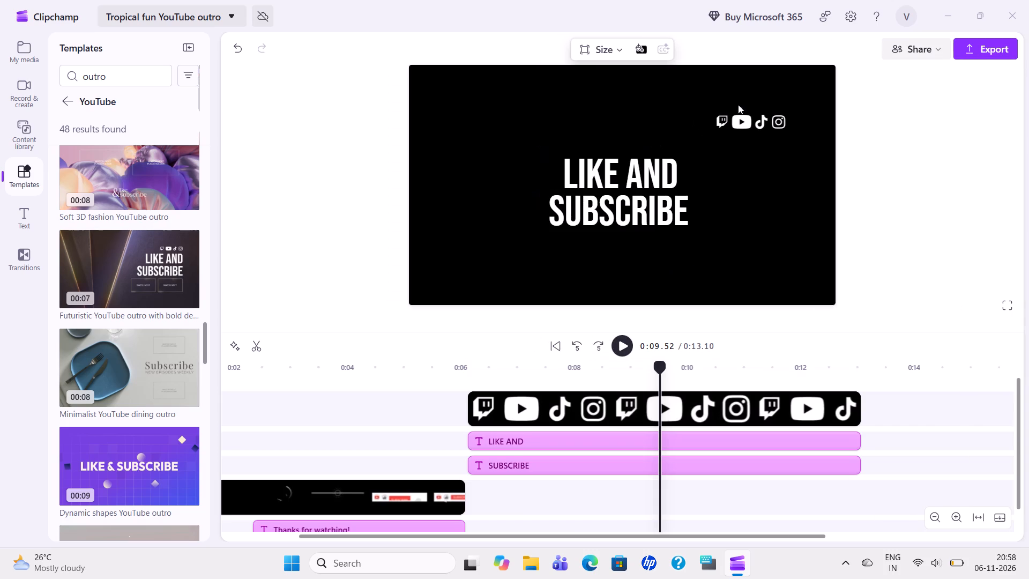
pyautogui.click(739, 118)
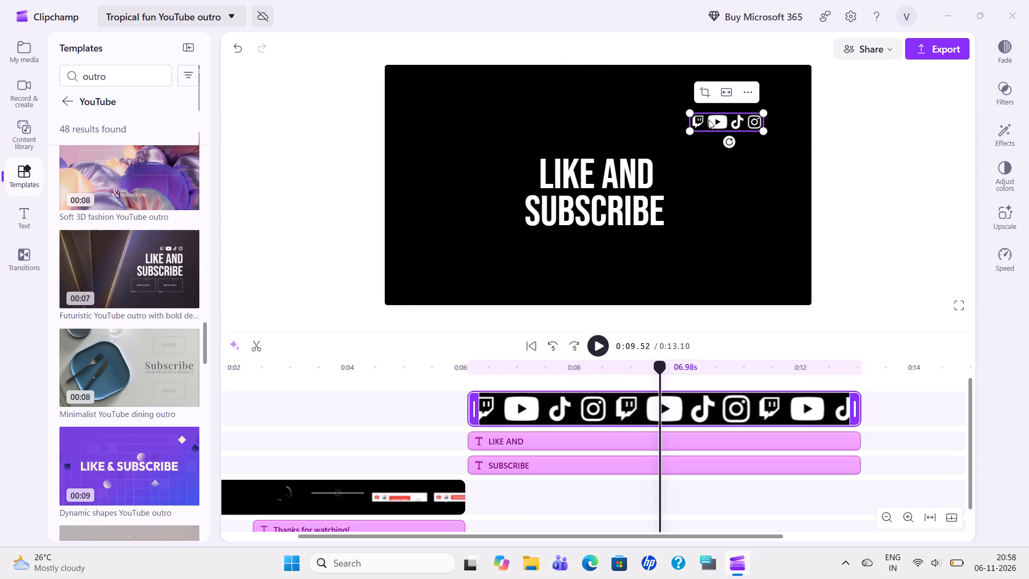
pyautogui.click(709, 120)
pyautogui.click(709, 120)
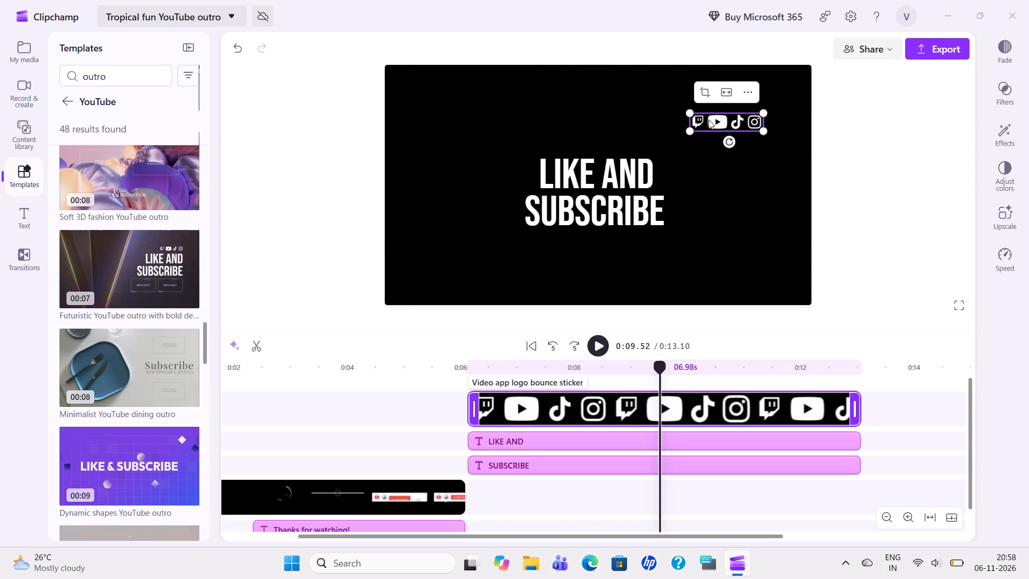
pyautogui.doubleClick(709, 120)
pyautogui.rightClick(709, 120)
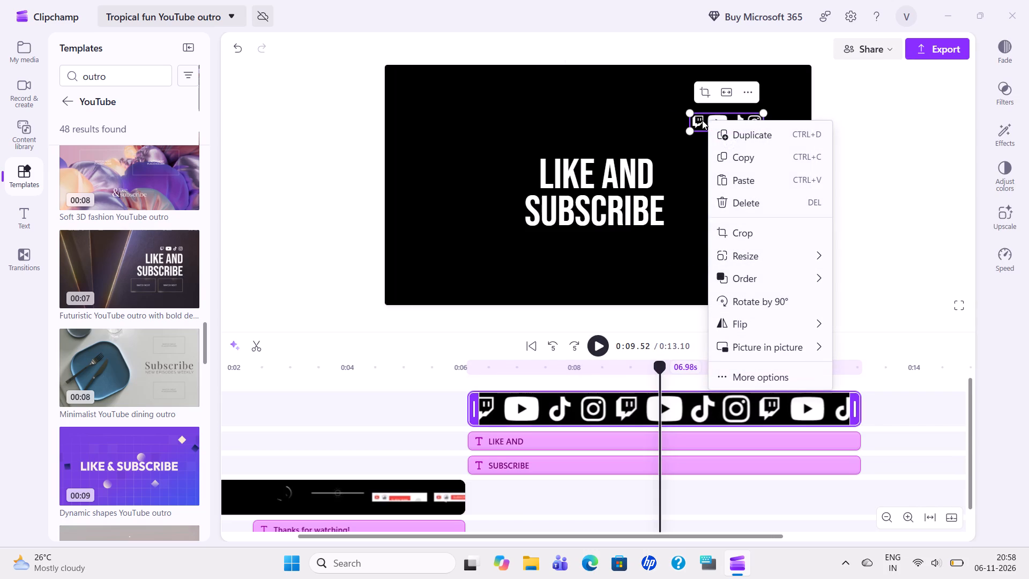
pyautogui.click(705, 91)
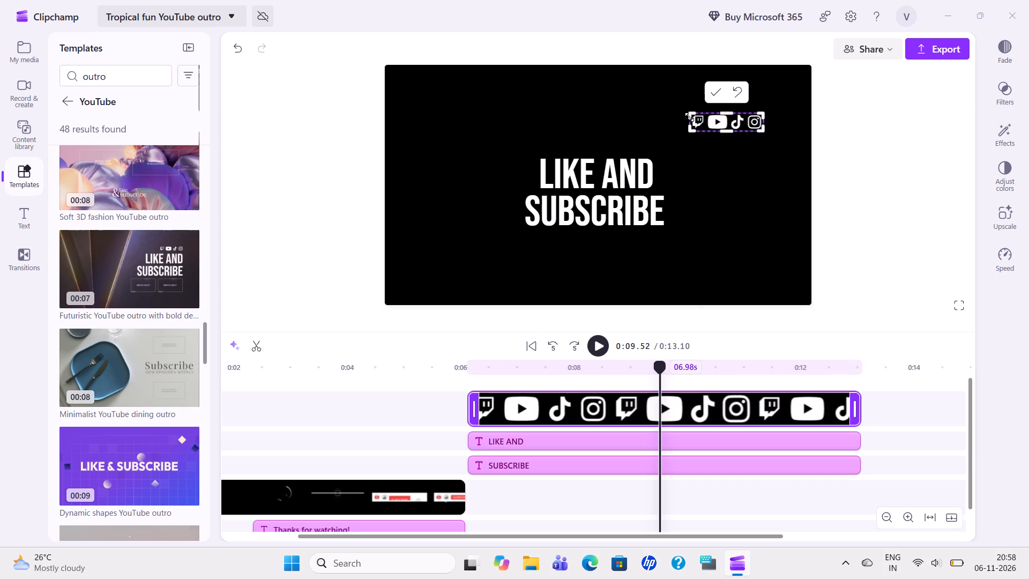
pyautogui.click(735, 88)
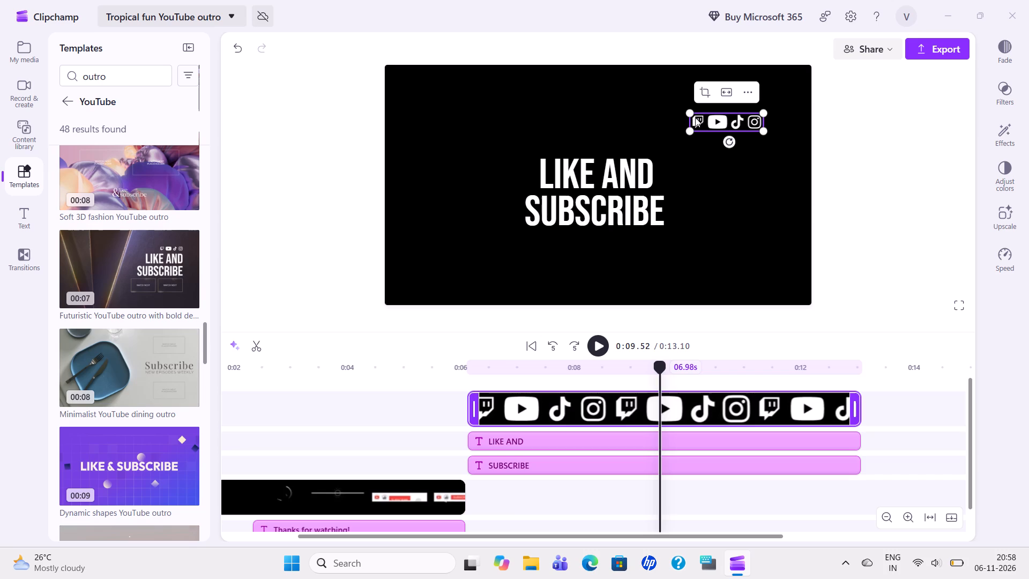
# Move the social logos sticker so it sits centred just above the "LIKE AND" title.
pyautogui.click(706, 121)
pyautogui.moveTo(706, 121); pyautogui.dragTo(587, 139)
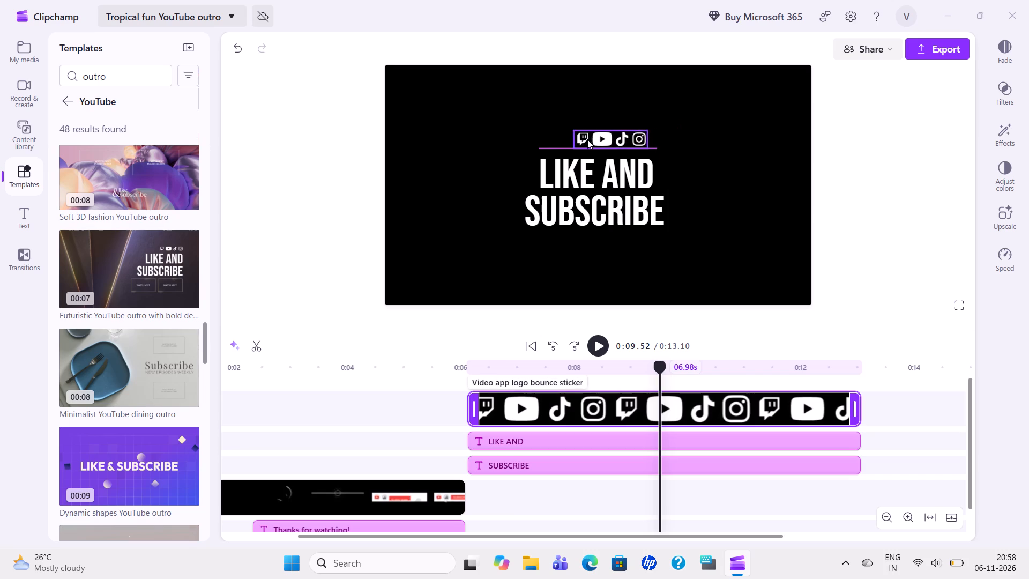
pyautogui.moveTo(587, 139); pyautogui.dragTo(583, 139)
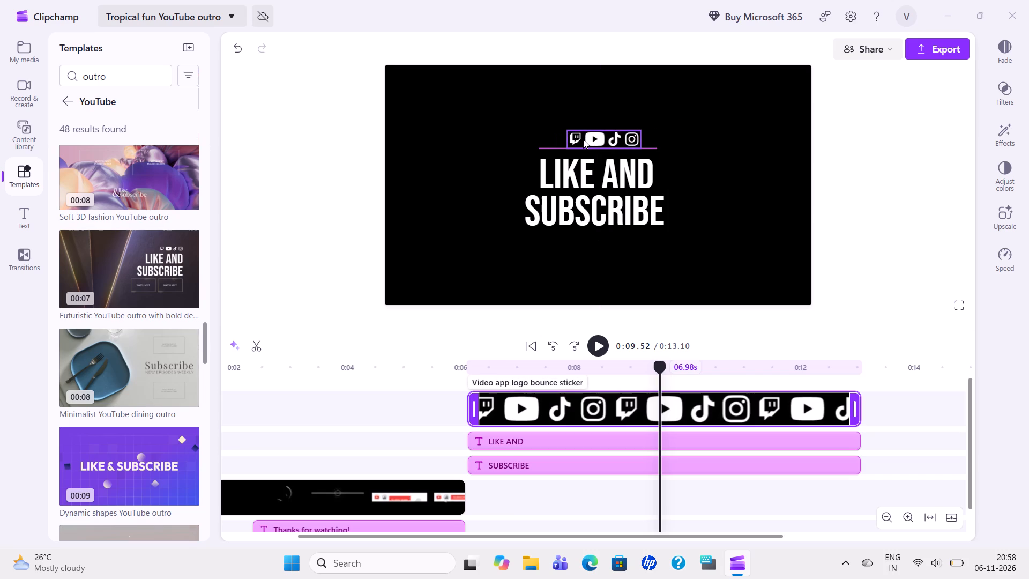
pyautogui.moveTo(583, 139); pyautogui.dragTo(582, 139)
# Play the video to review the centred titles and social logos.
pyautogui.press('space')
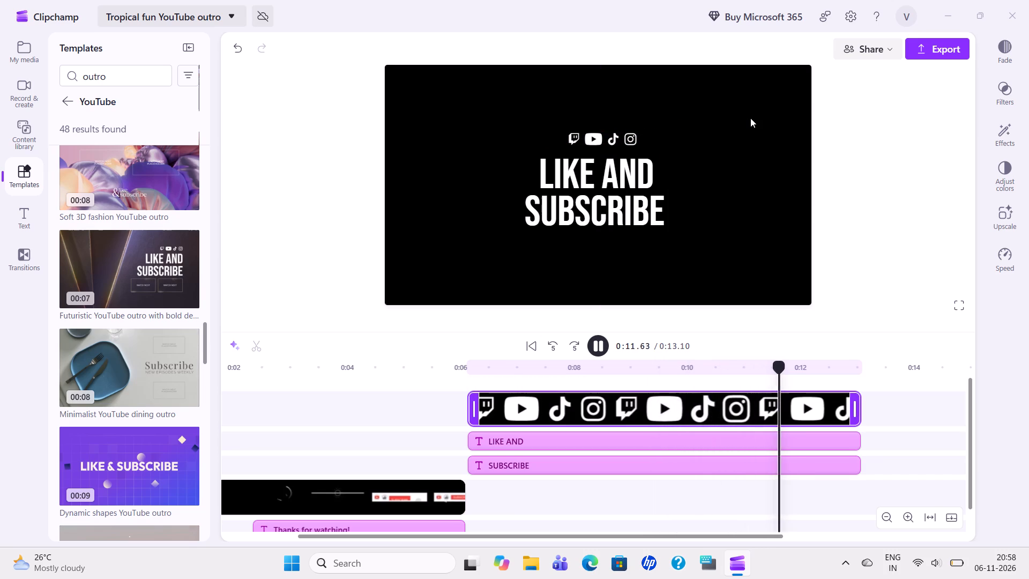
pyautogui.press('space')
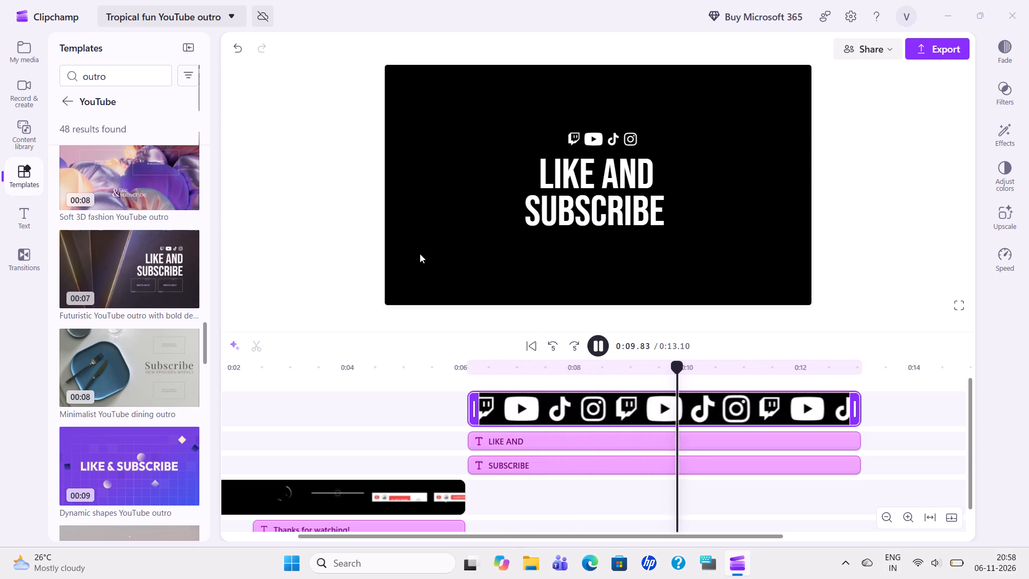
# Delete the social logos sticker and the "SUBSCRIBE" and "LIKE AND" titles from the timeline.
pyautogui.press('BackSpace')
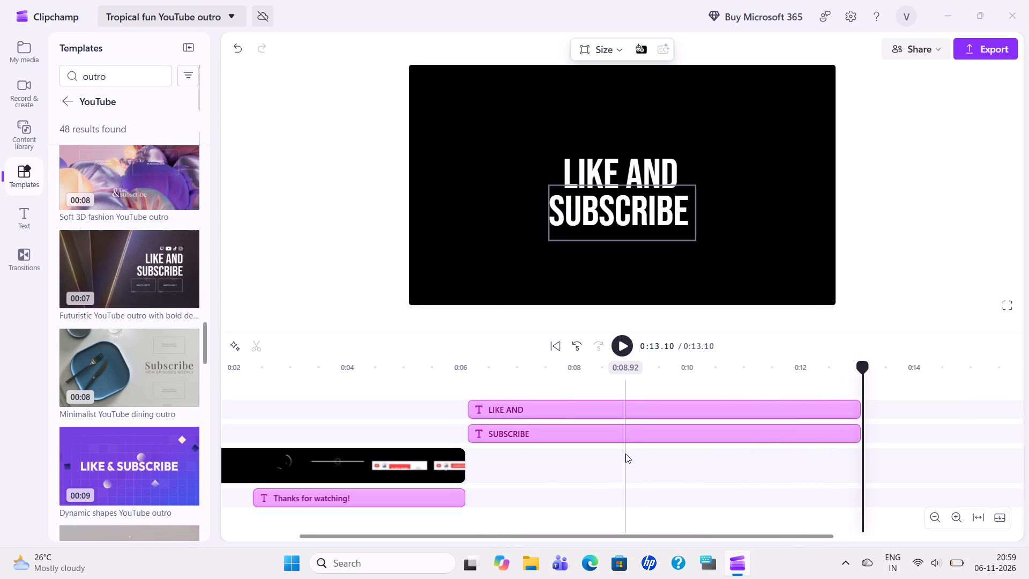
pyautogui.click(628, 435)
pyautogui.press('Delete')
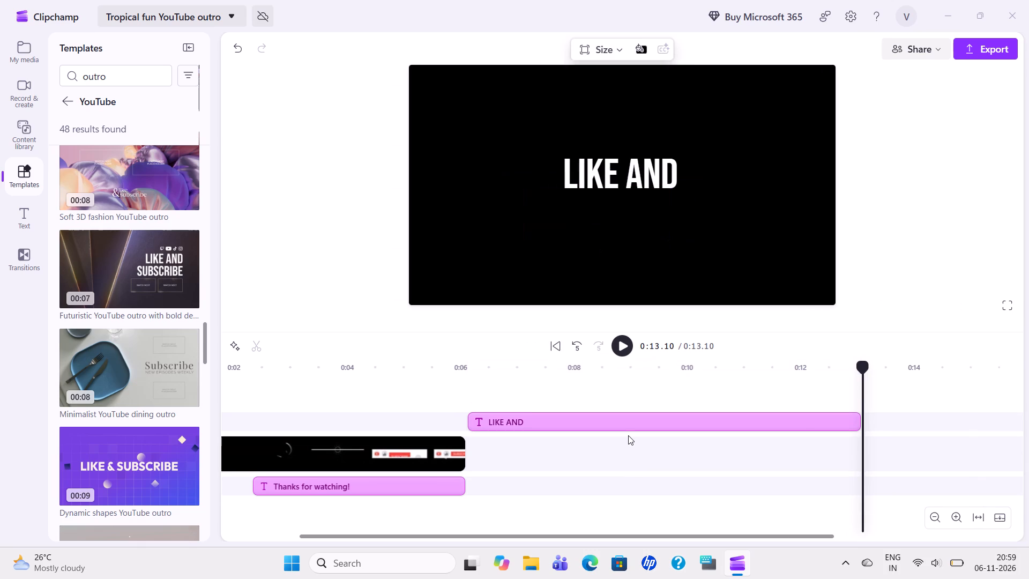
pyautogui.click(636, 414)
pyautogui.press('Delete')
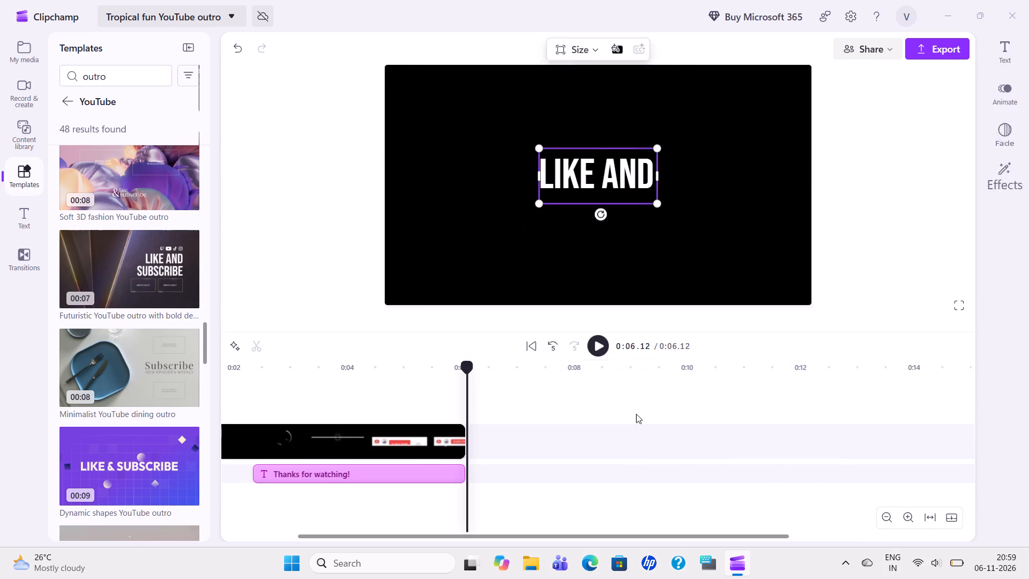
pyautogui.hscroll(8, 493, 484)
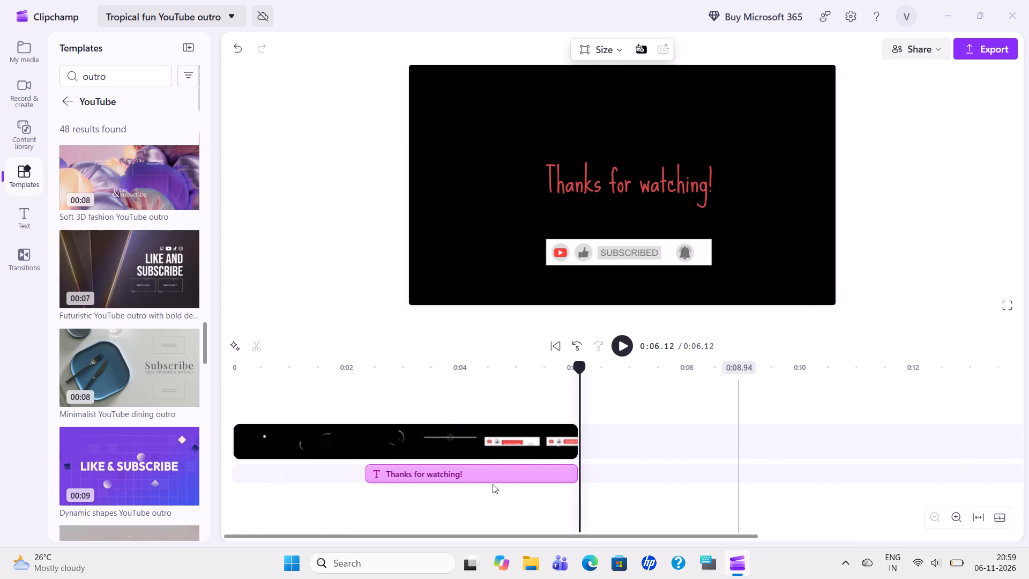
pyautogui.scroll(-1, 140, 285)
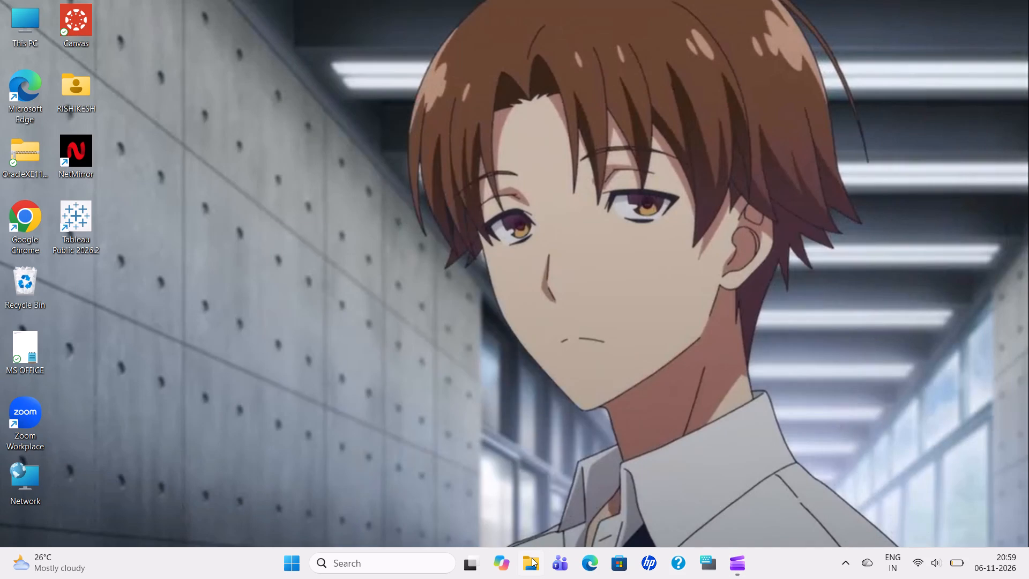
# Switch to File Explorer, play the video named "new" from the Videos folder, and close the player.
pyautogui.click(532, 558)
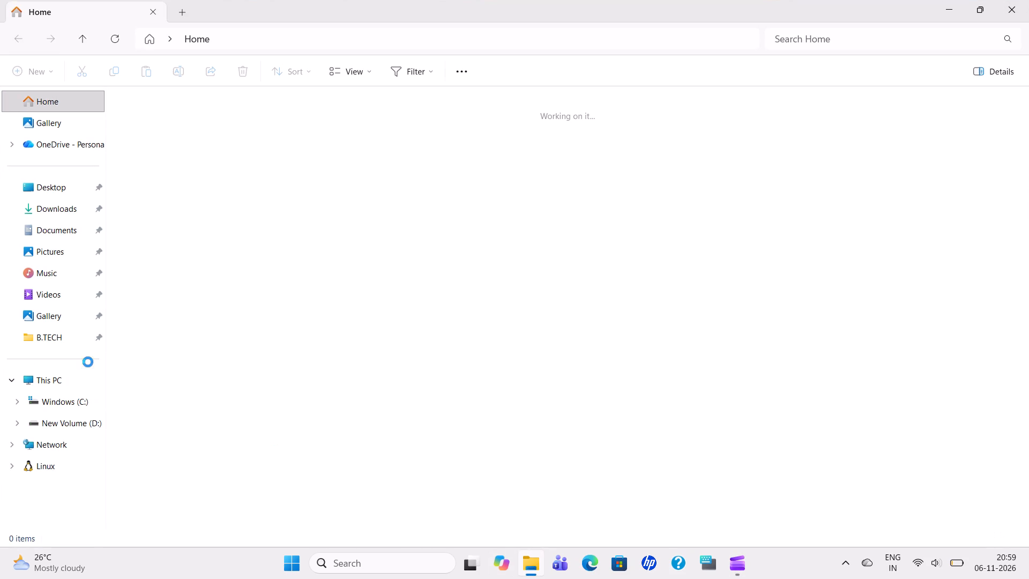
pyautogui.click(66, 302)
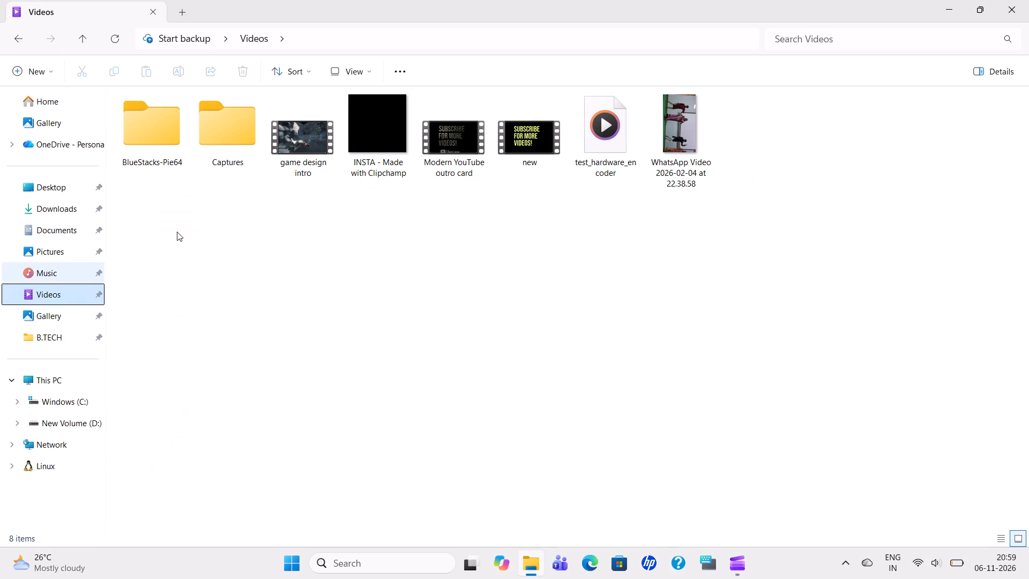
pyautogui.click(536, 143)
pyautogui.press('Return')
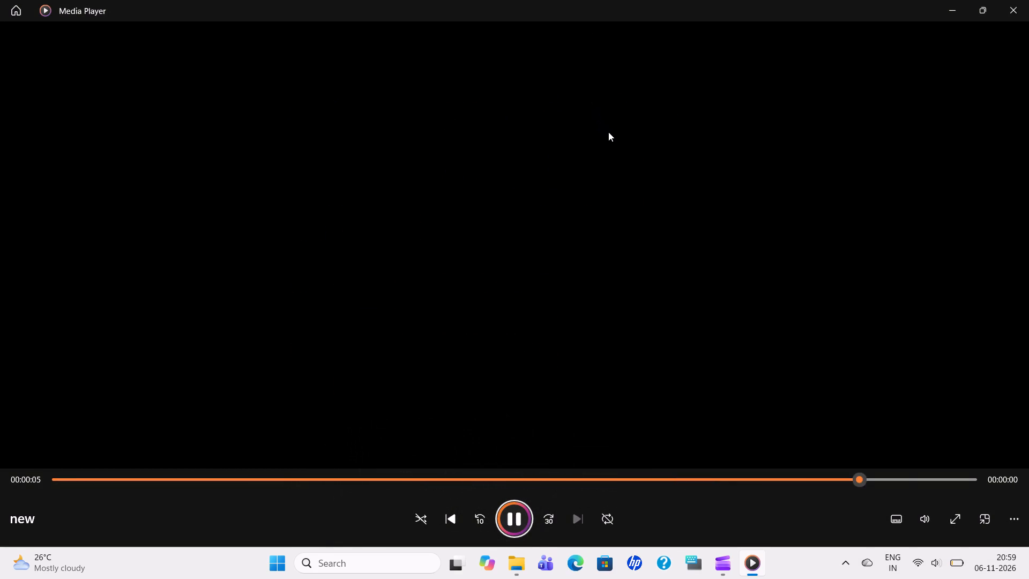
pyautogui.click(1028, 0)
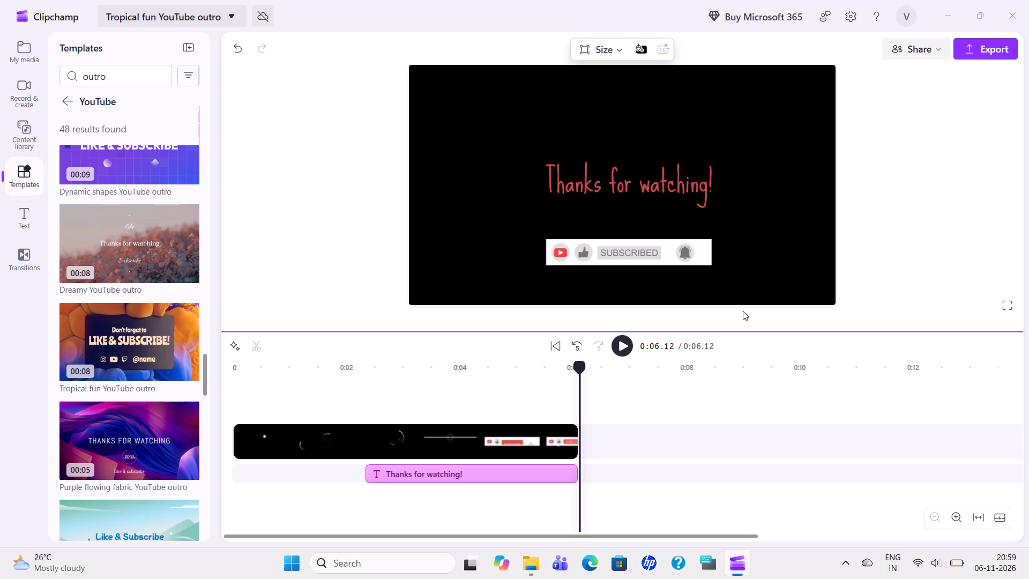
# Add the Tropical fun YouTube outro template after the "Thanks for watching!" section in Clipchamp.
pyautogui.click(187, 366)
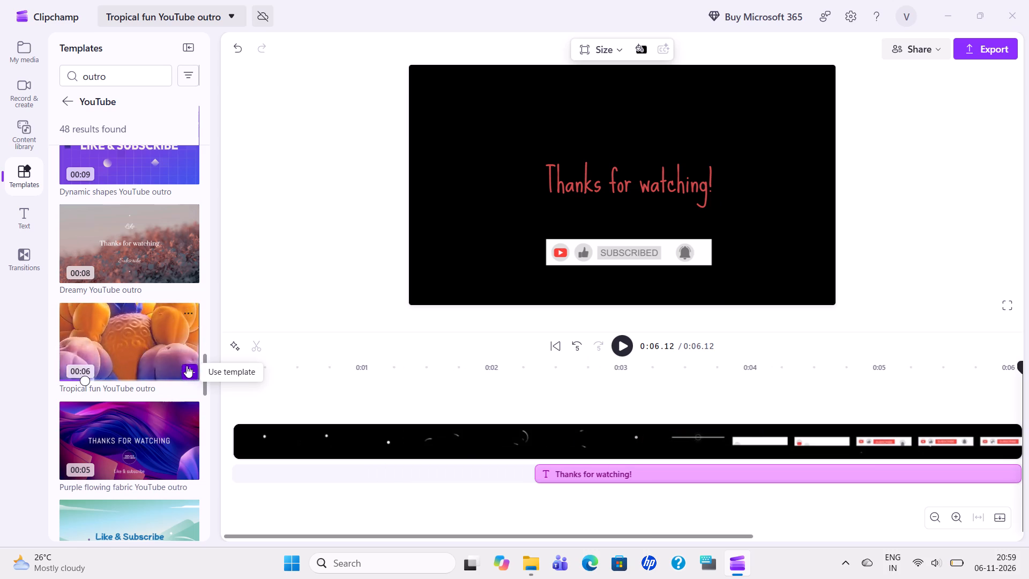
# Delete the original subscribe animation clip and the "Thanks for watching!" text, keeping the newly added template.
pyautogui.scroll(-1, 514, 449)
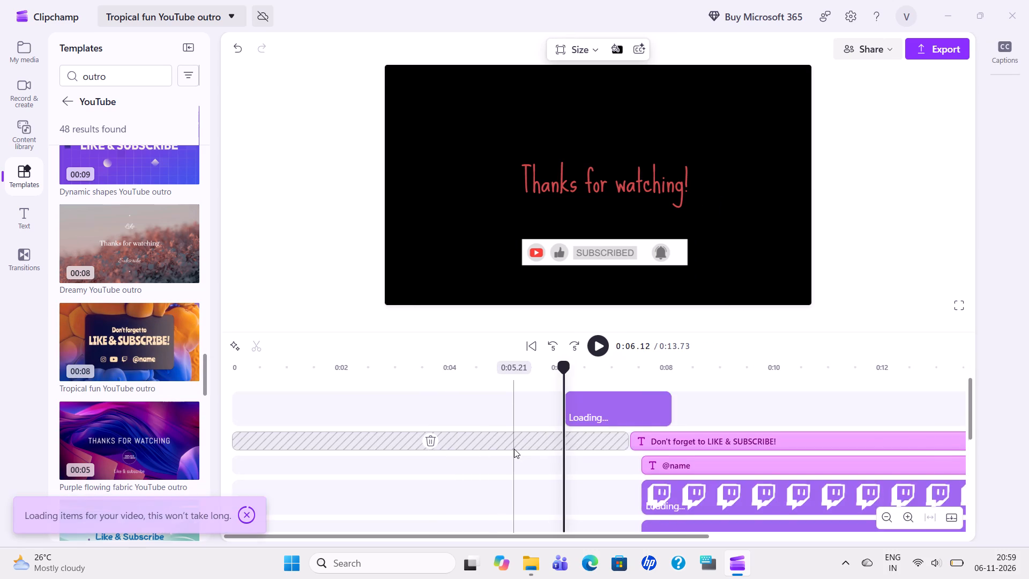
pyautogui.scroll(-2, 514, 449)
pyautogui.click(520, 482)
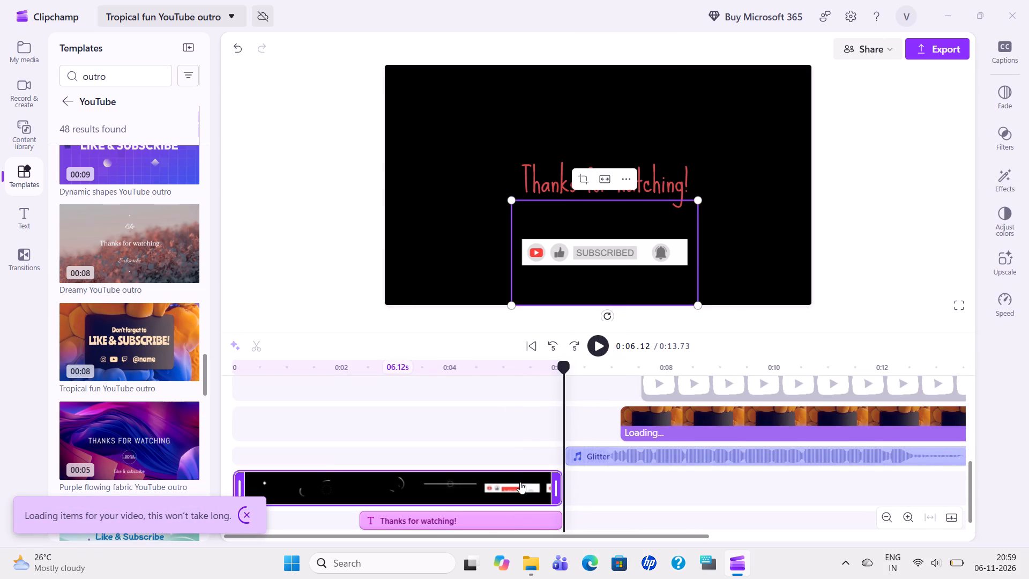
pyautogui.press('Delete')
pyautogui.click(520, 502)
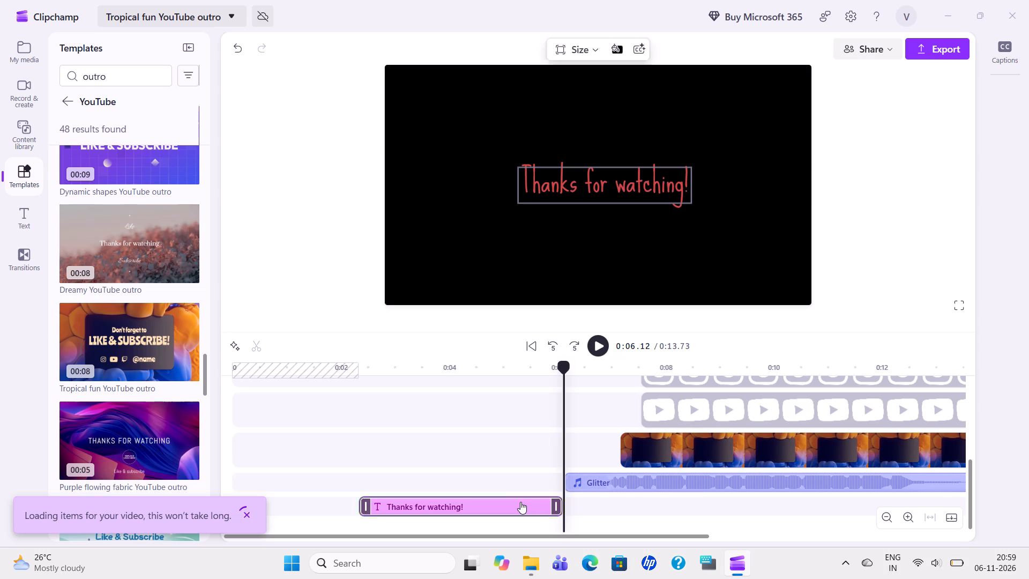
pyautogui.press('Delete')
pyautogui.press('space')
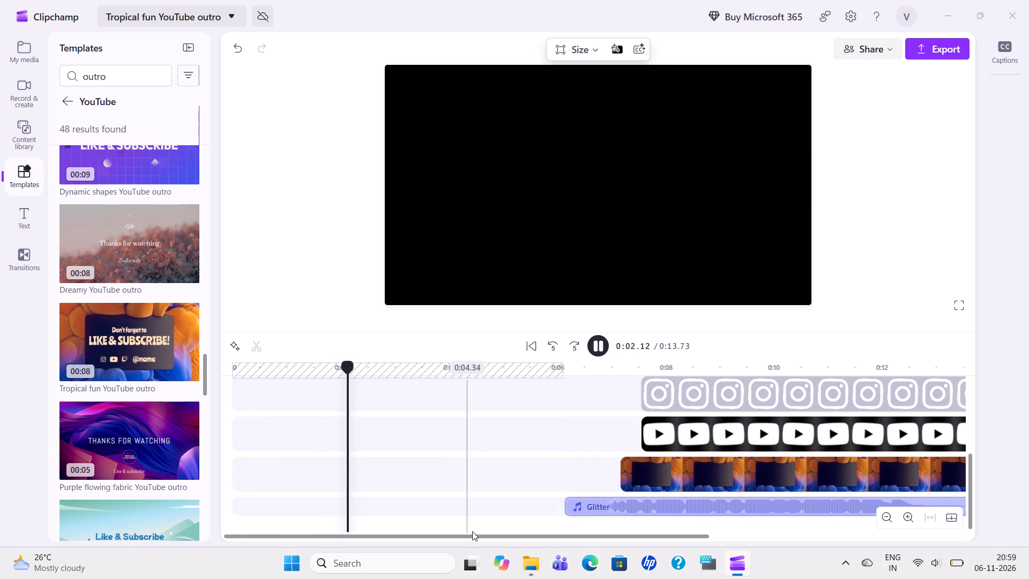
pyautogui.scroll(1, 482, 458)
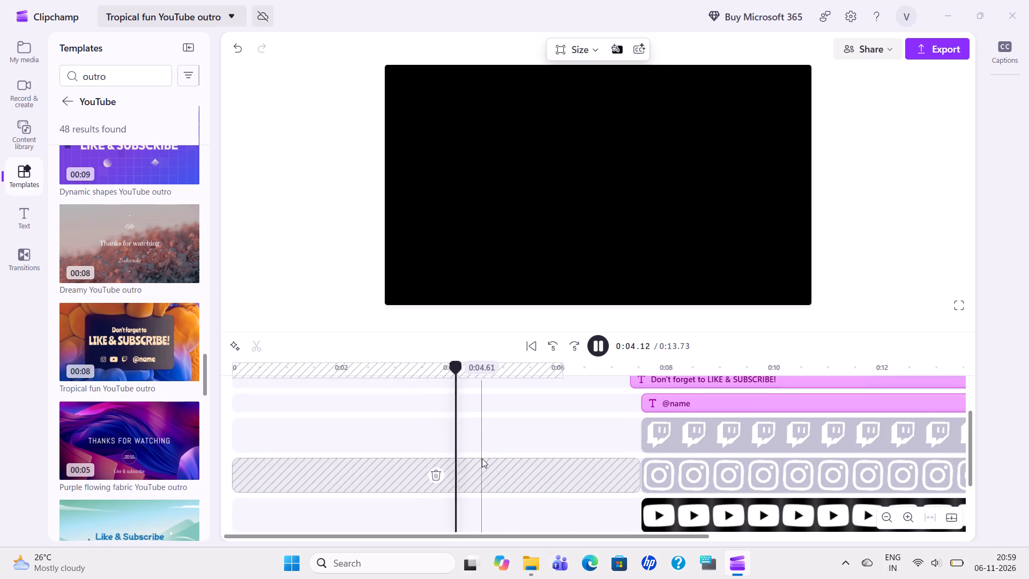
pyautogui.scroll(1, 482, 458)
pyautogui.press('space')
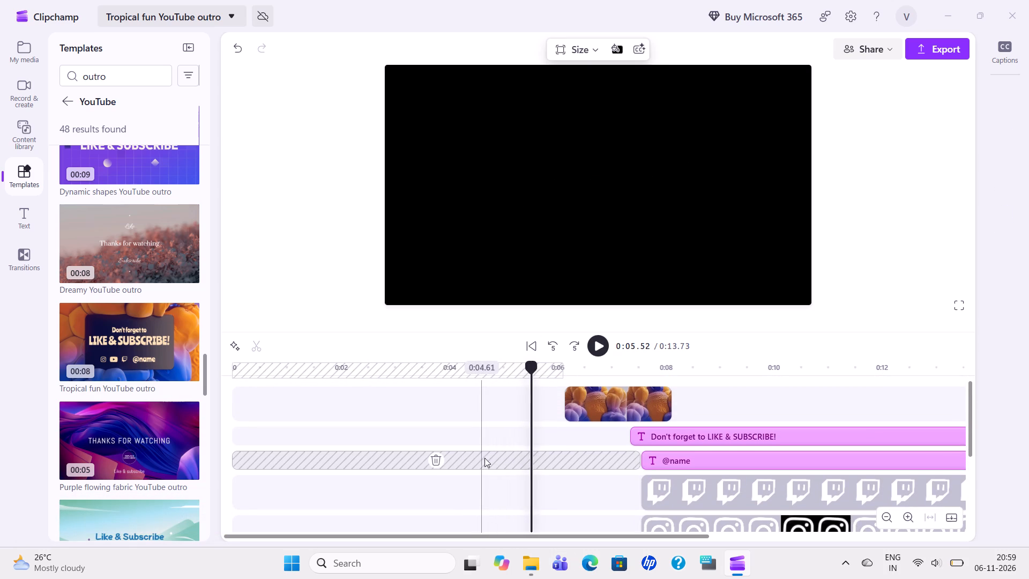
pyautogui.click(693, 468)
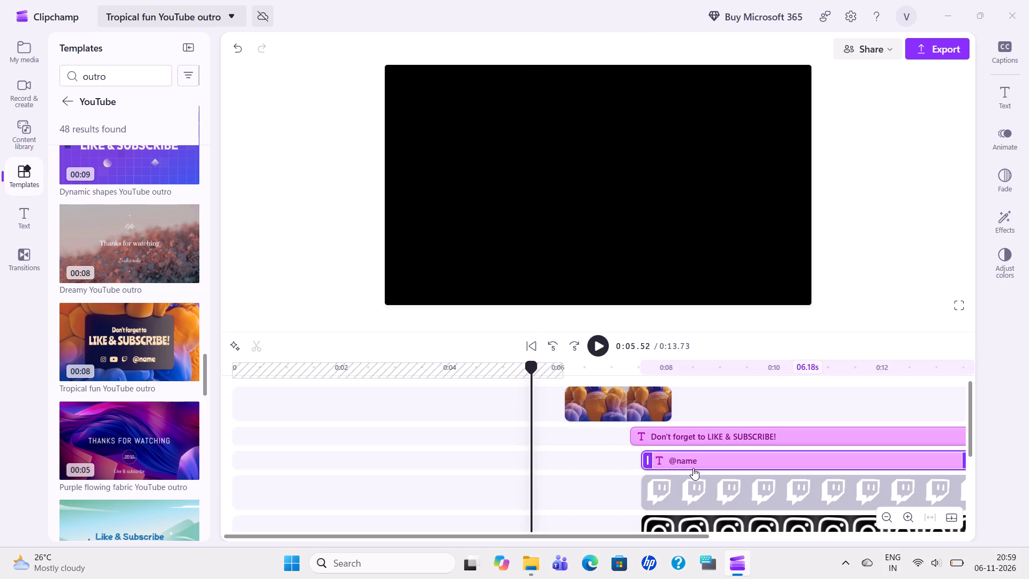
pyautogui.hscroll(-3, 702, 459)
pyautogui.click(511, 462)
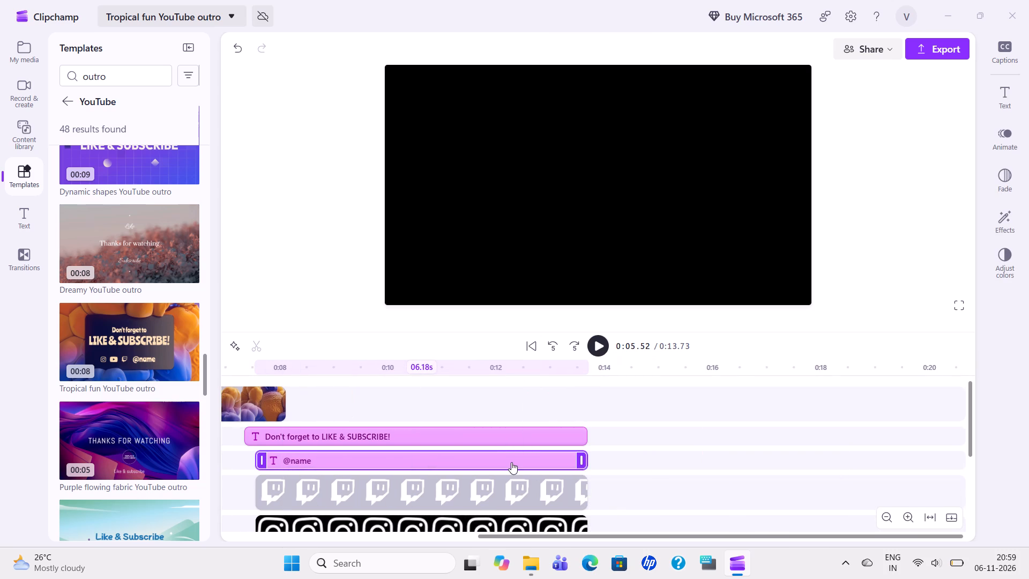
pyautogui.click(508, 391)
pyautogui.click(500, 468)
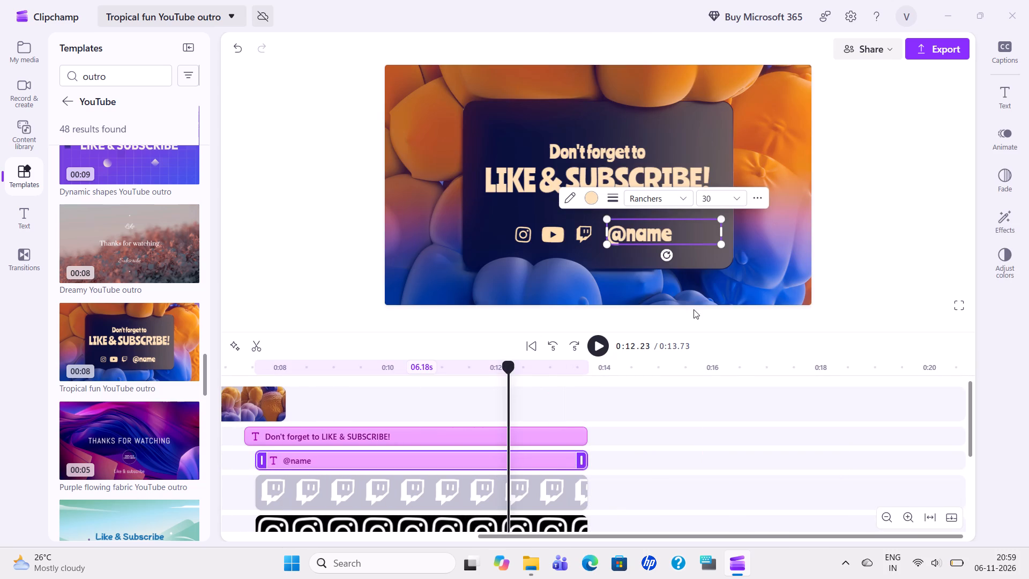
pyautogui.click(691, 232)
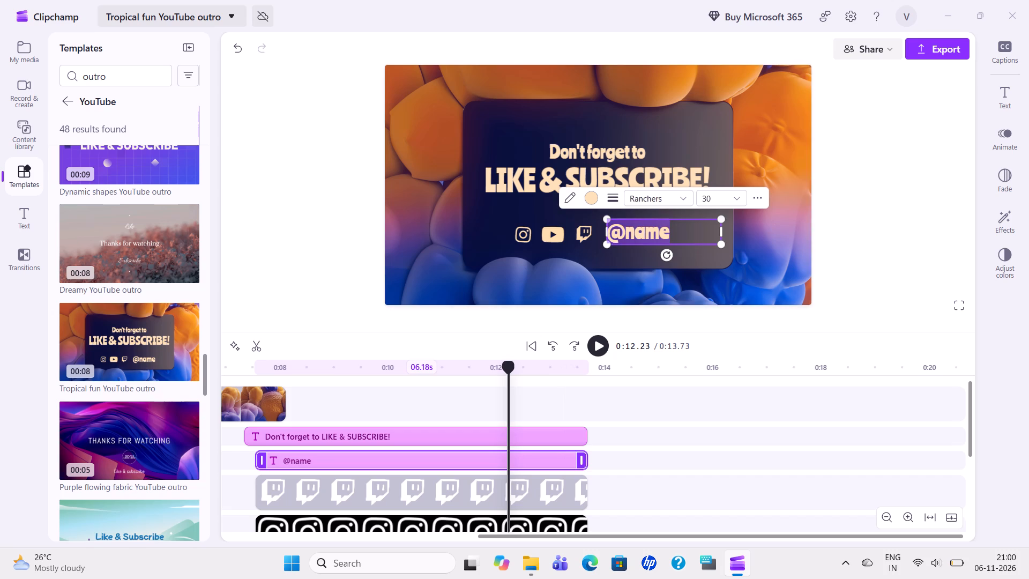
pyautogui.press('BackSpace')
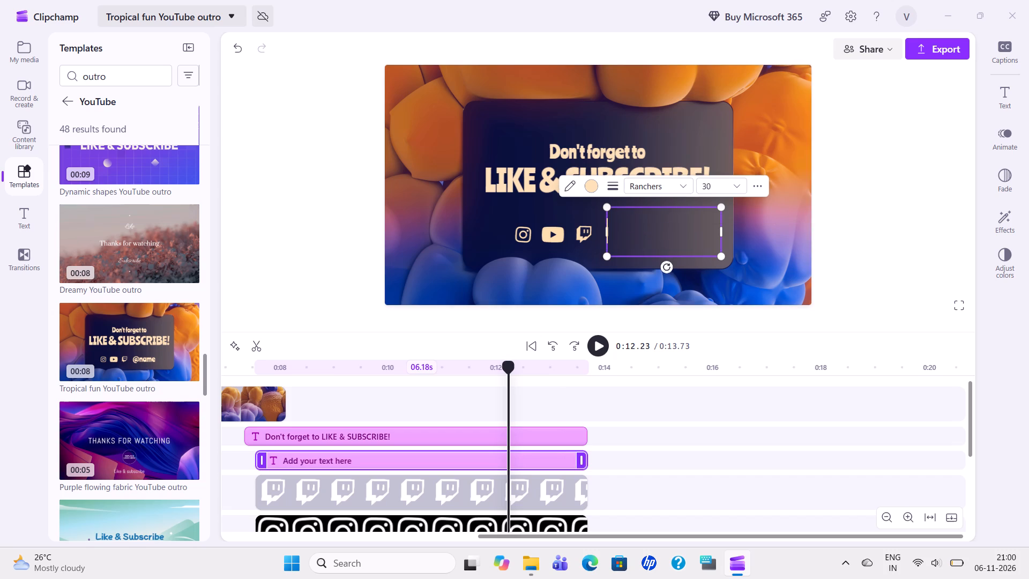
pyautogui.hotkey('shift', '@')
pyautogui.hotkey('shift', 'r')
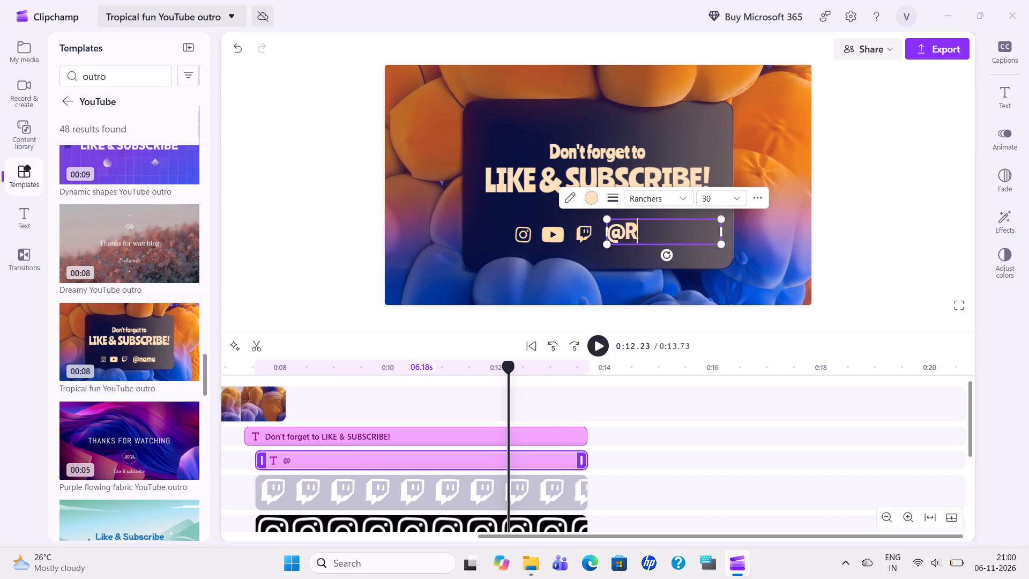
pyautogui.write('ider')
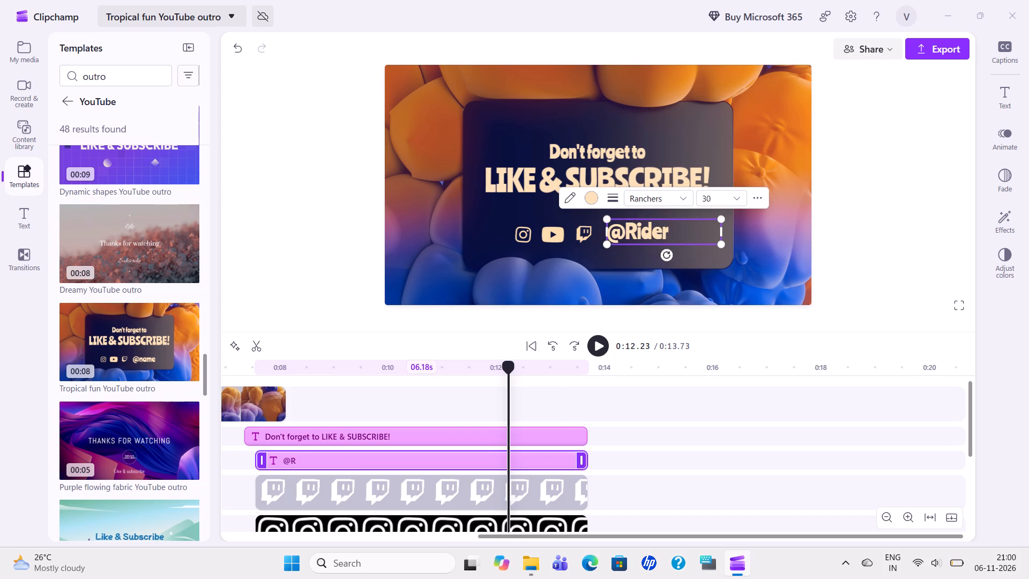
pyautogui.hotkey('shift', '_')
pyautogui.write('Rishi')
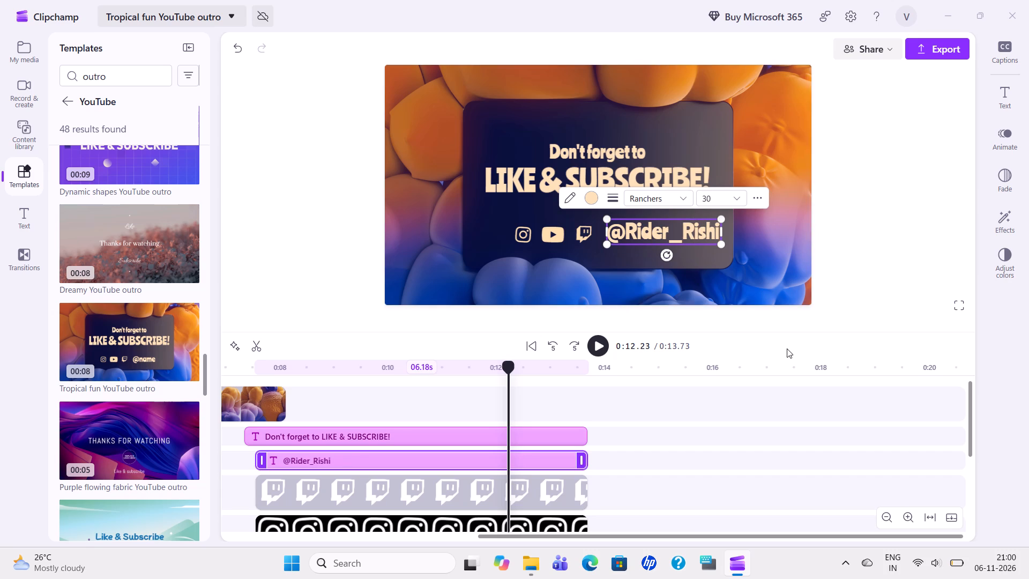
pyautogui.click(940, 288)
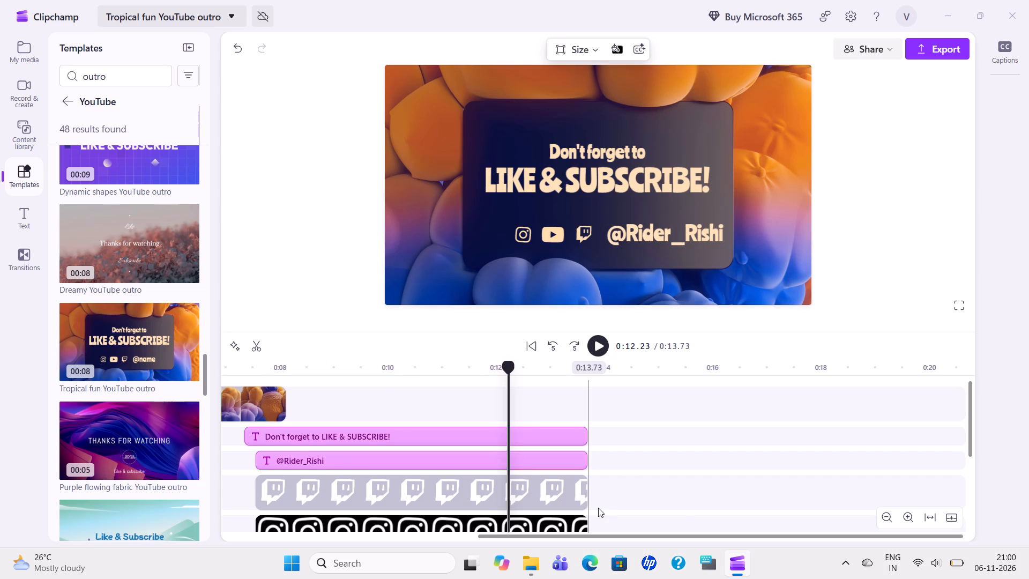
# Delete the Twitch icon clip from the timeline.
pyautogui.scroll(-2, 598, 507)
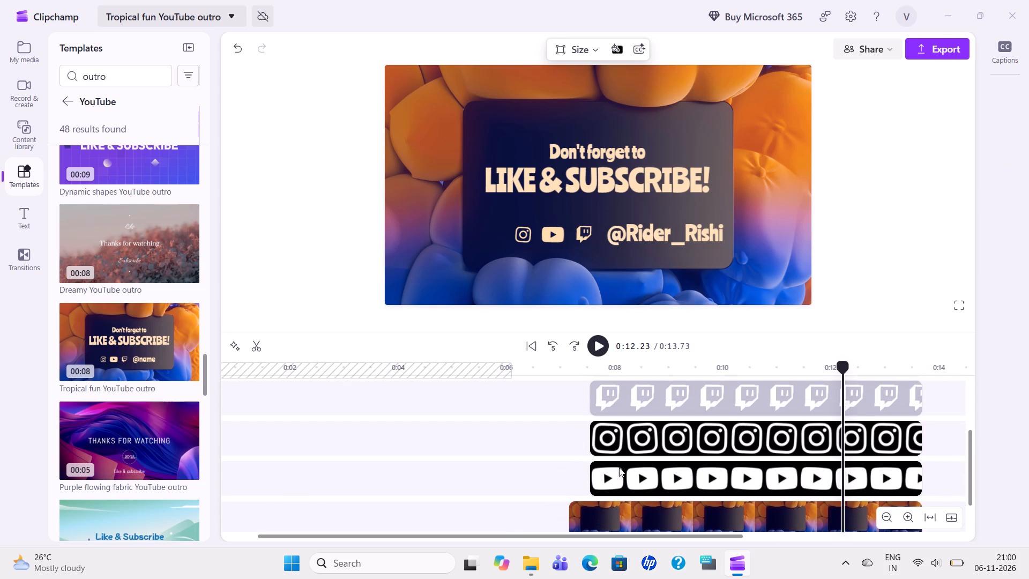
pyautogui.click(650, 409)
pyautogui.press('Delete')
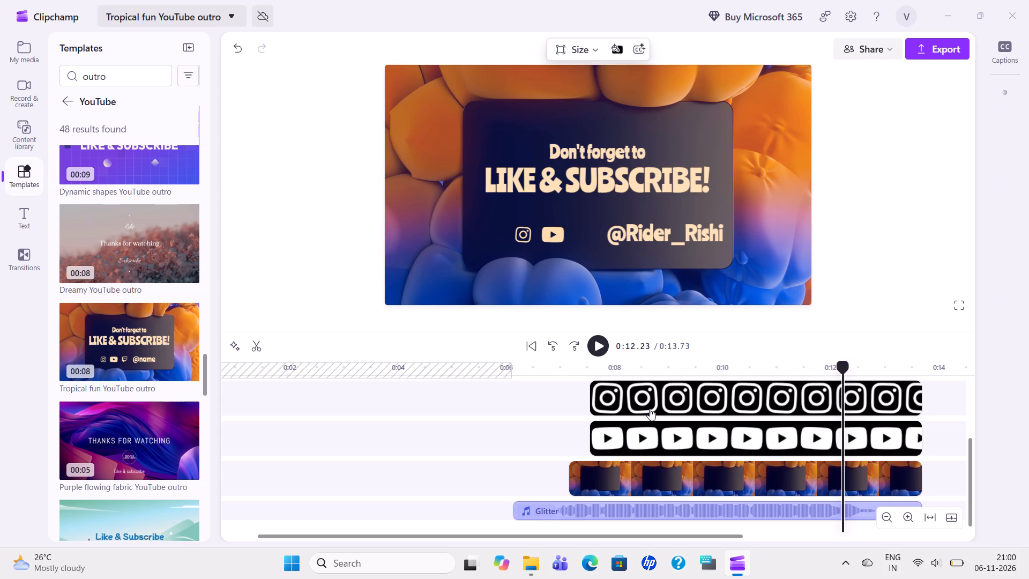
# Dismiss the low-battery alert, play back the outro, and delete the opening tropical clip and the dark-card background clip.
pyautogui.scroll(1, 652, 457)
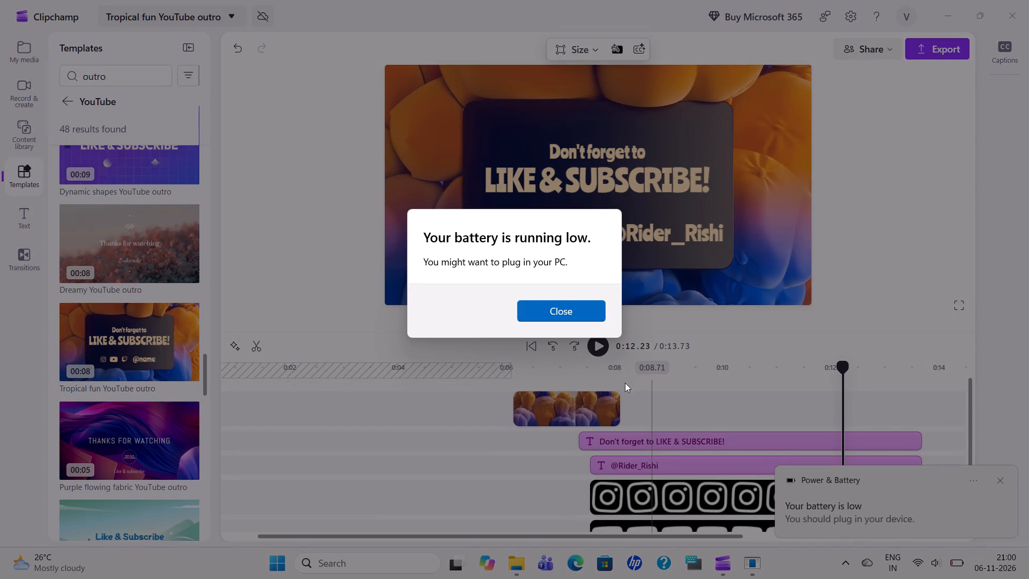
pyautogui.doubleClick(584, 311)
pyautogui.press('space')
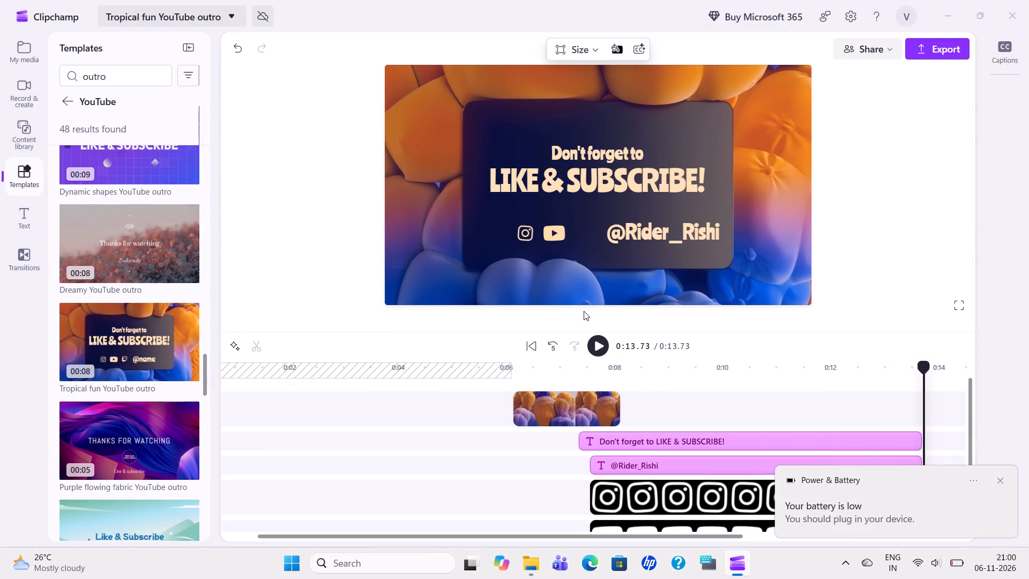
pyautogui.press('space')
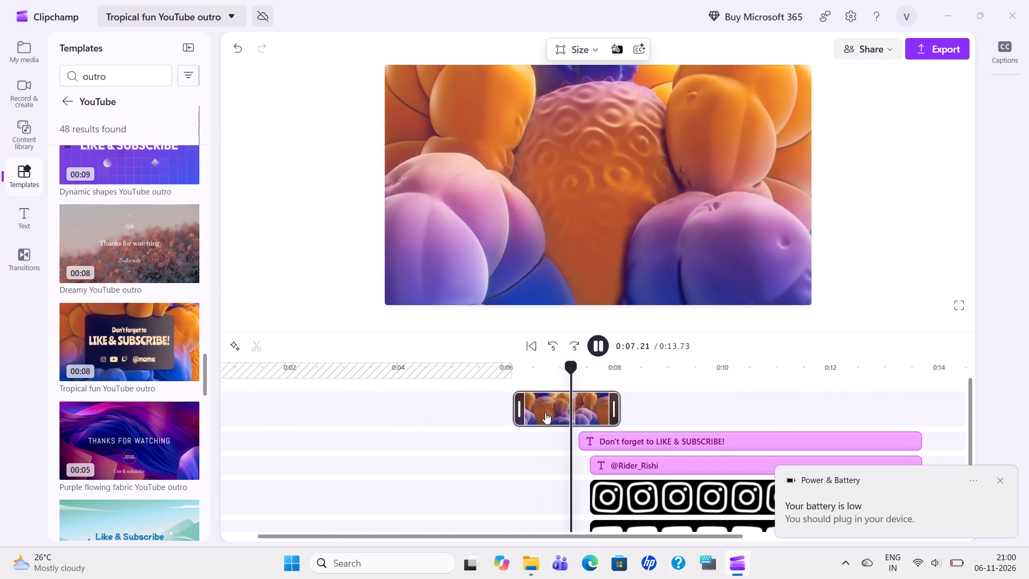
pyautogui.click(540, 413)
pyautogui.press('Delete')
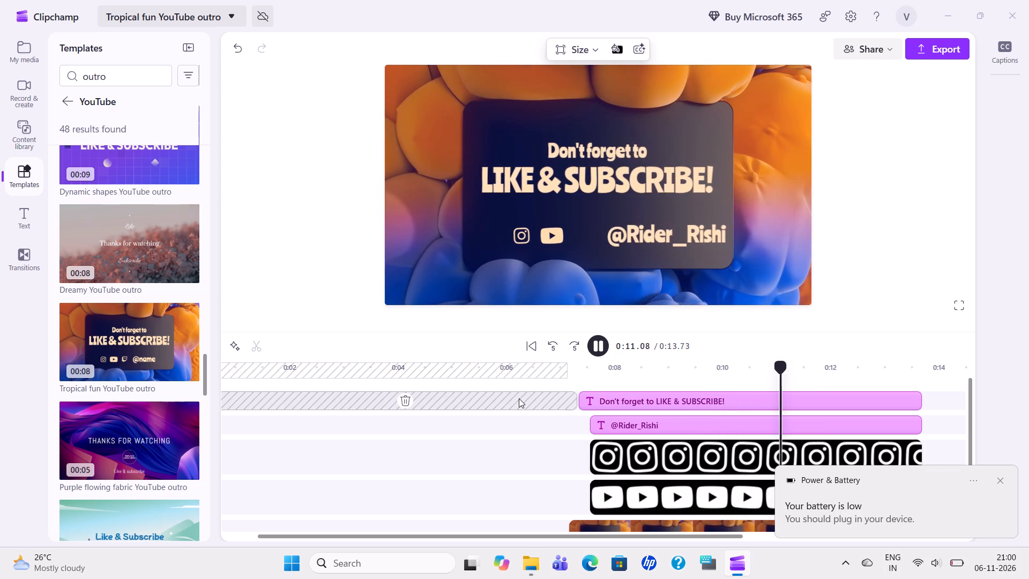
pyautogui.click(519, 398)
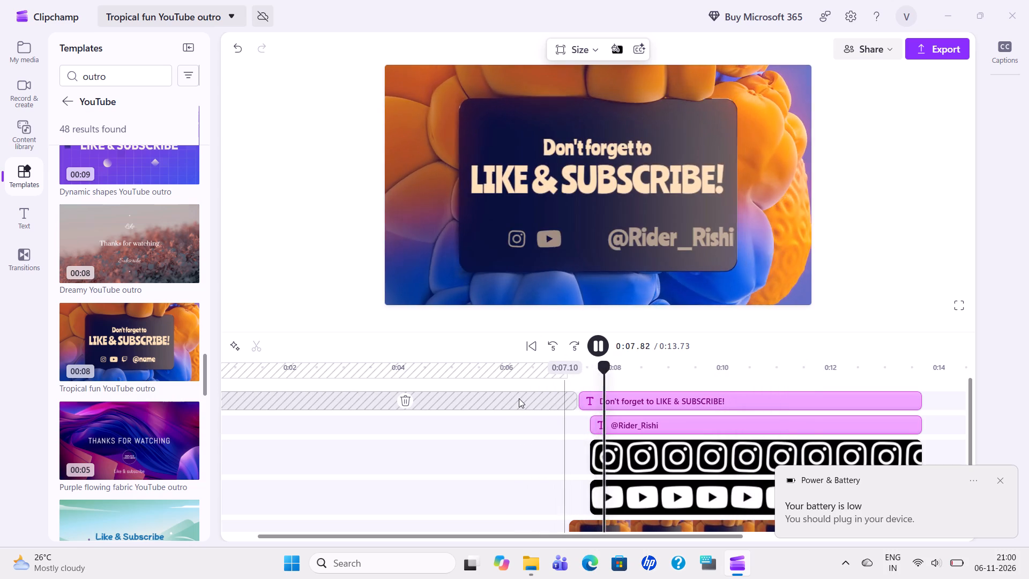
pyautogui.click(595, 524)
pyautogui.scroll(-1, 602, 524)
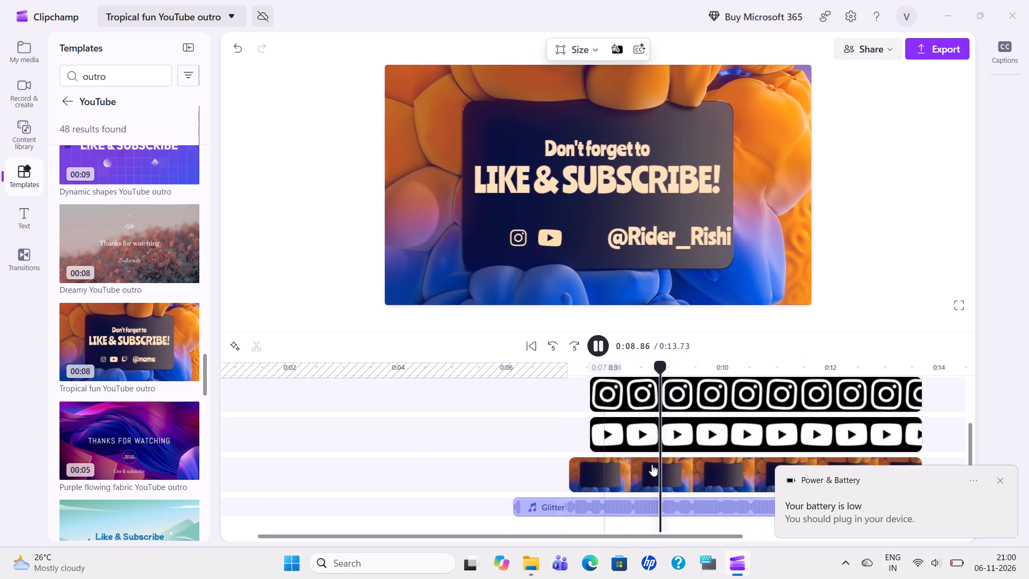
pyautogui.click(653, 462)
pyautogui.press('Delete')
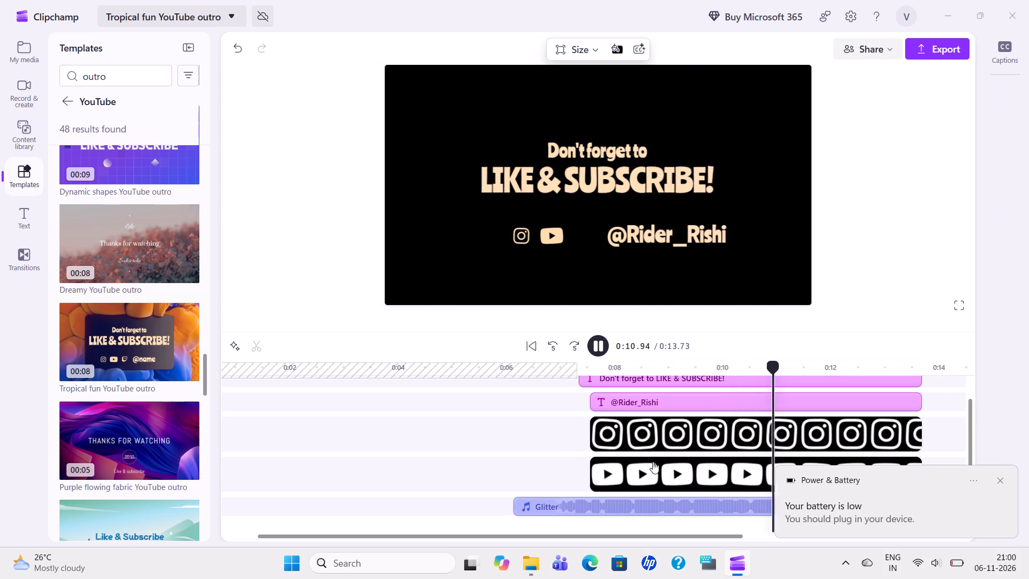
# Delete the Glitter audio clip from the timeline.
pyautogui.doubleClick(644, 512)
pyautogui.press('Delete')
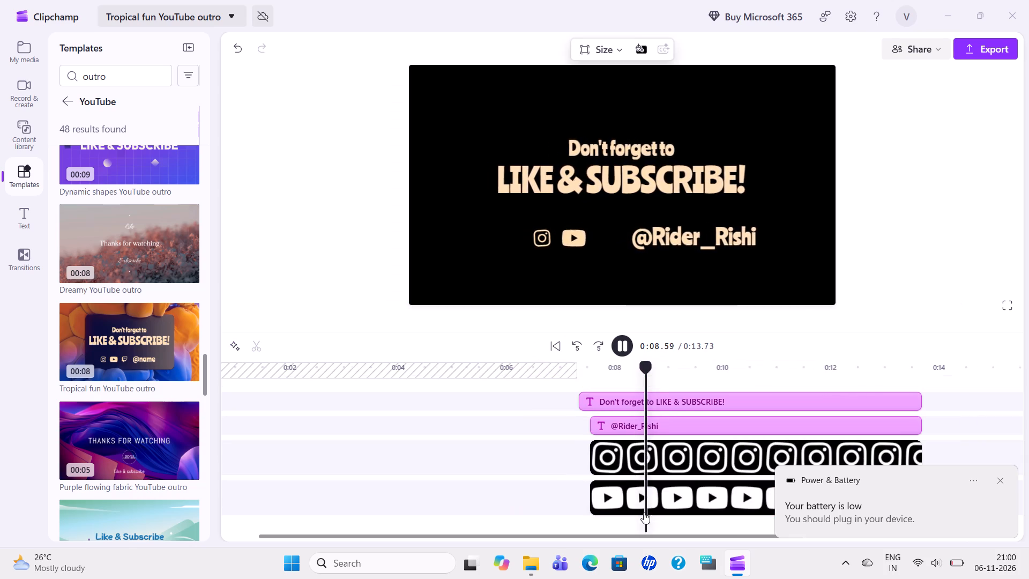
# Pause the preview on the full closing title and move the channel handle text close beside the YouTube icon, level with it.
pyautogui.click(523, 392)
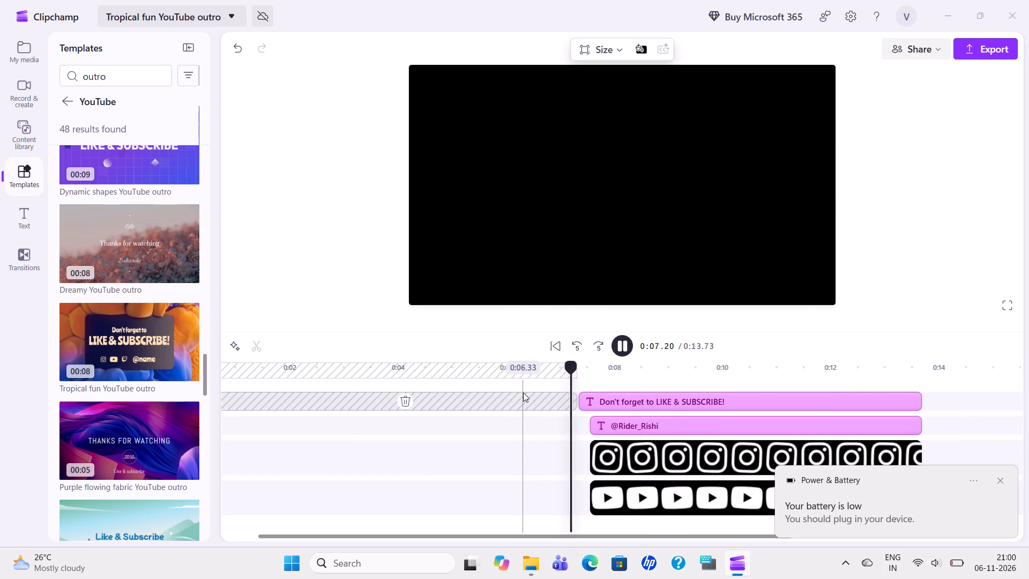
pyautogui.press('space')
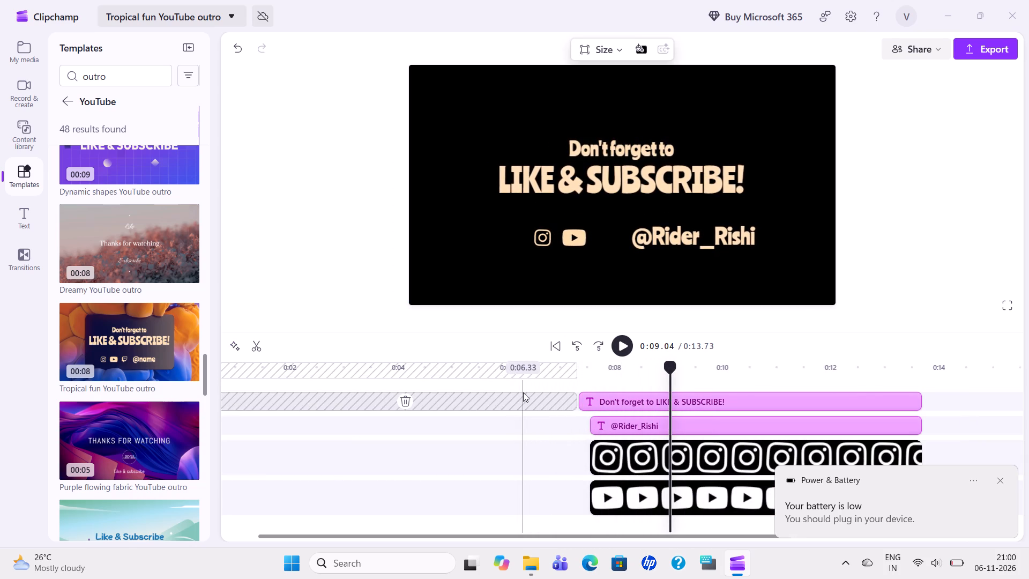
pyautogui.click(671, 232)
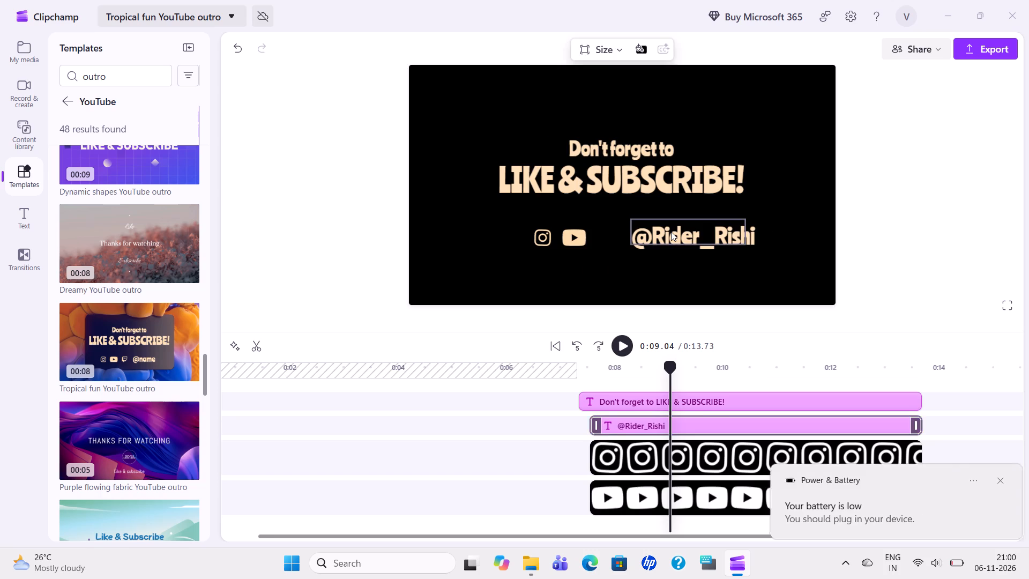
pyautogui.moveTo(671, 232); pyautogui.dragTo(651, 232)
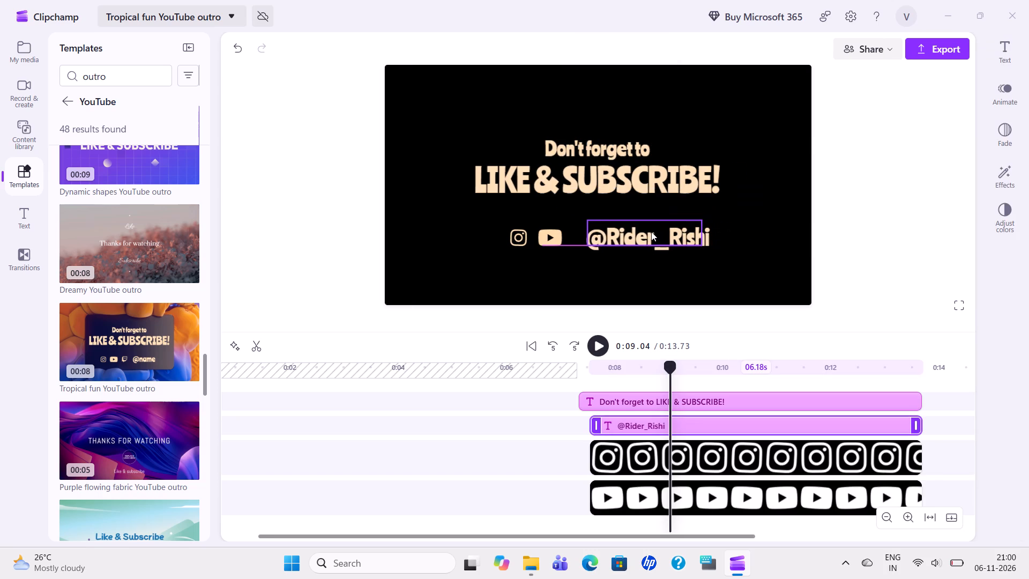
pyautogui.moveTo(651, 232); pyautogui.dragTo(643, 234)
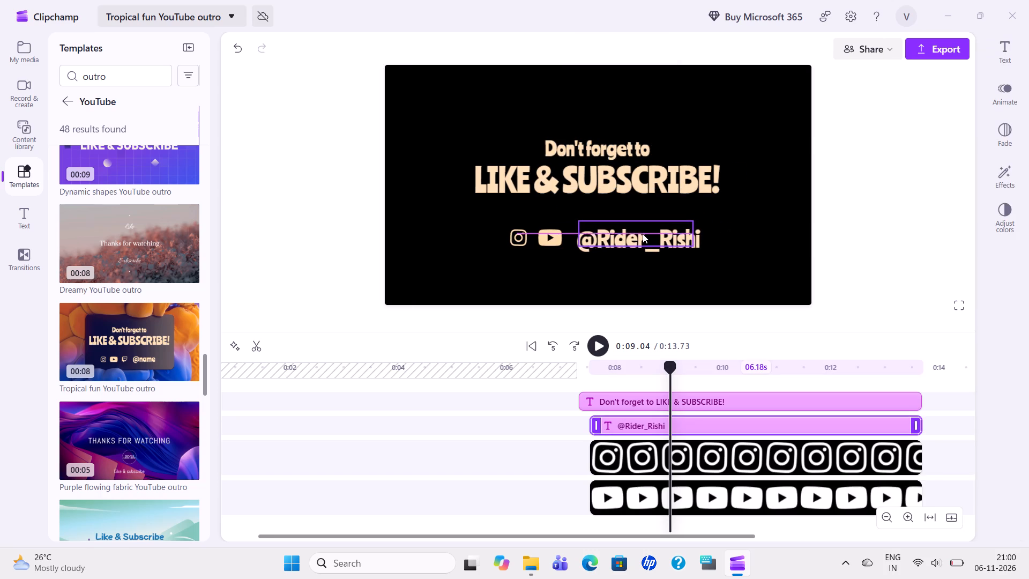
pyautogui.moveTo(643, 234); pyautogui.dragTo(643, 232)
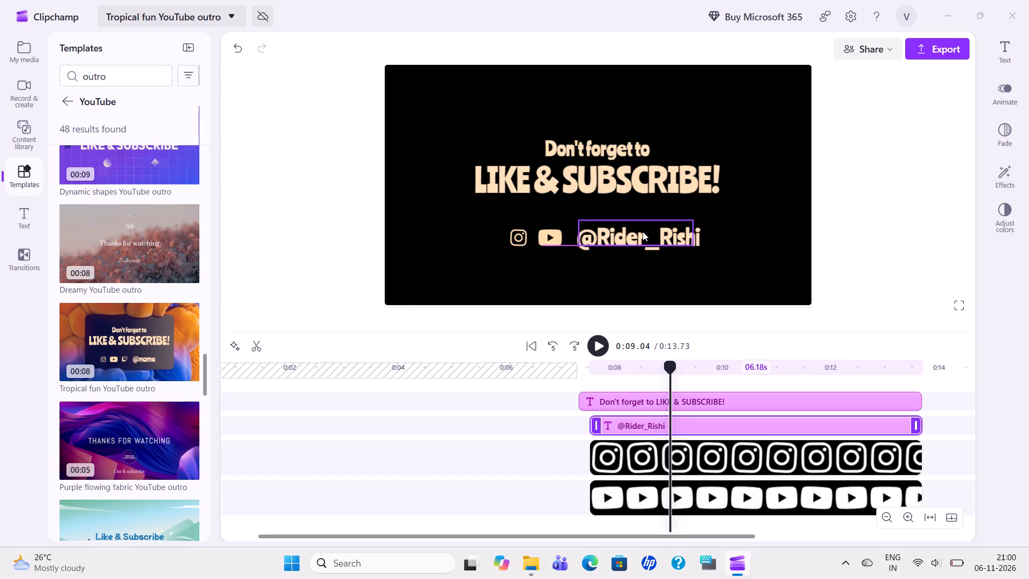
pyautogui.moveTo(643, 232); pyautogui.dragTo(638, 232)
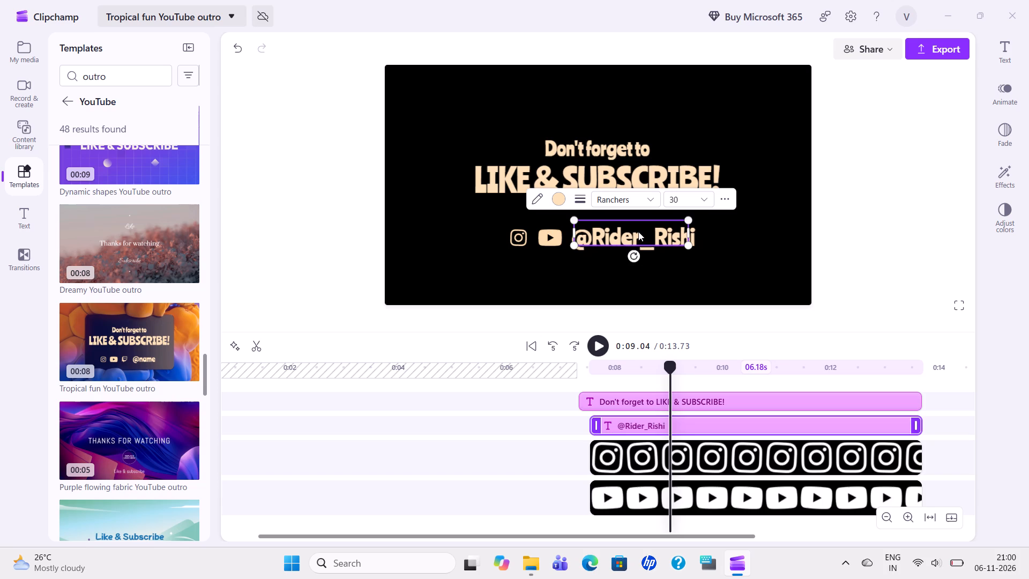
pyautogui.click(624, 269)
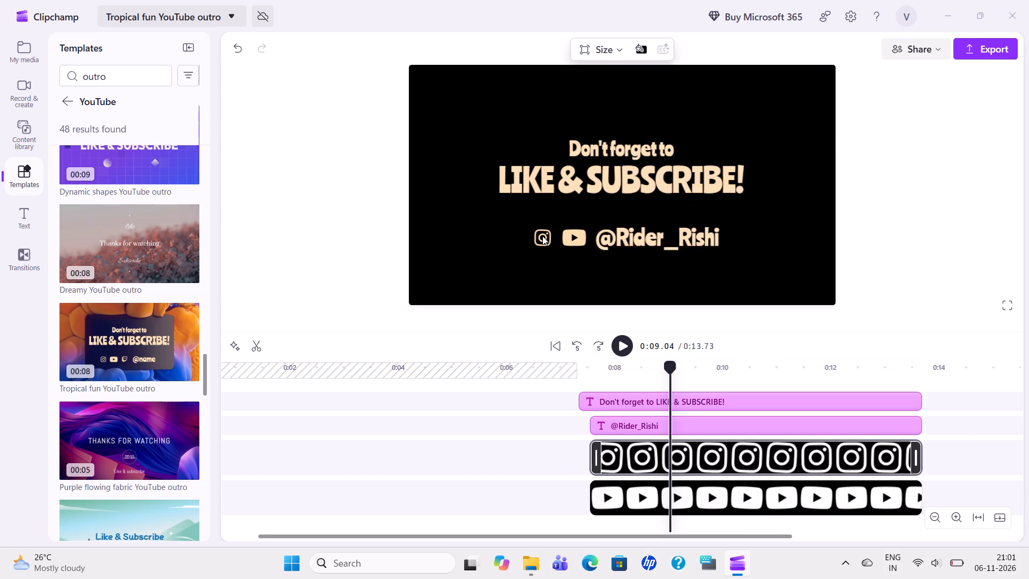
# Shift the Instagram and YouTube icons closer to the channel handle so the three sit in one evenly spaced row.
pyautogui.click(542, 236)
pyautogui.moveTo(520, 236); pyautogui.dragTo(524, 236)
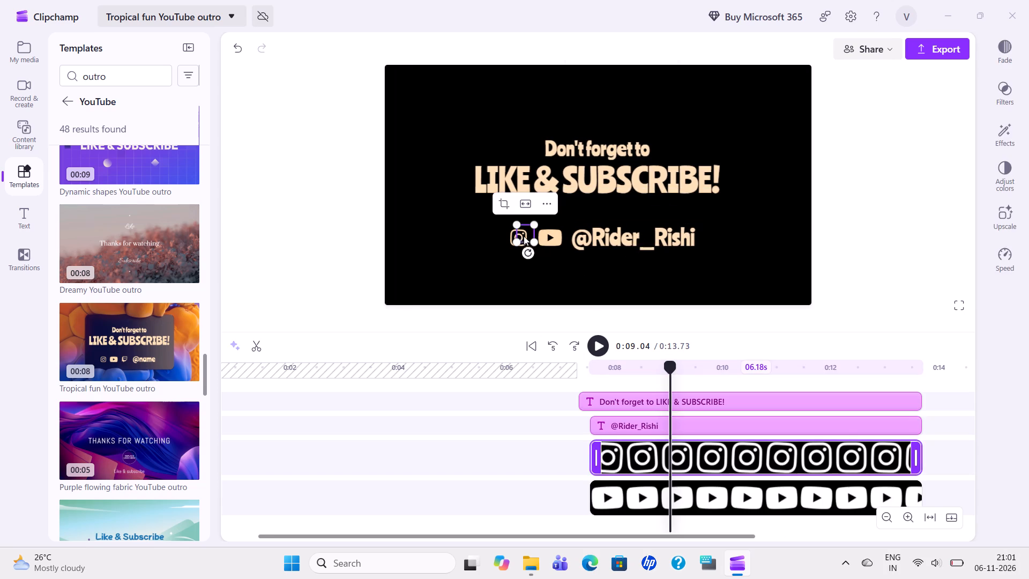
pyautogui.moveTo(524, 236); pyautogui.dragTo(526, 236)
pyautogui.click(549, 234)
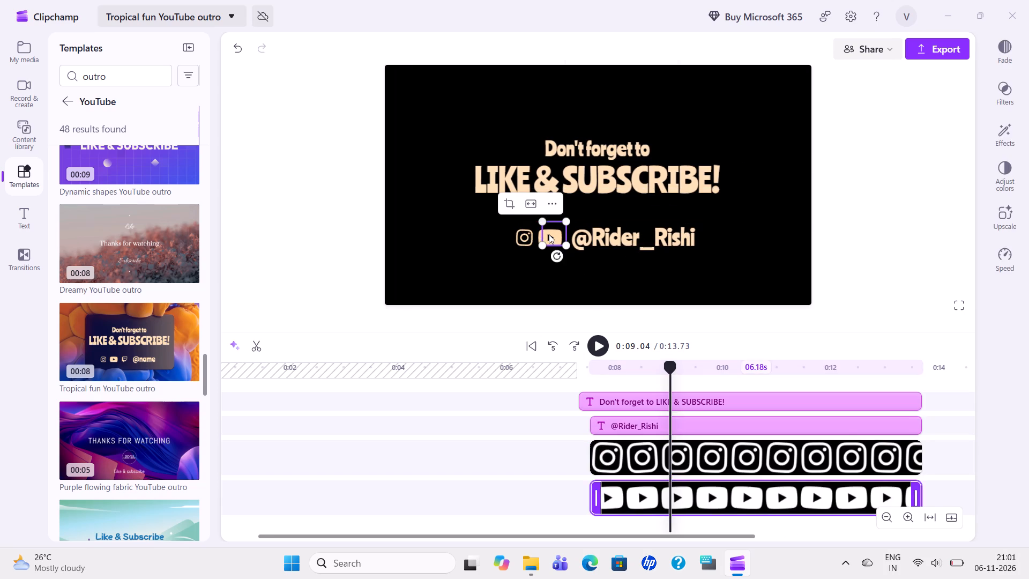
pyautogui.click(549, 234)
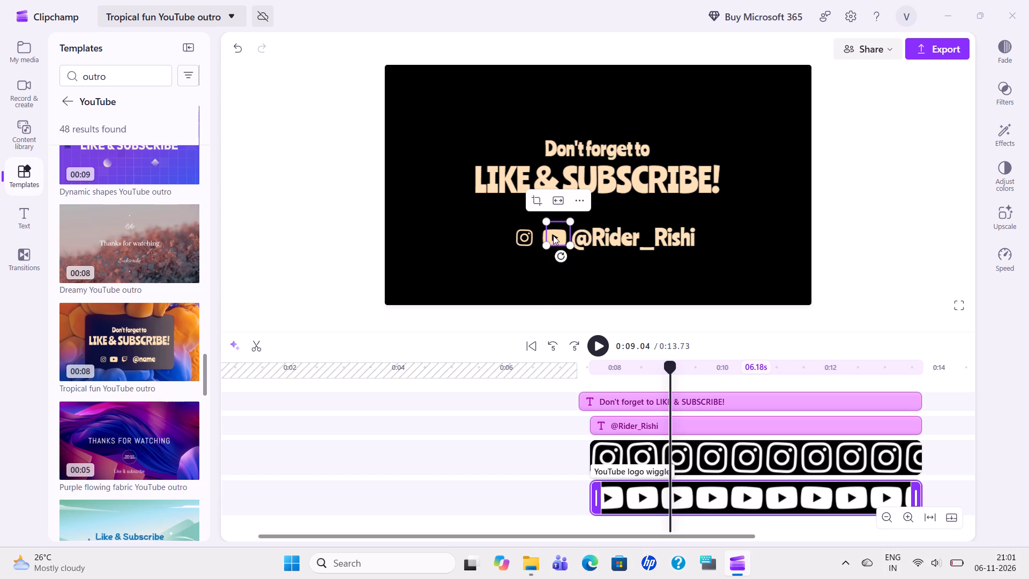
pyautogui.click(548, 278)
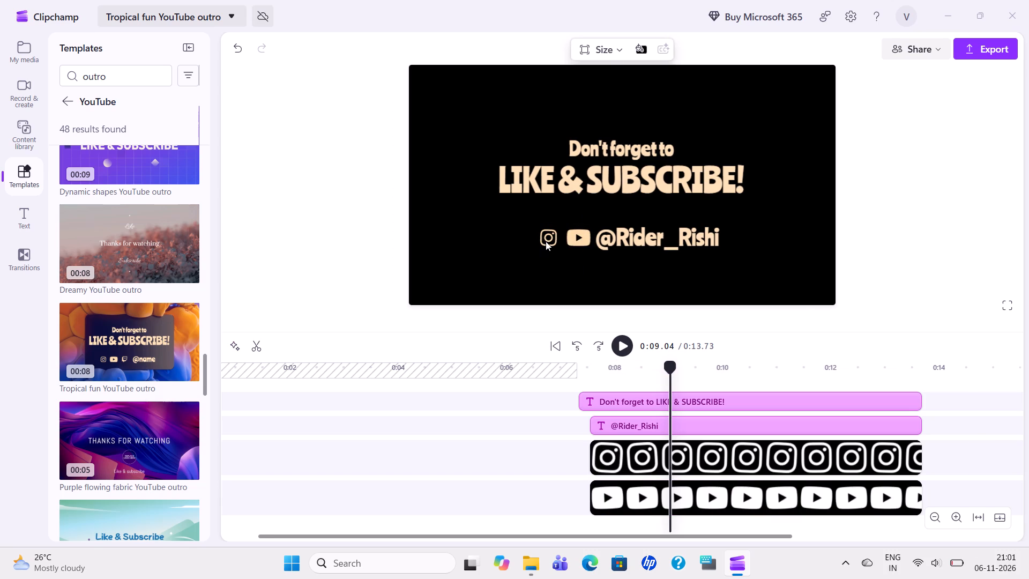
pyautogui.moveTo(546, 241); pyautogui.dragTo(542, 244)
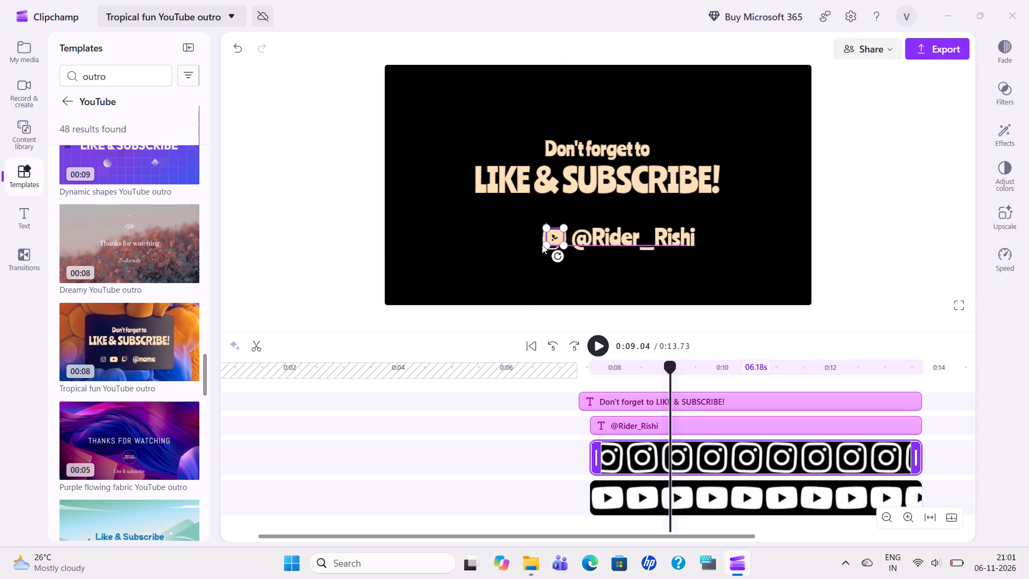
pyautogui.moveTo(542, 244); pyautogui.dragTo(524, 242)
pyautogui.click(498, 248)
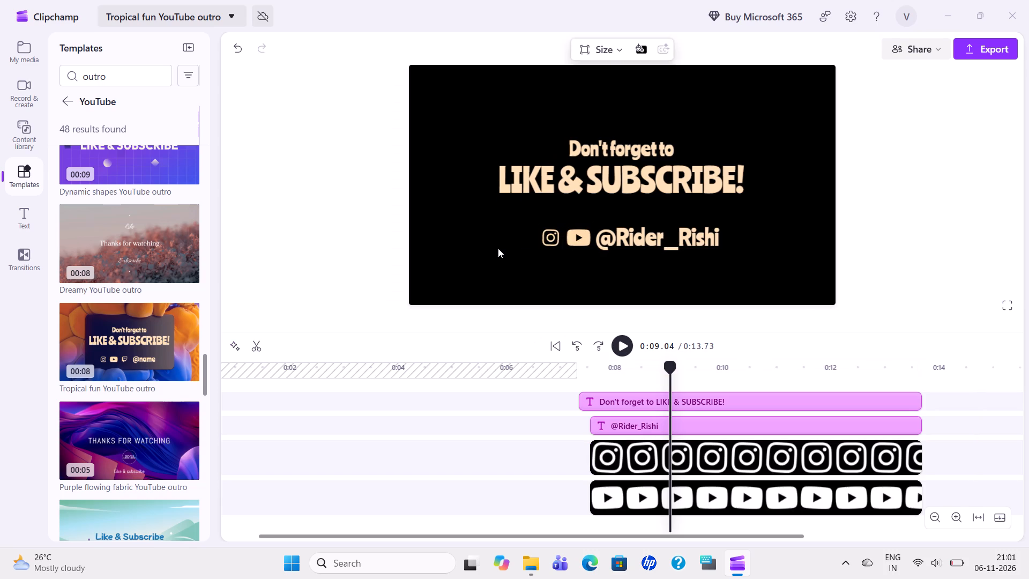
# Play back the closing title section to check the new placement of the icons and channel handle.
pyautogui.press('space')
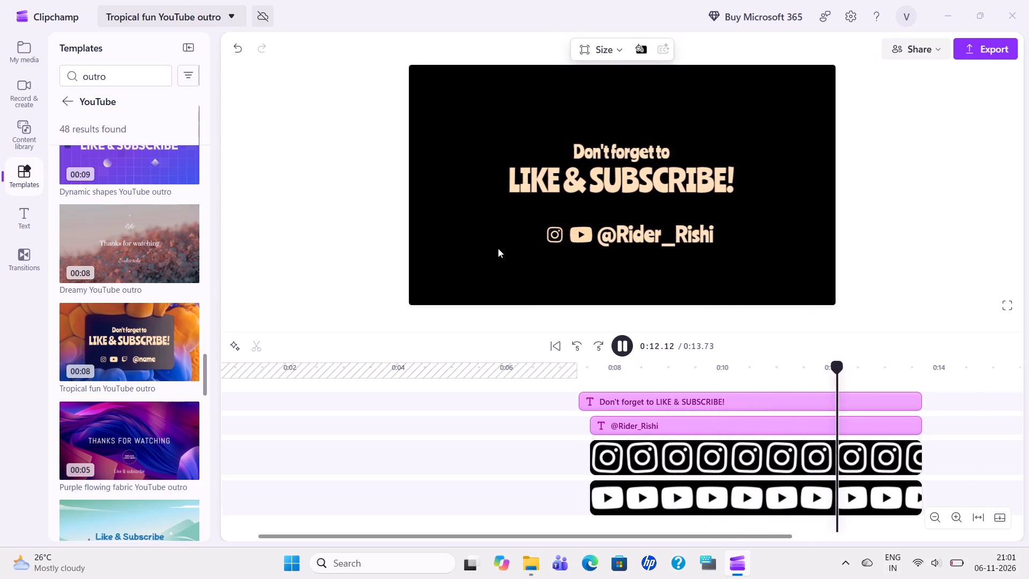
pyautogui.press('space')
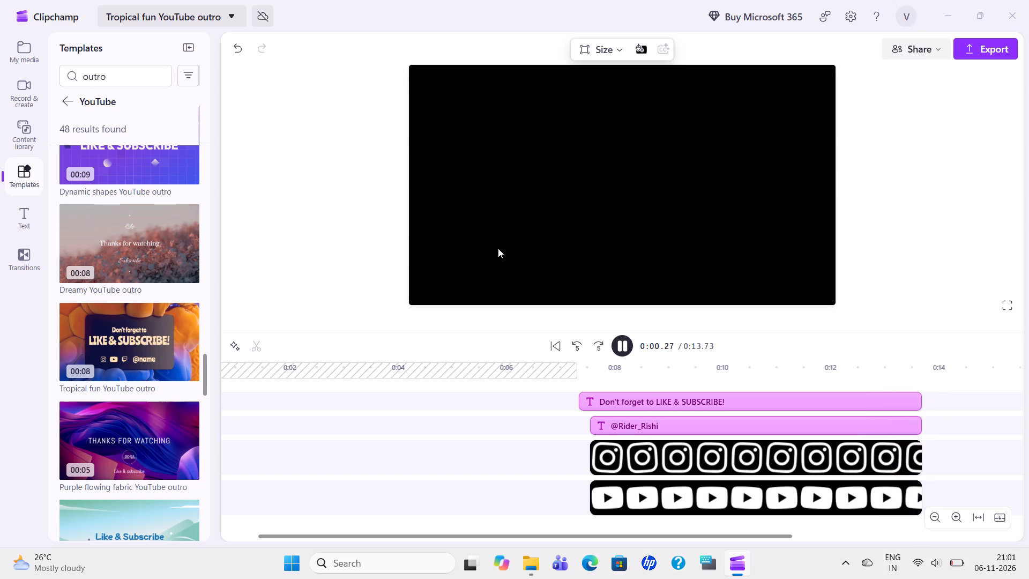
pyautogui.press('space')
pyautogui.click(496, 410)
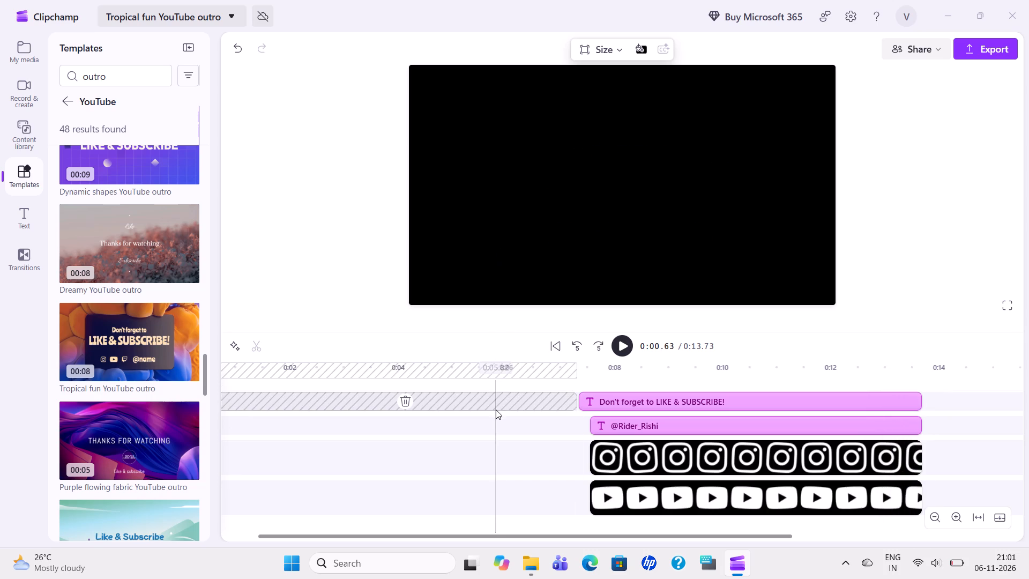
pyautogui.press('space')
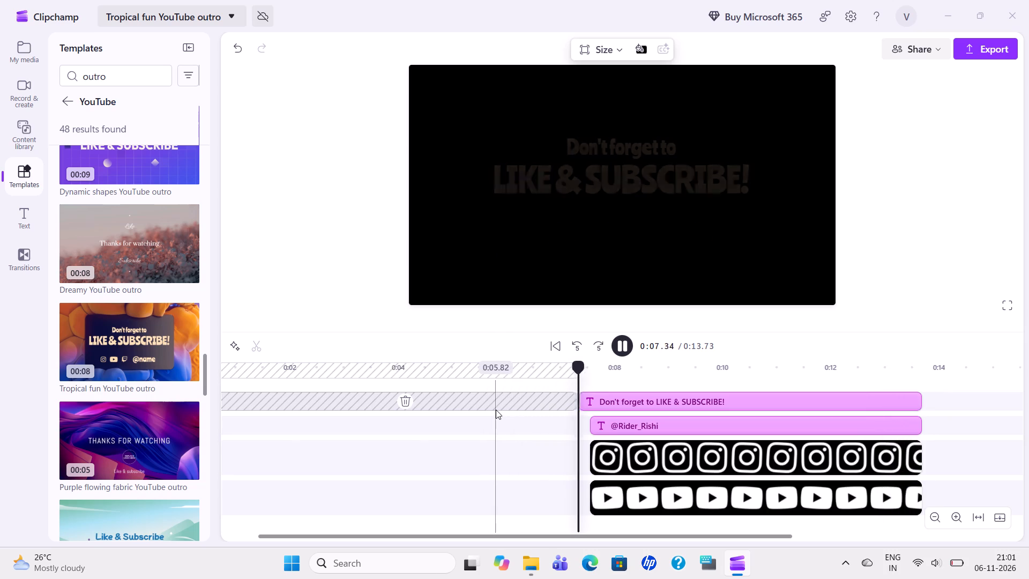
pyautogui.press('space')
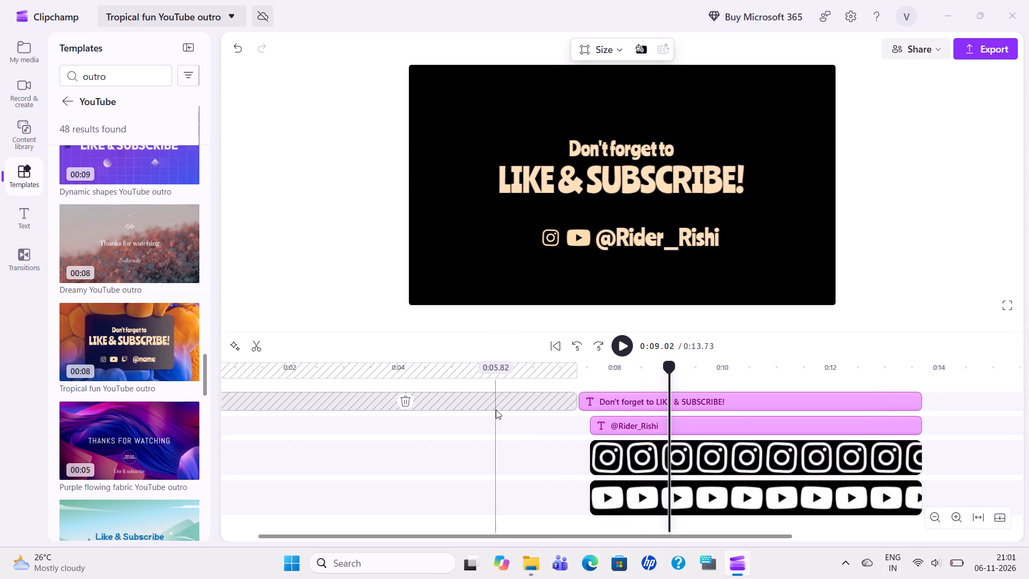
# Reposition the "Don't forget to LIKE & SUBSCRIBE!" text so it is horizontally centred, just above the icon row.
pyautogui.moveTo(621, 173); pyautogui.dragTo(631, 173)
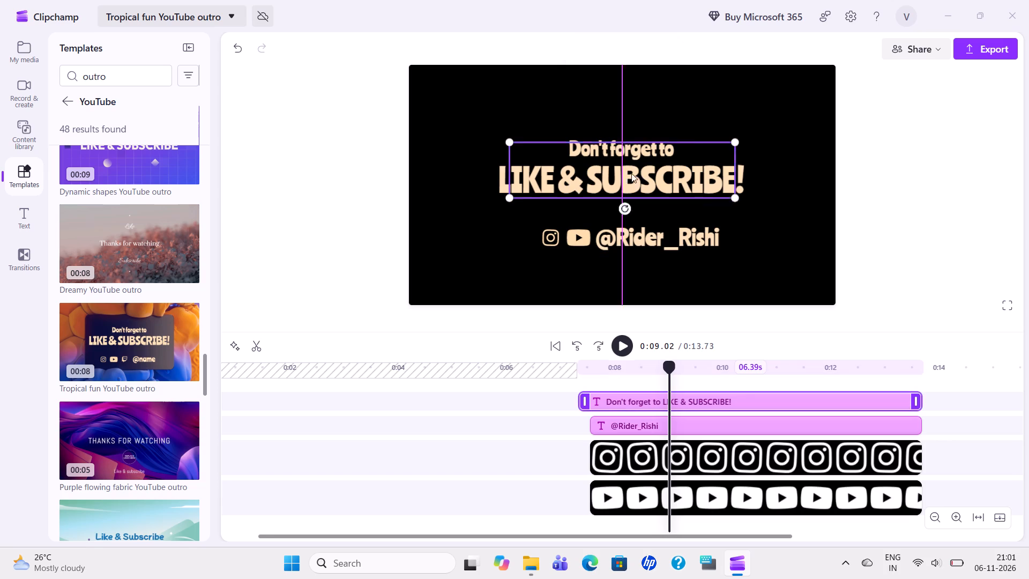
pyautogui.moveTo(631, 173); pyautogui.dragTo(610, 177)
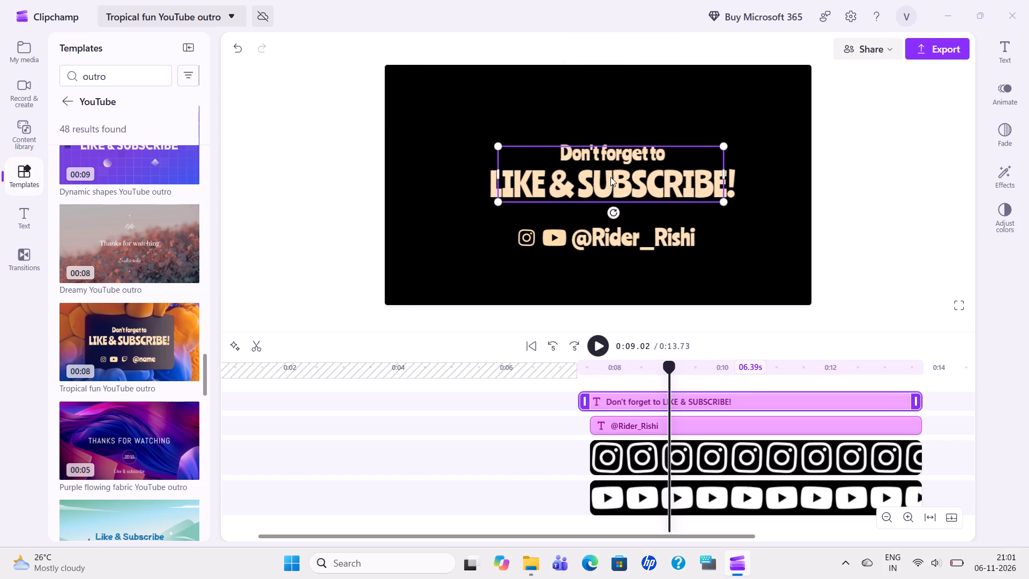
pyautogui.moveTo(610, 177); pyautogui.dragTo(609, 166)
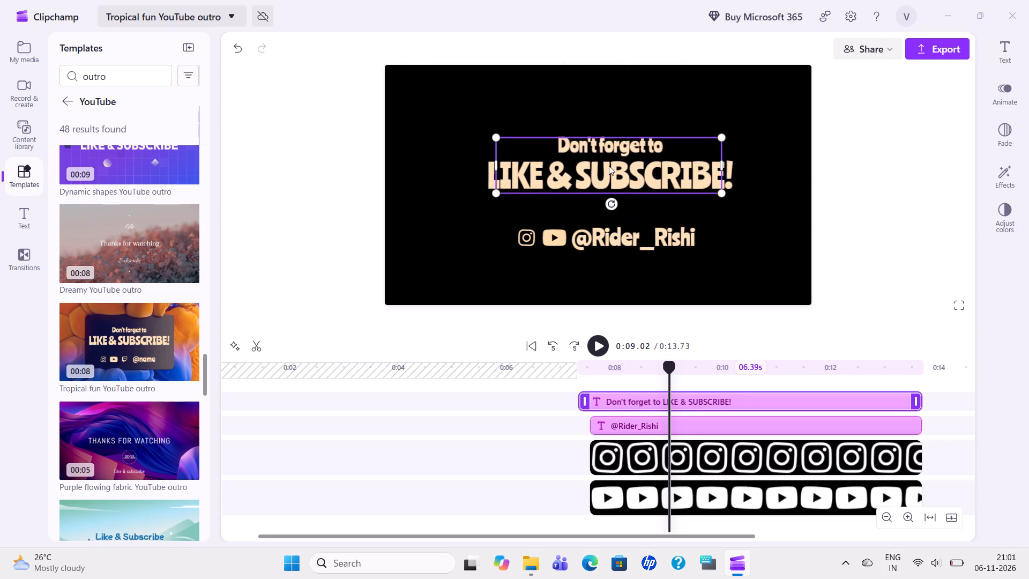
pyautogui.moveTo(609, 166); pyautogui.dragTo(598, 181)
pyautogui.click(730, 248)
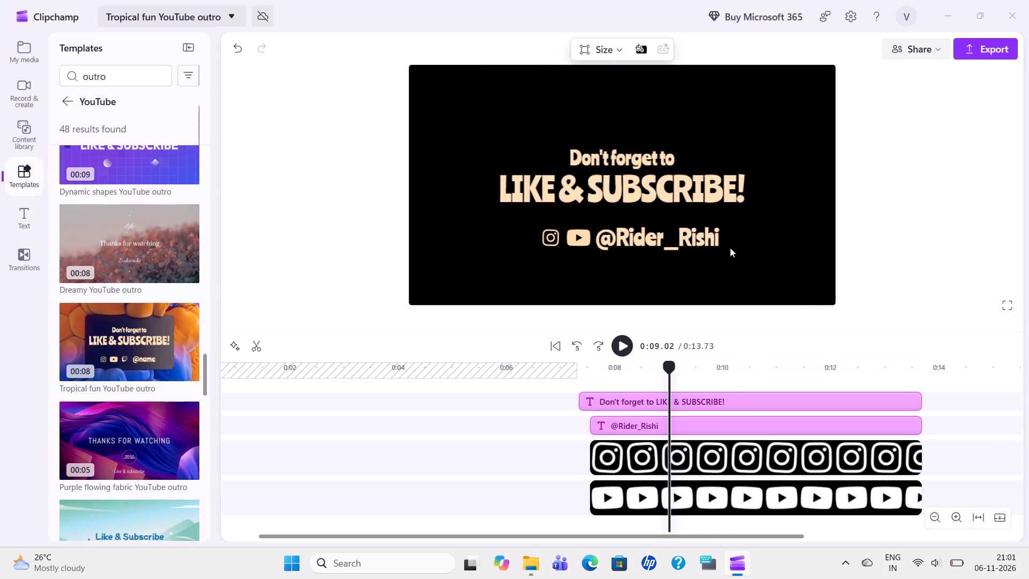
pyautogui.moveTo(553, 237); pyautogui.dragTo(542, 237)
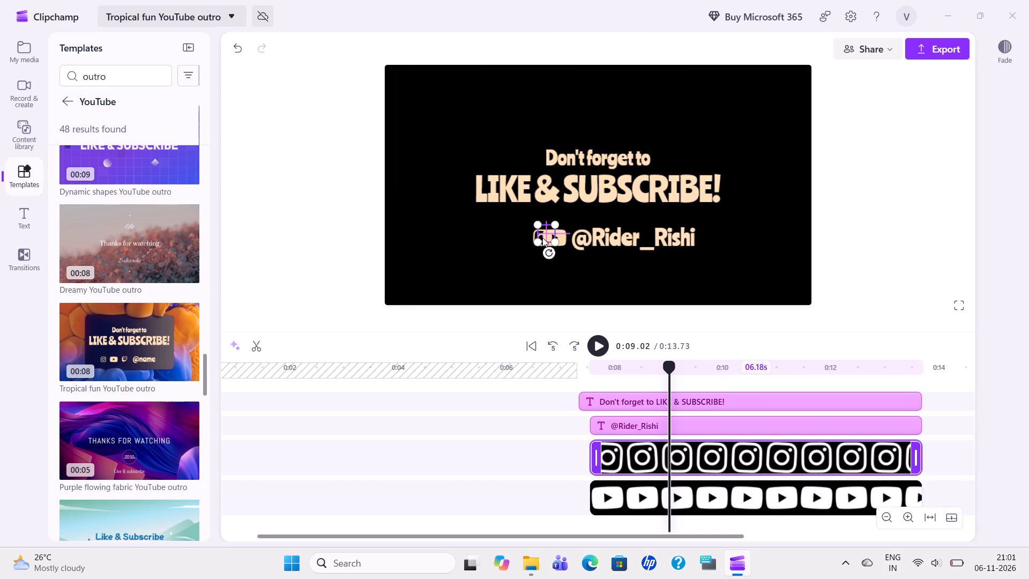
pyautogui.moveTo(542, 237); pyautogui.dragTo(505, 238)
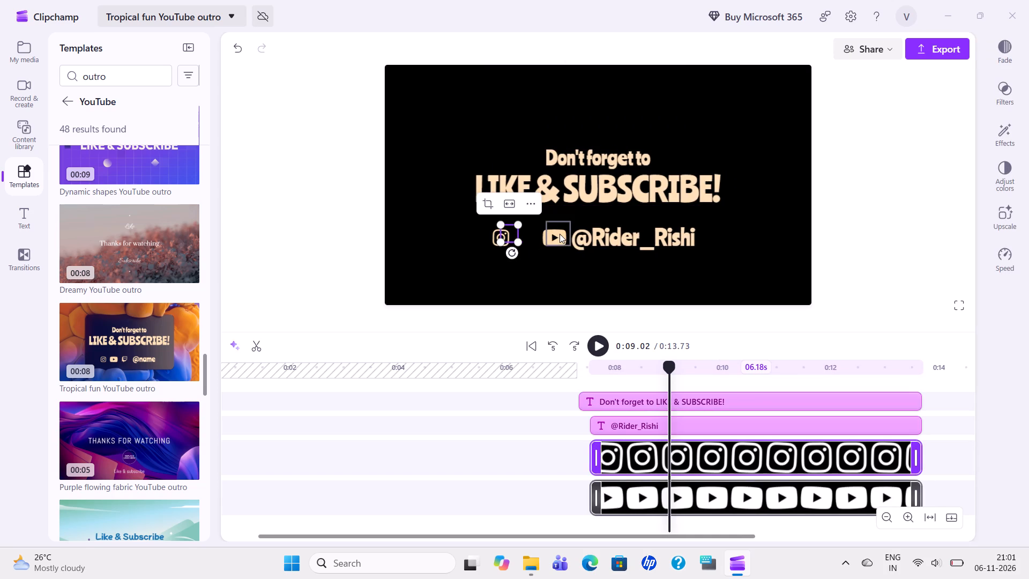
pyautogui.moveTo(560, 234); pyautogui.dragTo(502, 266)
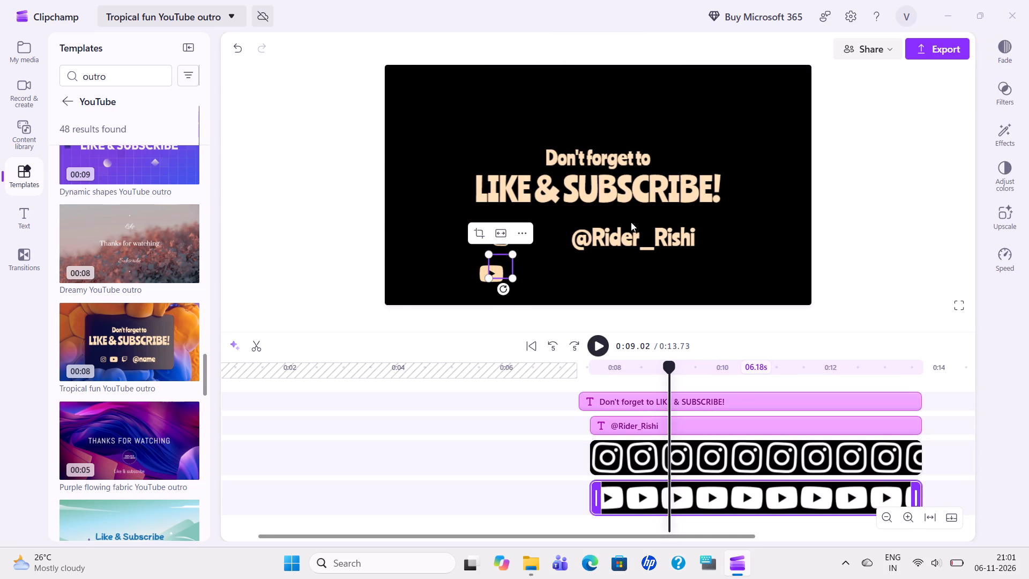
pyautogui.moveTo(646, 238); pyautogui.dragTo(599, 239)
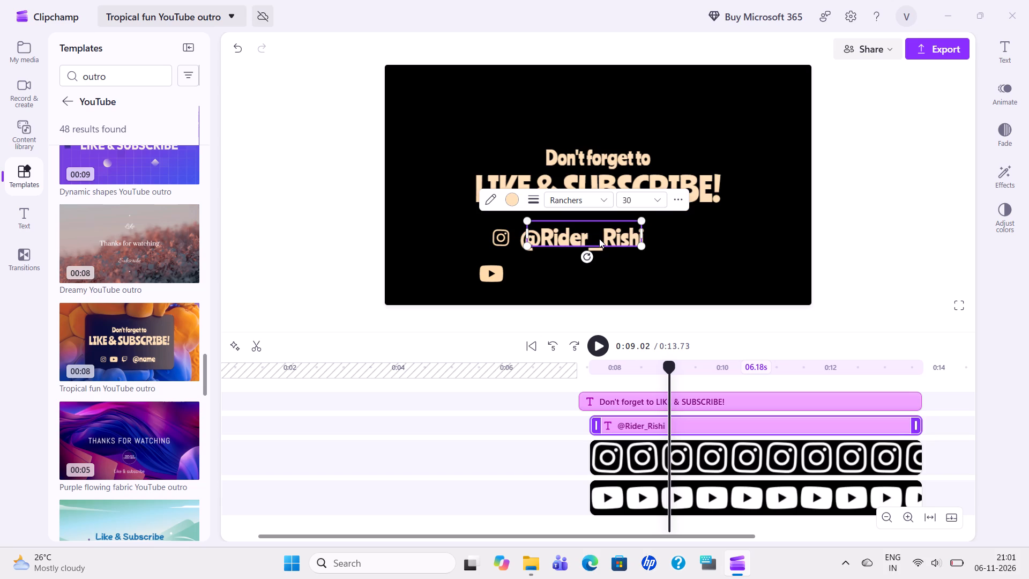